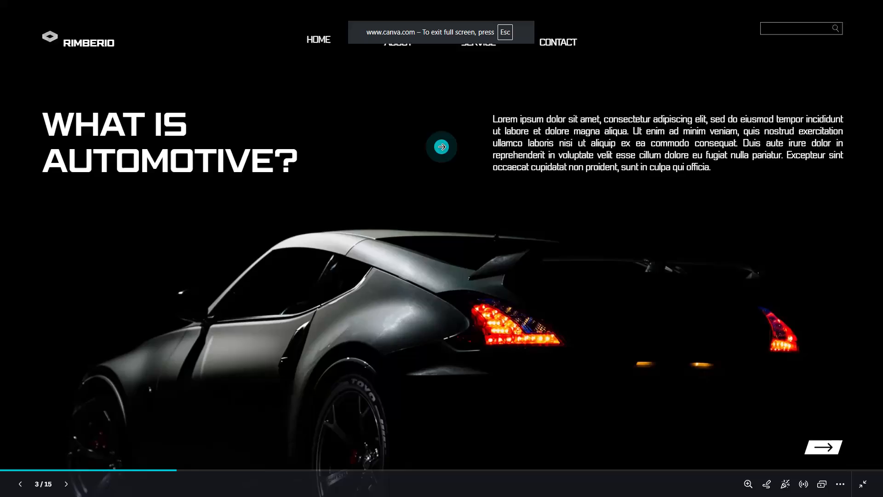
# Advance through the automotive presentation, exit full screen, and return to its first slide in the editor.
pyautogui.click(441, 147)
pyautogui.click(424, 162)
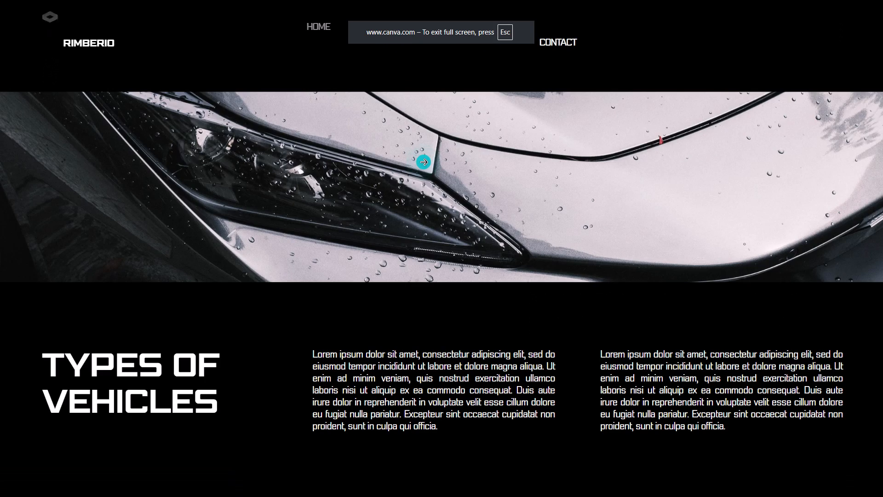
pyautogui.press('Escape')
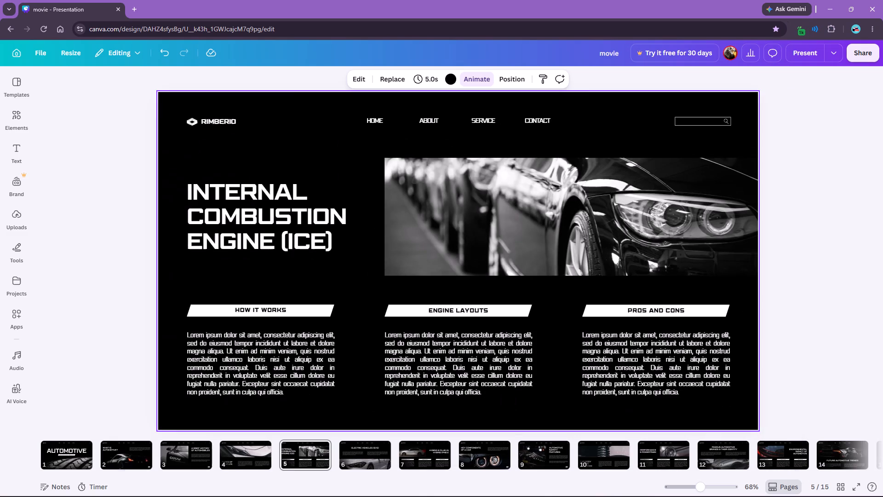
pyautogui.scroll(4, 327, 255)
pyautogui.scroll(12, 227, 444)
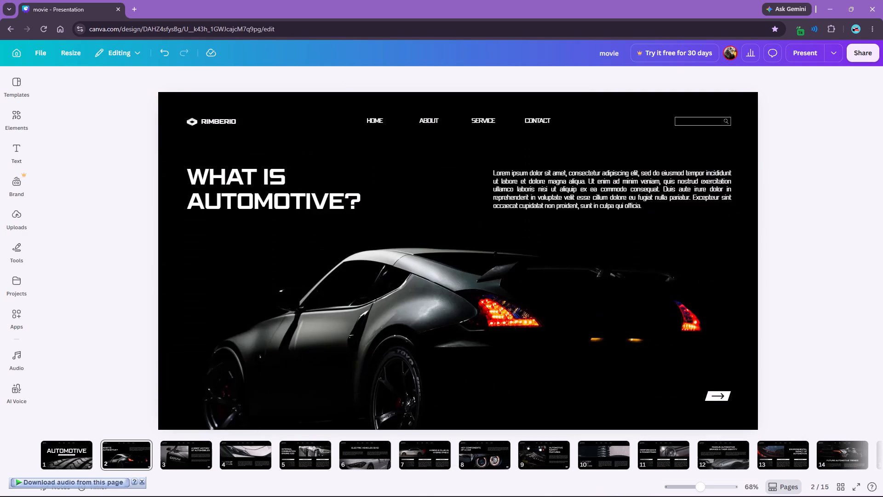
pyautogui.scroll(10, 98, 397)
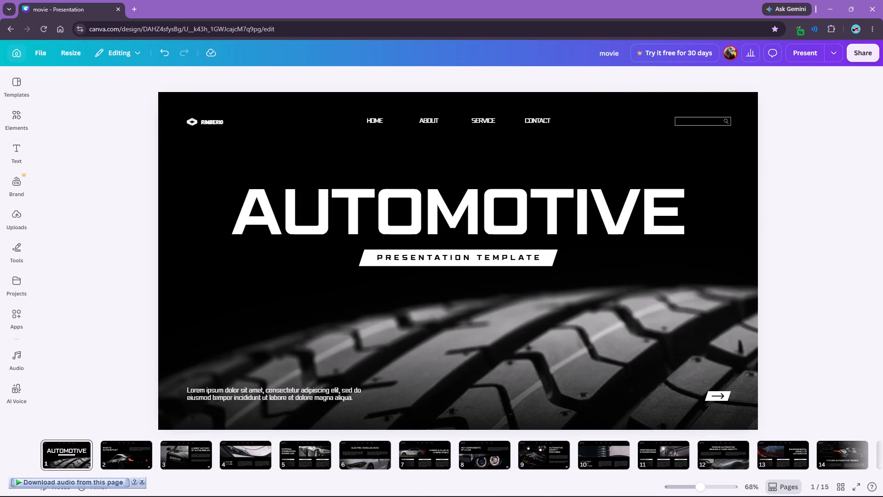
# Go to the home page and create a new blank presentation design.
pyautogui.click(17, 52)
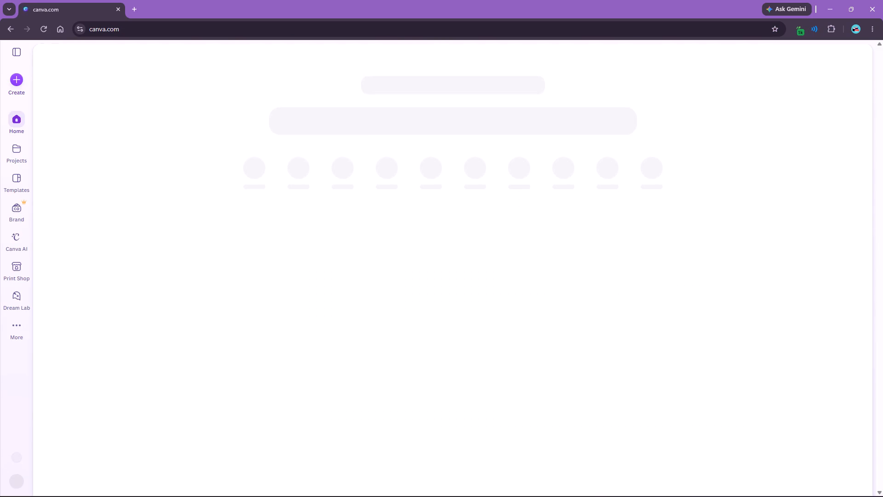
pyautogui.click(225, 198)
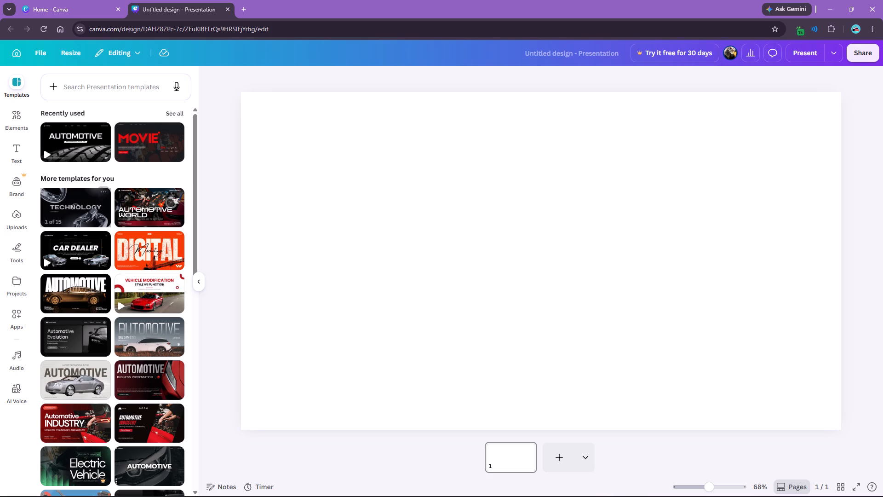
# Apply all 14 pages of the Black Modern Car Dealer Presentation template and collapse the template list.
pyautogui.click(74, 251)
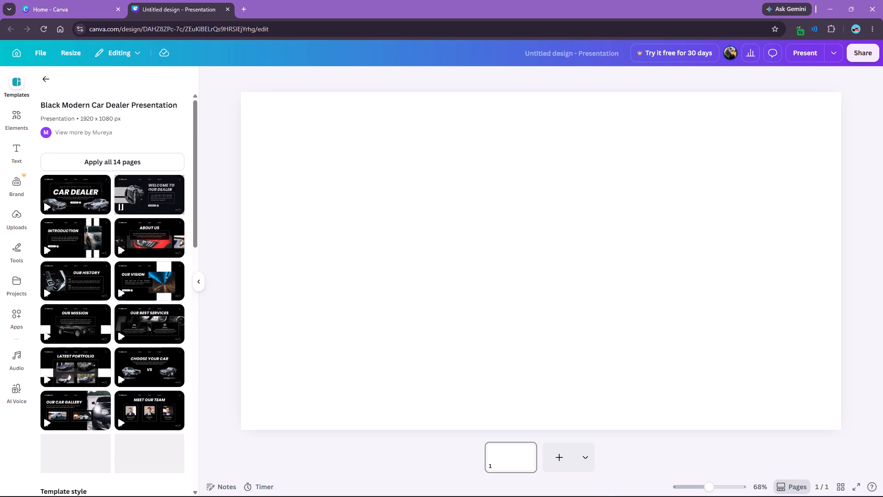
pyautogui.click(104, 163)
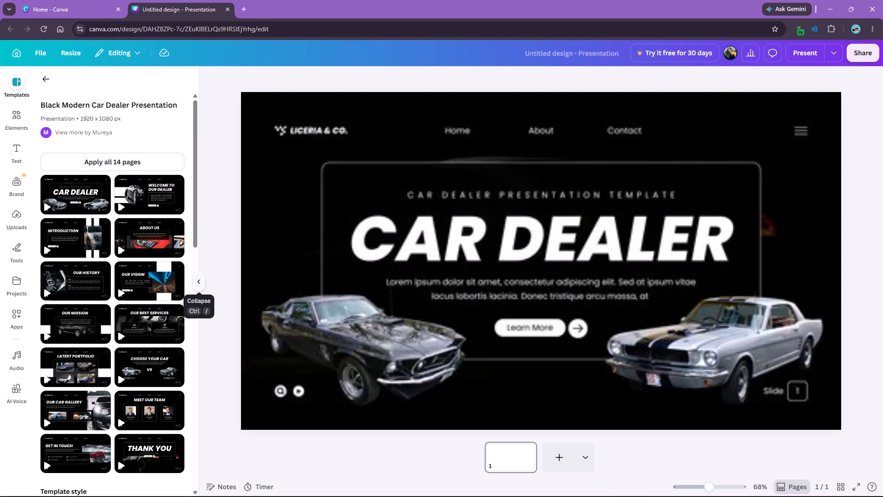
pyautogui.click(199, 283)
pyautogui.click(137, 202)
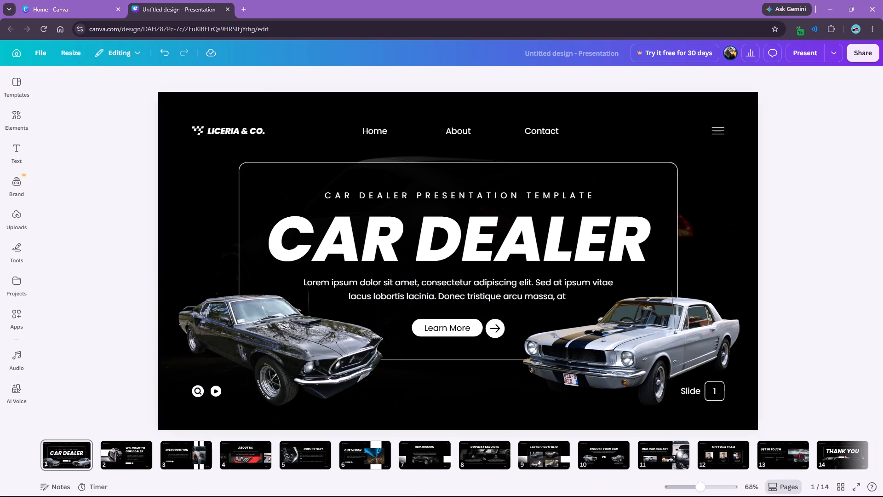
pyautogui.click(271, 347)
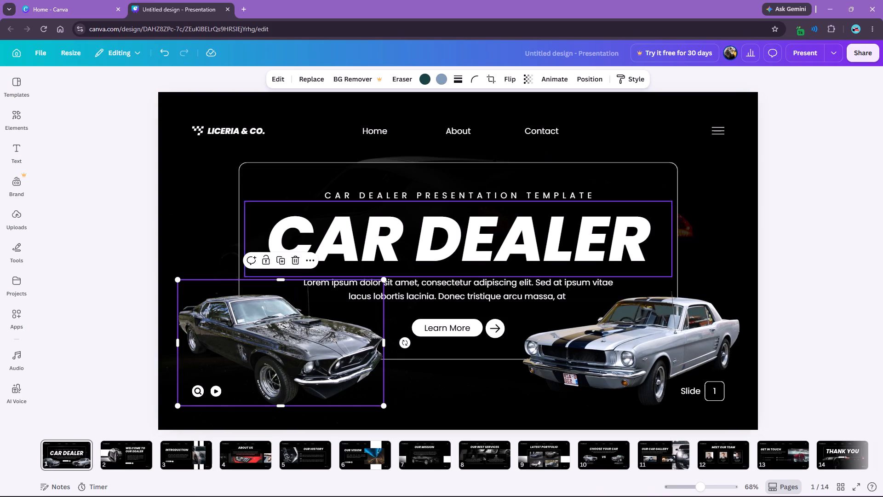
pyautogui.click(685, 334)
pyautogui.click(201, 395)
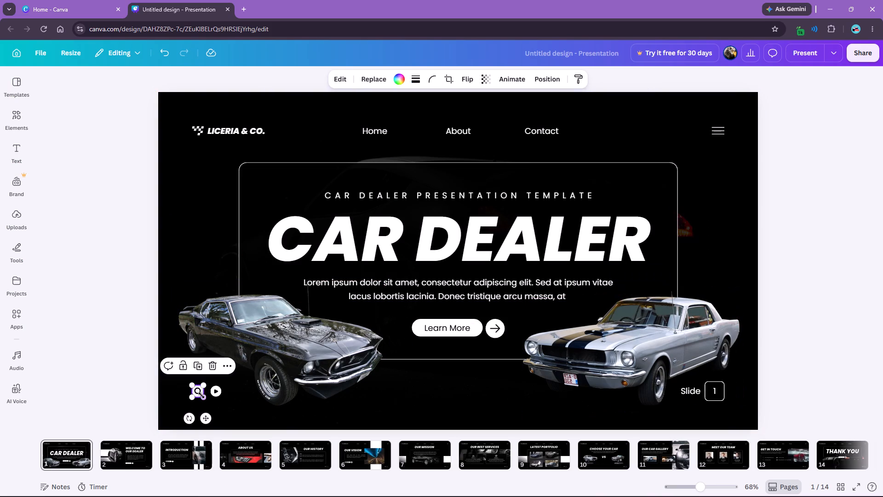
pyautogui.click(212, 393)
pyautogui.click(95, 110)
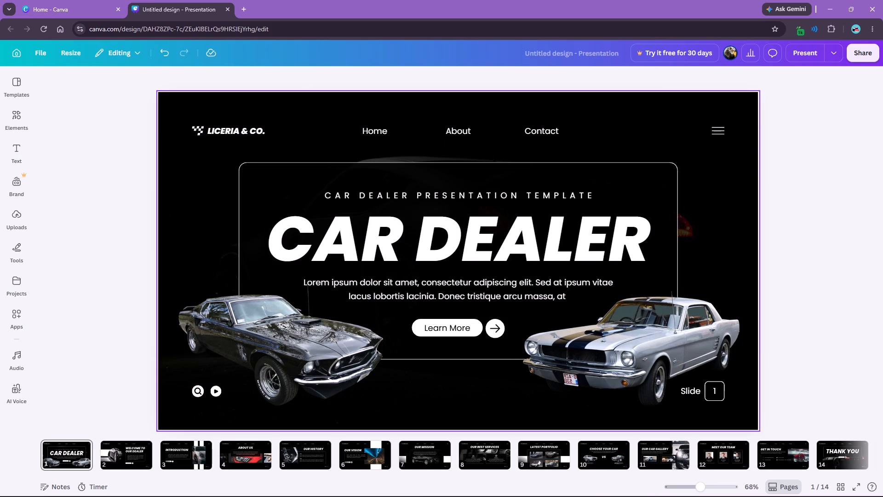
# Change the font of the LICERIA & CO. logo text on slide 1 to Gagalin, trying Anton first.
pyautogui.click(235, 132)
pyautogui.click(290, 75)
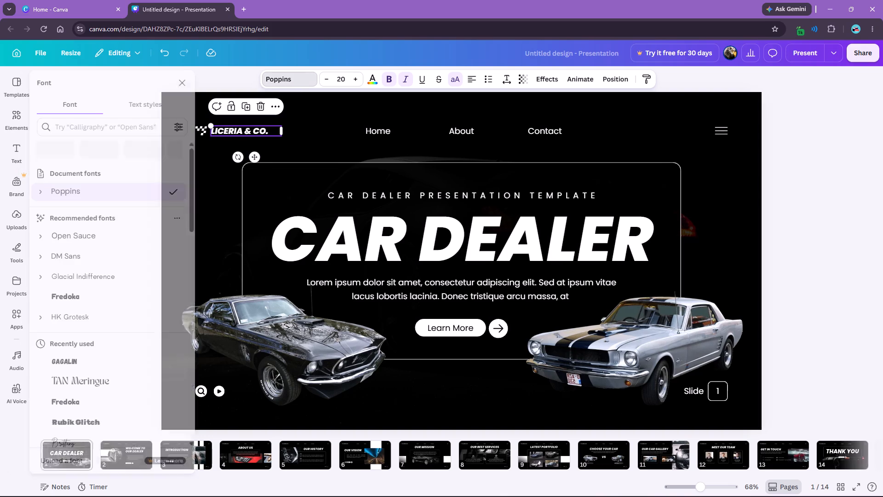
pyautogui.scroll(-11, 91, 240)
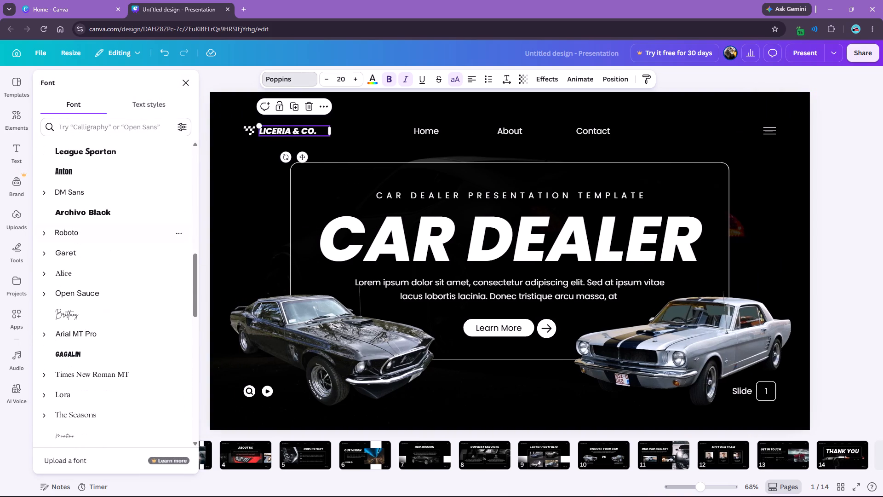
pyautogui.click(76, 174)
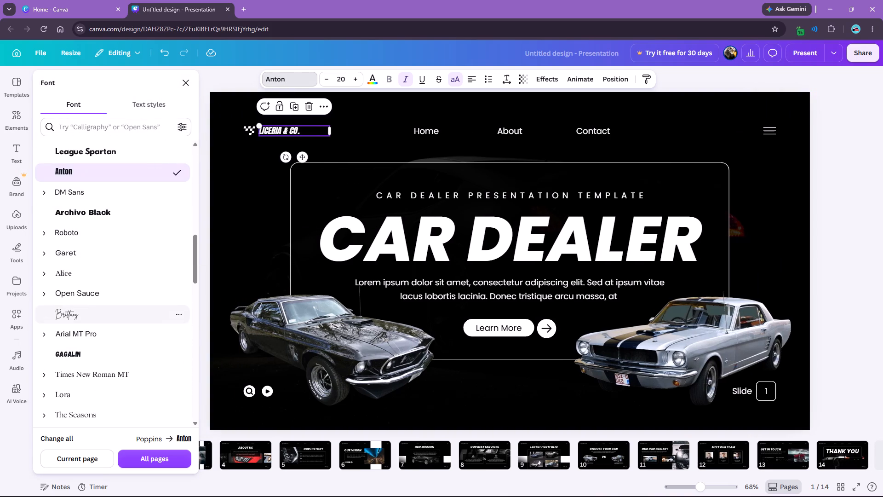
pyautogui.click(83, 357)
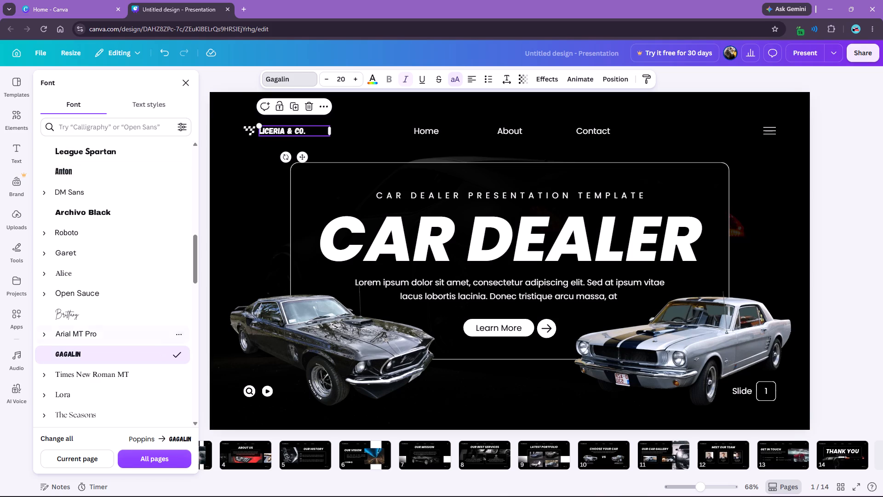
pyautogui.click(185, 86)
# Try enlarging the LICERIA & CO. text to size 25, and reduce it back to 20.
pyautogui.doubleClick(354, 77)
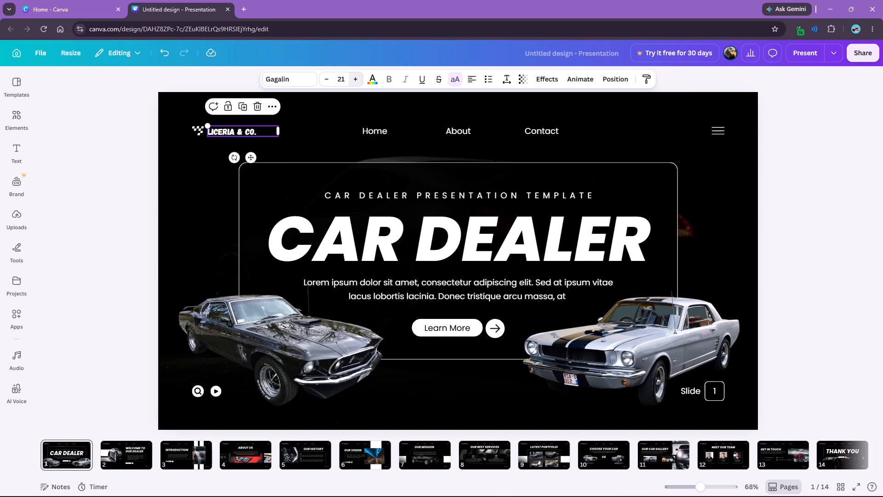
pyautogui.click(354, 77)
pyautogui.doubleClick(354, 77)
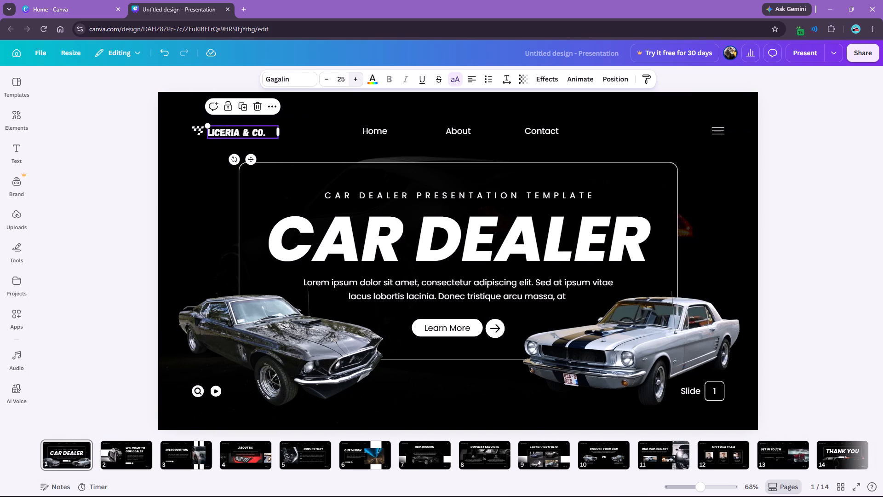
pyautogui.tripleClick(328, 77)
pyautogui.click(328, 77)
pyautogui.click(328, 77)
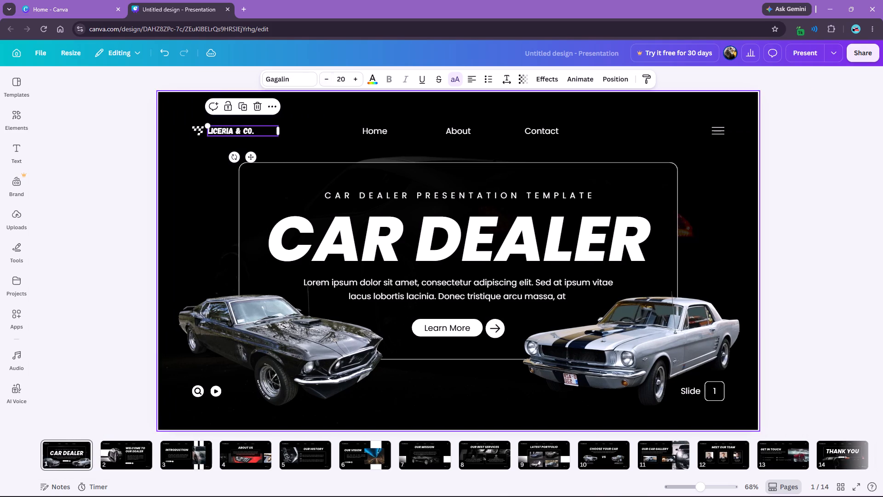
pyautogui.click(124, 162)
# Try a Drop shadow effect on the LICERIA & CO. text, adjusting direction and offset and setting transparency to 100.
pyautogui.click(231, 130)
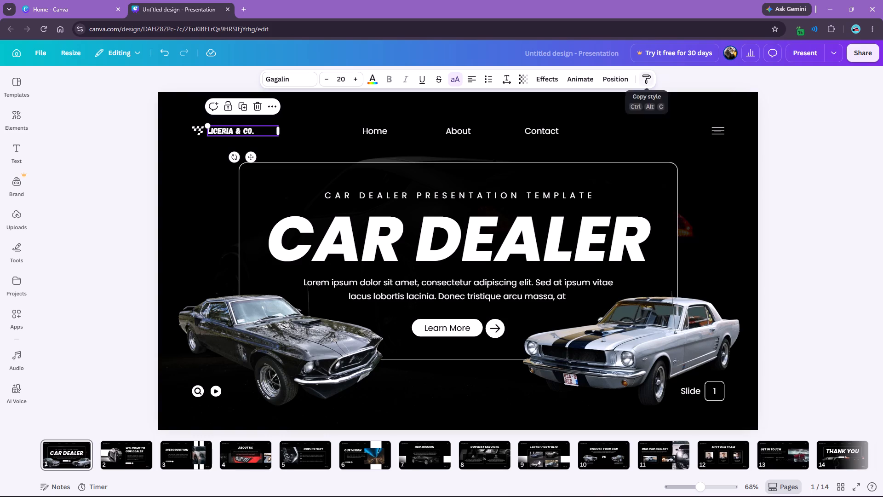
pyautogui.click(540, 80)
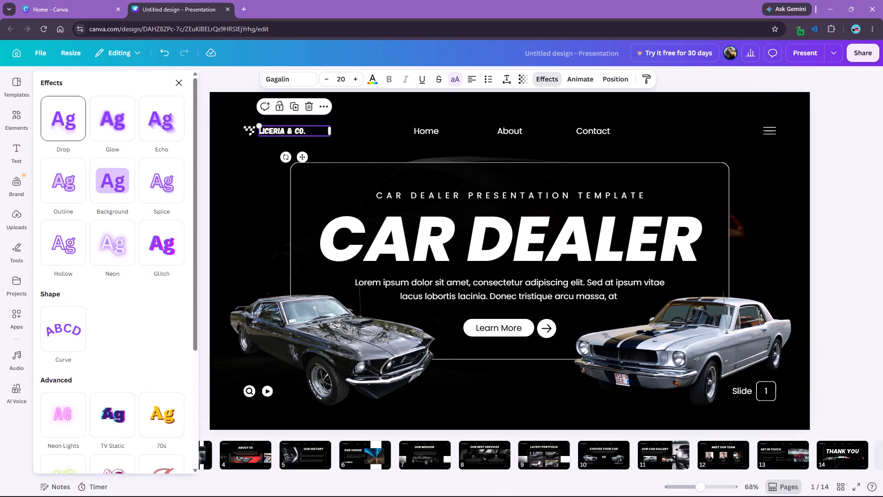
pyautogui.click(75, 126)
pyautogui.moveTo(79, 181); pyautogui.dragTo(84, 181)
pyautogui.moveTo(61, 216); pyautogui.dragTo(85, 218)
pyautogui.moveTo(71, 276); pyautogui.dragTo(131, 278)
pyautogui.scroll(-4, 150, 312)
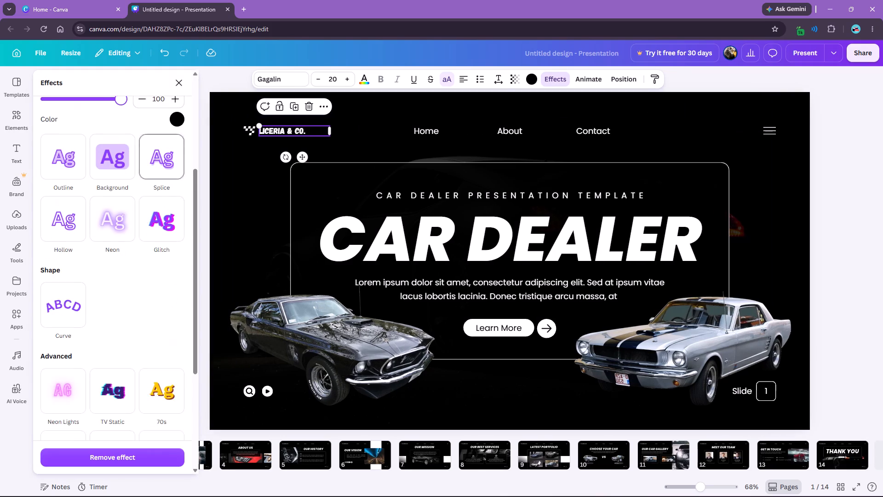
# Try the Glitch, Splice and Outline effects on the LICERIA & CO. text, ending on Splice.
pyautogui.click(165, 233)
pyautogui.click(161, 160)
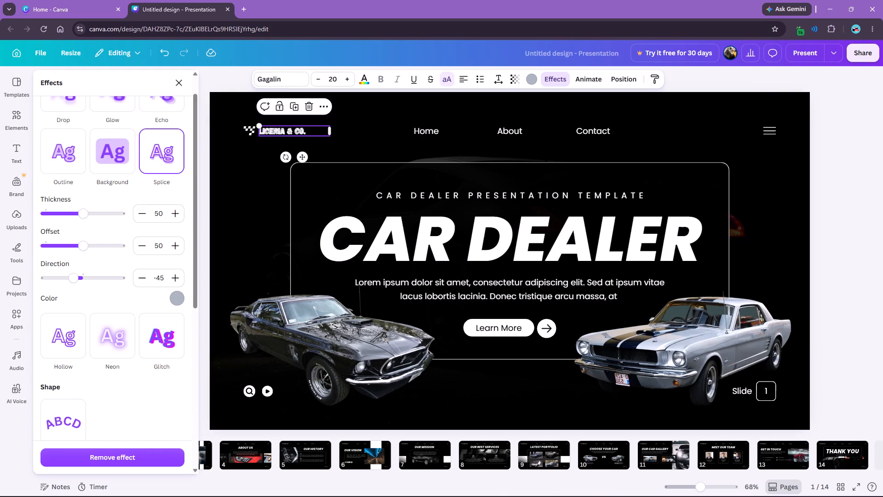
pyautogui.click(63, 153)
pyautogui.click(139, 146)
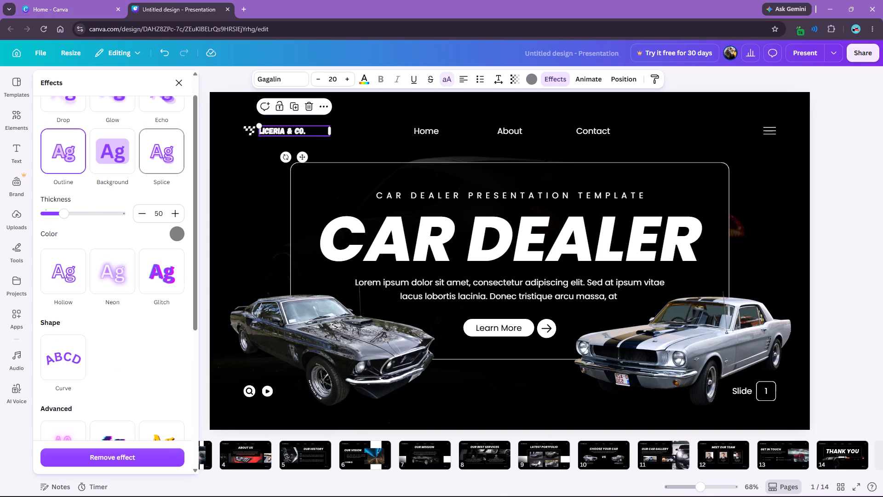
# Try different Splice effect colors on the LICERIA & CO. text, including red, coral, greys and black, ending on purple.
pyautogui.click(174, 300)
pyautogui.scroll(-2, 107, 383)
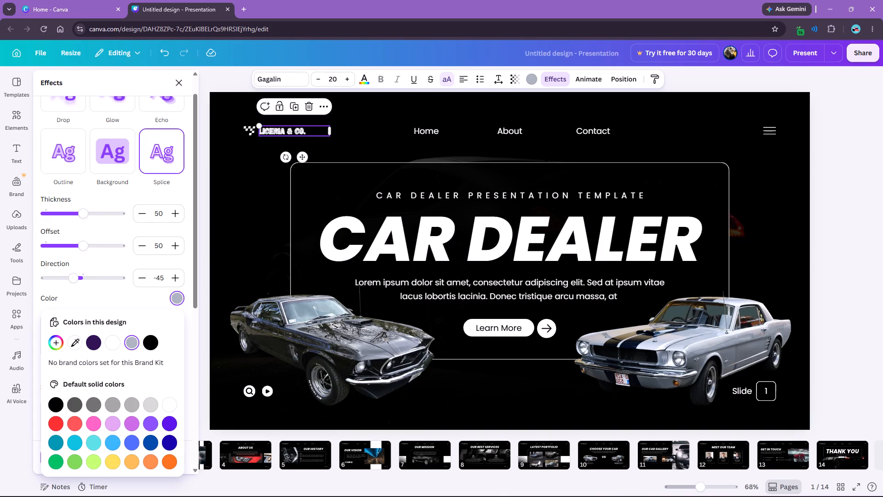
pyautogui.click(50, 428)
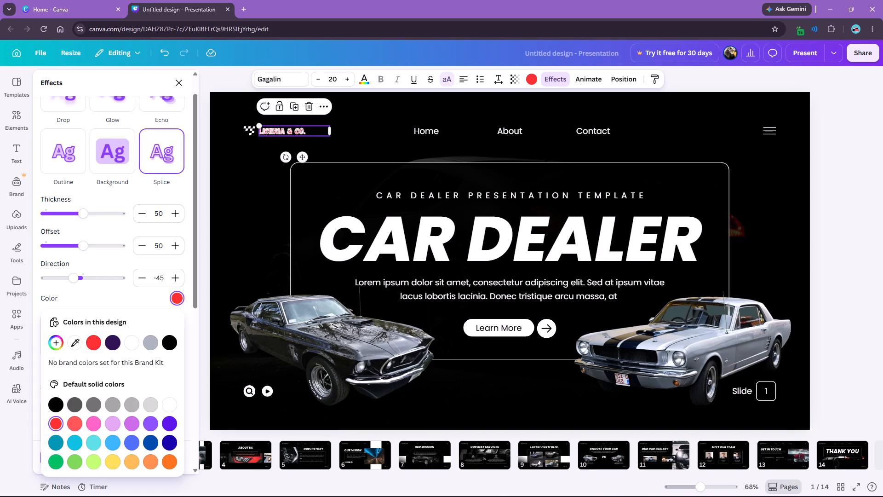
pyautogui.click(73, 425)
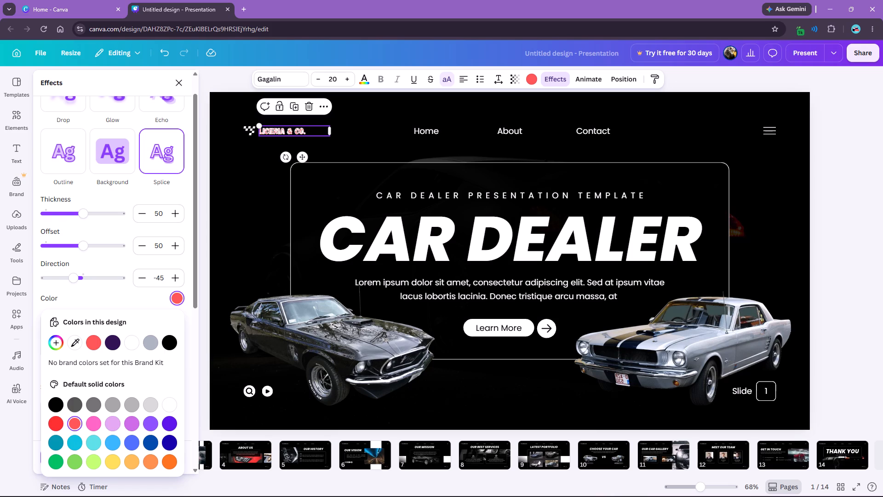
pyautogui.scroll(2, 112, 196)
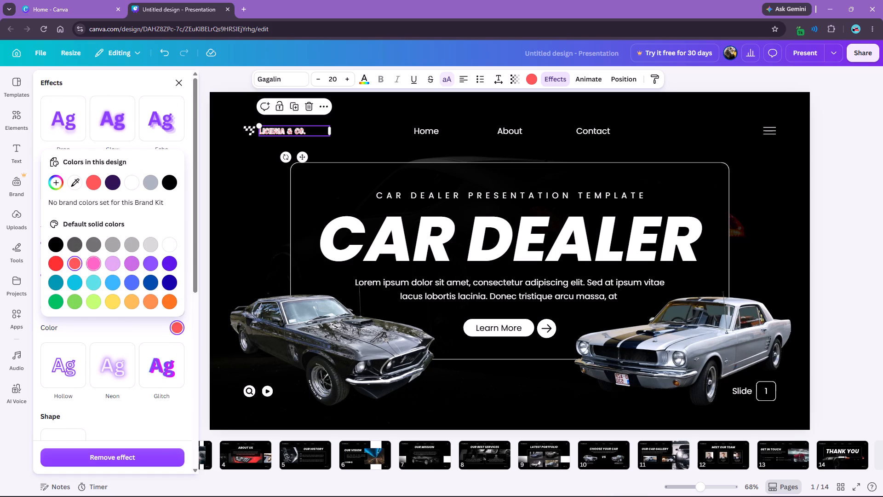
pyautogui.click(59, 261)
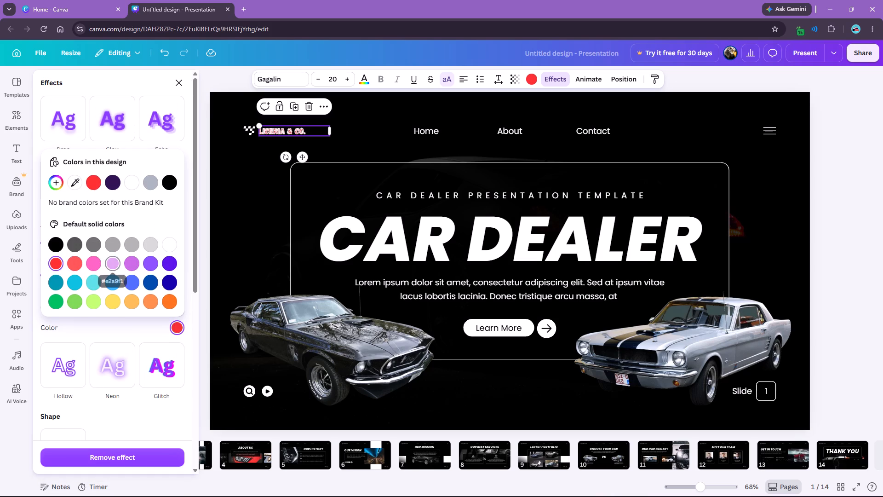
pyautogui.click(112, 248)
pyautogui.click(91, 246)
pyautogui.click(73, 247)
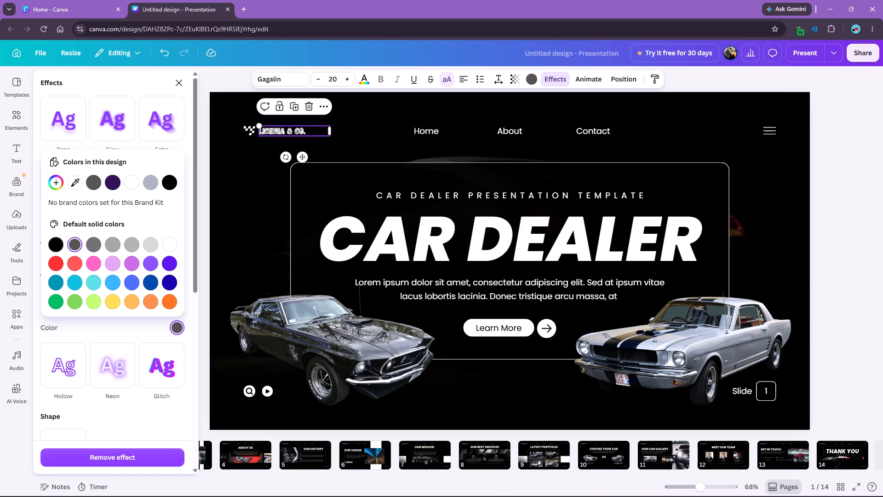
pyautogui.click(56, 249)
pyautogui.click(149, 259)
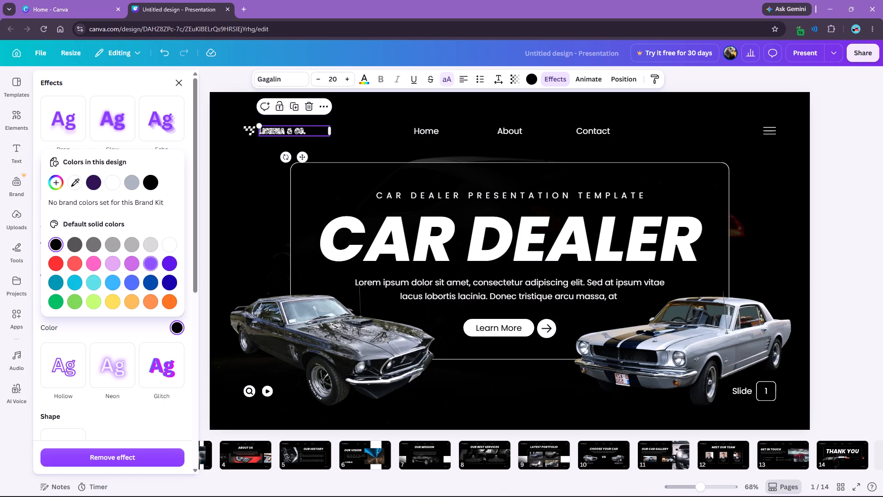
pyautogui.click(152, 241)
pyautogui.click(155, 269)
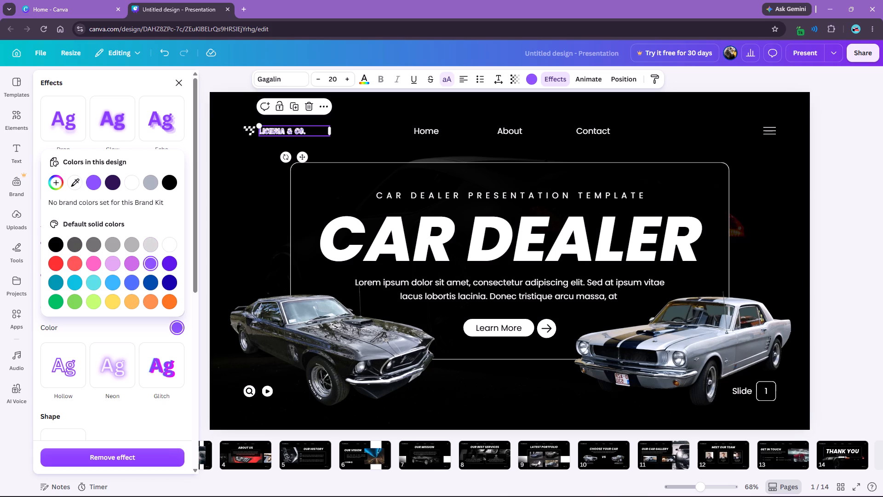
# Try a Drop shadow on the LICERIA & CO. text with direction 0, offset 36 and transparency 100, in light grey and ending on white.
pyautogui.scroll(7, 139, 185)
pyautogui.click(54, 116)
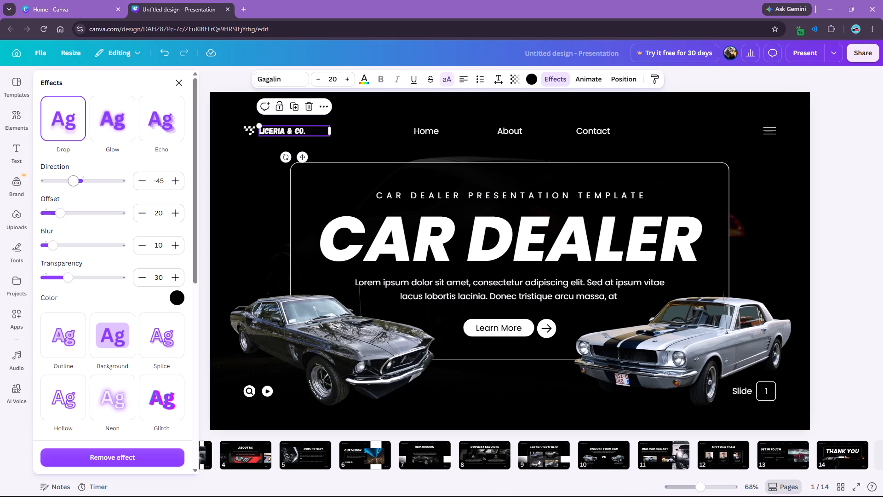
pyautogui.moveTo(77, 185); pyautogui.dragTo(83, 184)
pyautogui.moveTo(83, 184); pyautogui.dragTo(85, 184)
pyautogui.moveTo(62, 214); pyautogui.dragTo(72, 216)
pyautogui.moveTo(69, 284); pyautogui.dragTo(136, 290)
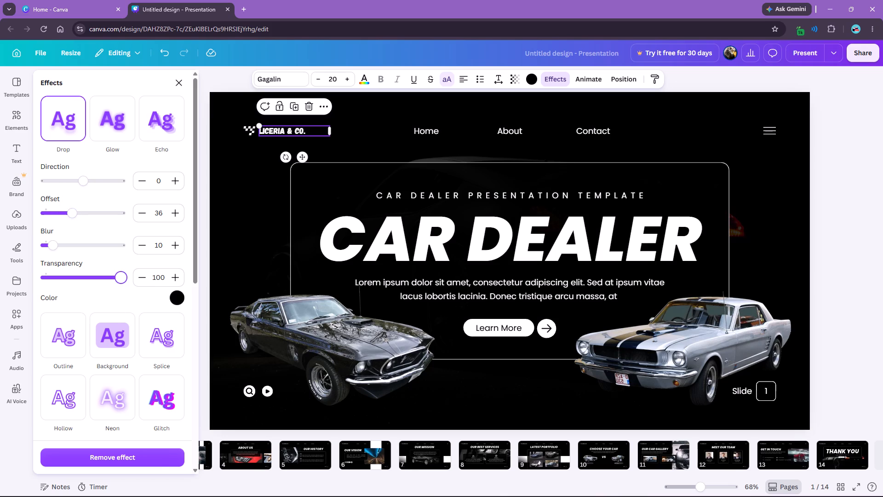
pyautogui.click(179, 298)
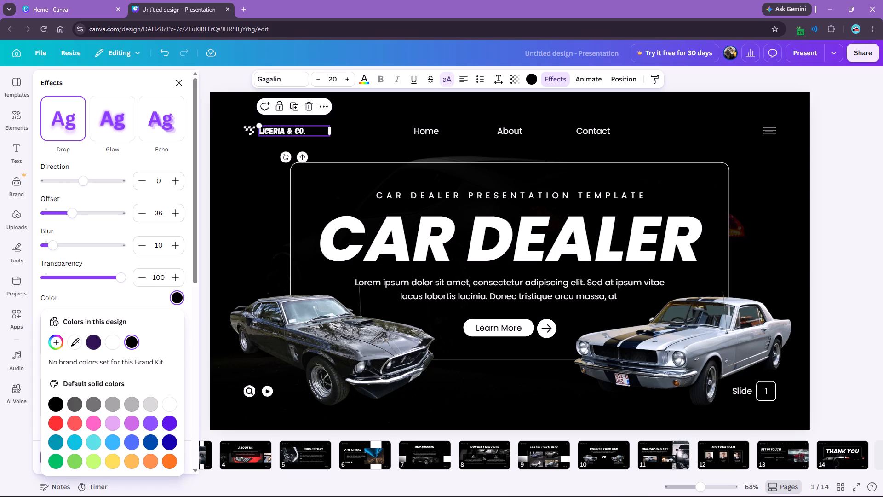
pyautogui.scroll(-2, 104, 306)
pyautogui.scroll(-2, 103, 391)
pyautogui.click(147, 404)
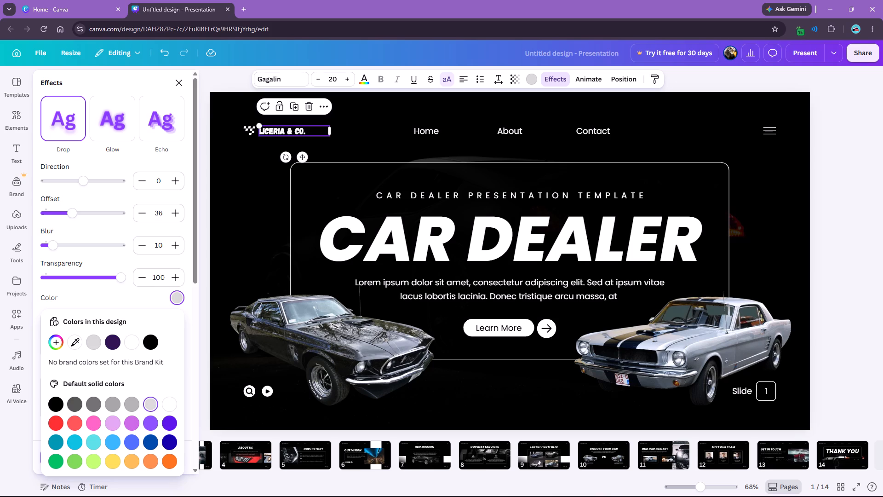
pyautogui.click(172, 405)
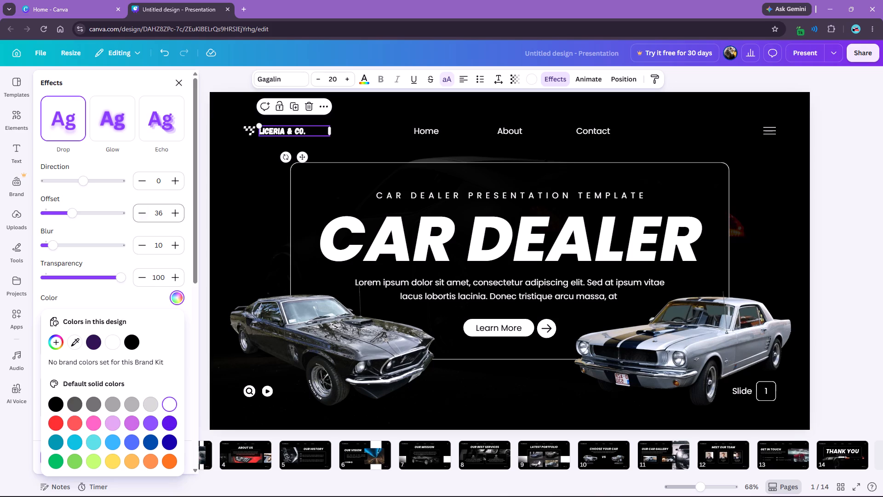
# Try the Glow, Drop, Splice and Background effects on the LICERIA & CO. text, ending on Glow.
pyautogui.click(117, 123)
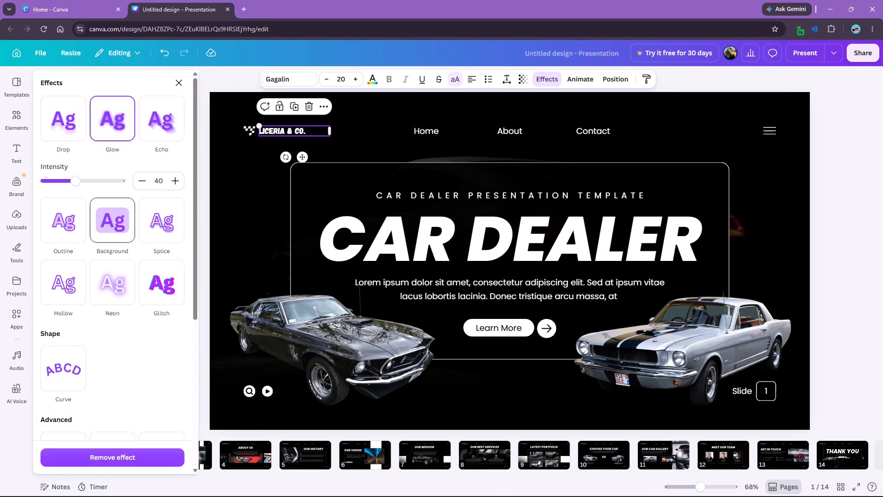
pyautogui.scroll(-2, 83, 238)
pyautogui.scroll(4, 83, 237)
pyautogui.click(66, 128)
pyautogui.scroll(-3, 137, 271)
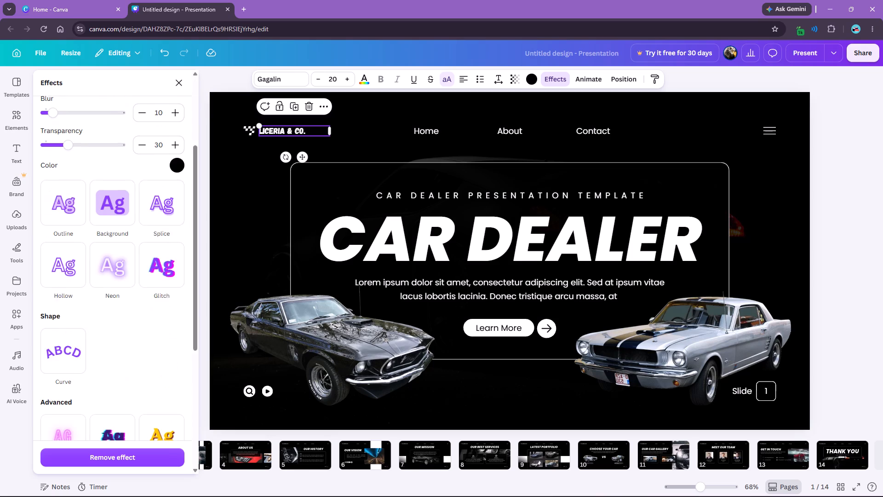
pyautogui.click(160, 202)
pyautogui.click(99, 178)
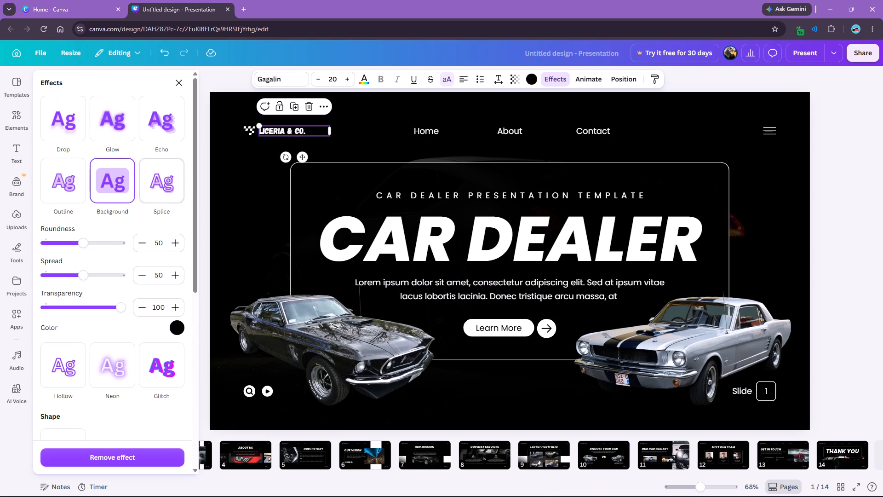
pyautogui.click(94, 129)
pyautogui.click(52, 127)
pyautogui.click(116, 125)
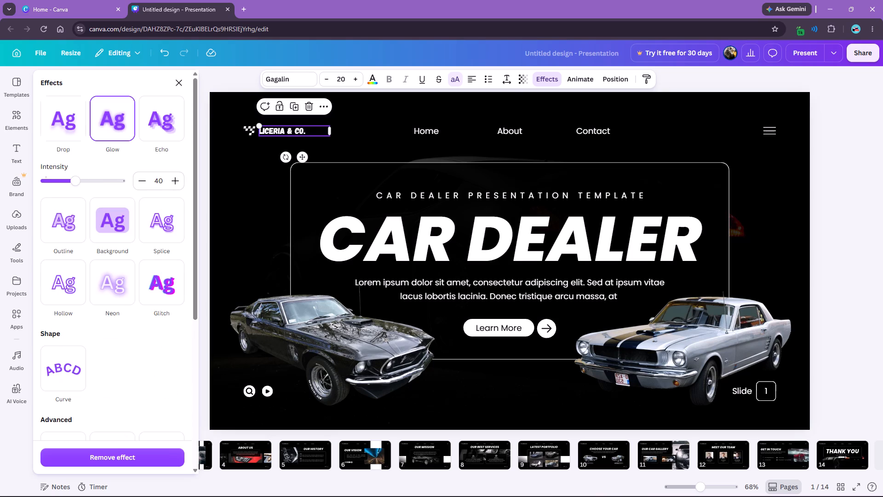
# Apply a grey Drop shadow to the LICERIA & CO. text with direction -7, offset 58, blur 100 and transparency 100.
pyautogui.click(63, 129)
pyautogui.click(78, 184)
pyautogui.moveTo(62, 214); pyautogui.dragTo(89, 218)
pyautogui.moveTo(71, 278); pyautogui.dragTo(156, 287)
pyautogui.moveTo(58, 244); pyautogui.dragTo(76, 244)
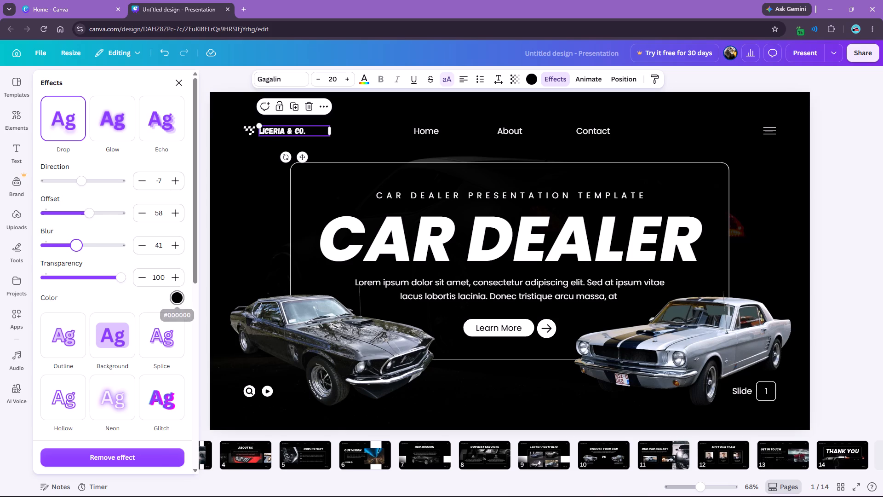
pyautogui.click(180, 296)
pyautogui.click(113, 341)
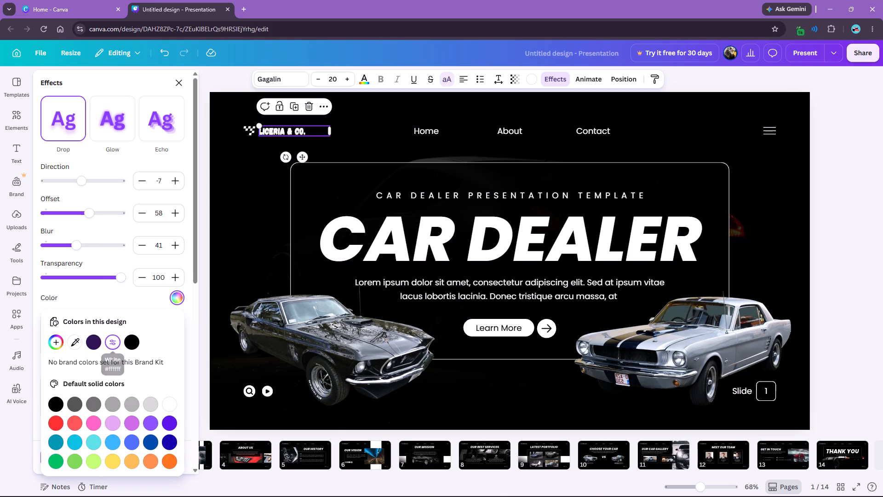
pyautogui.scroll(-1, 118, 329)
pyautogui.click(153, 405)
pyautogui.click(126, 400)
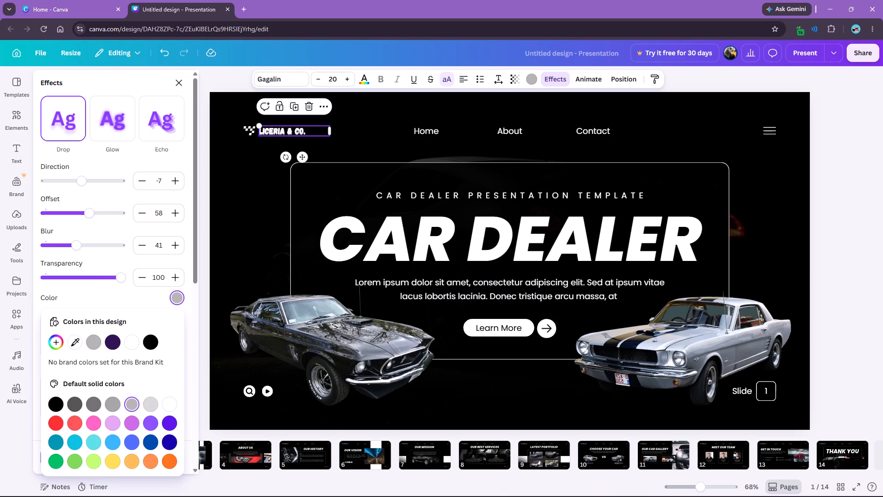
pyautogui.moveTo(79, 248); pyautogui.dragTo(115, 250)
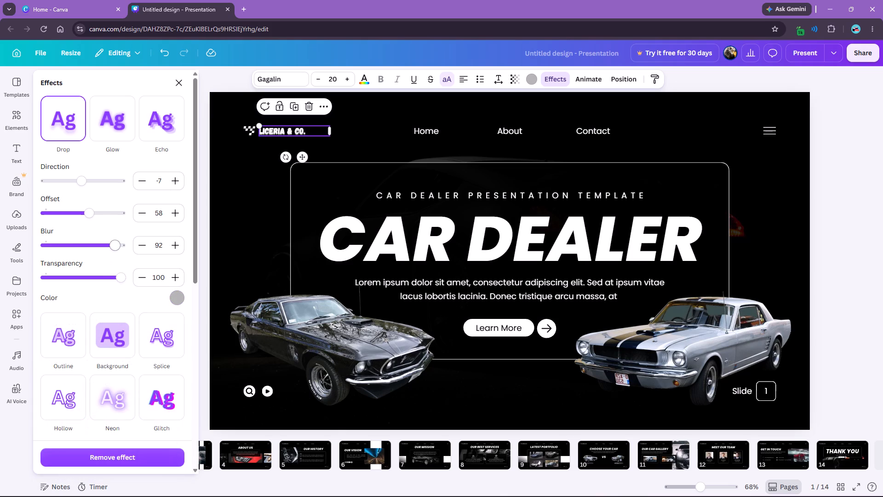
pyautogui.moveTo(115, 250); pyautogui.dragTo(123, 250)
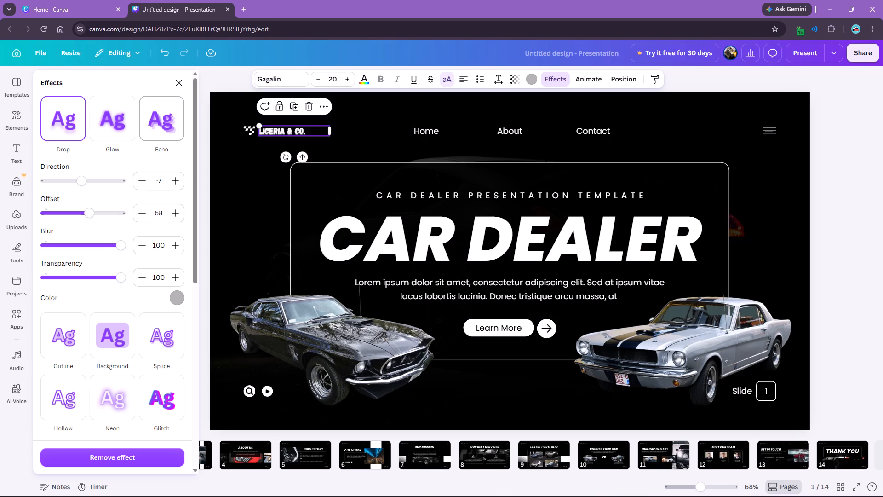
pyautogui.click(181, 85)
pyautogui.click(118, 116)
# Copy the LICERIA & CO. text style onto the Home, About and Contact texts, narrowing the Home text box to fit its word.
pyautogui.click(226, 127)
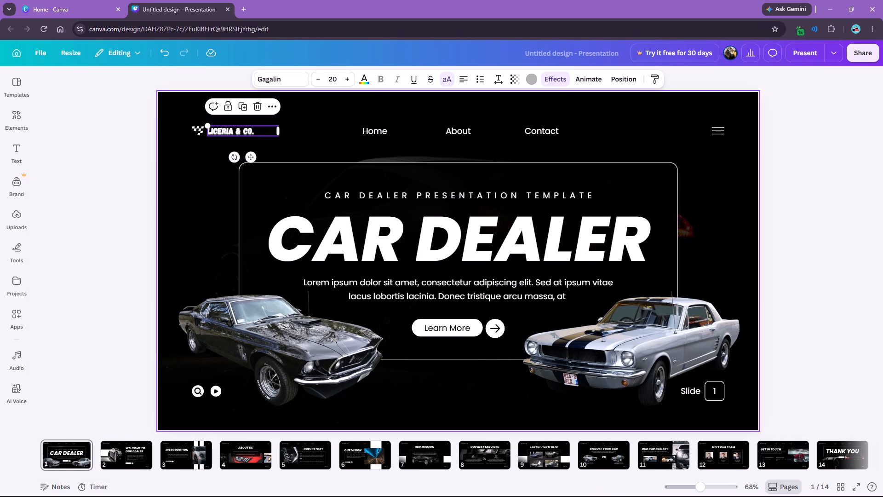
pyautogui.click(652, 79)
pyautogui.click(373, 129)
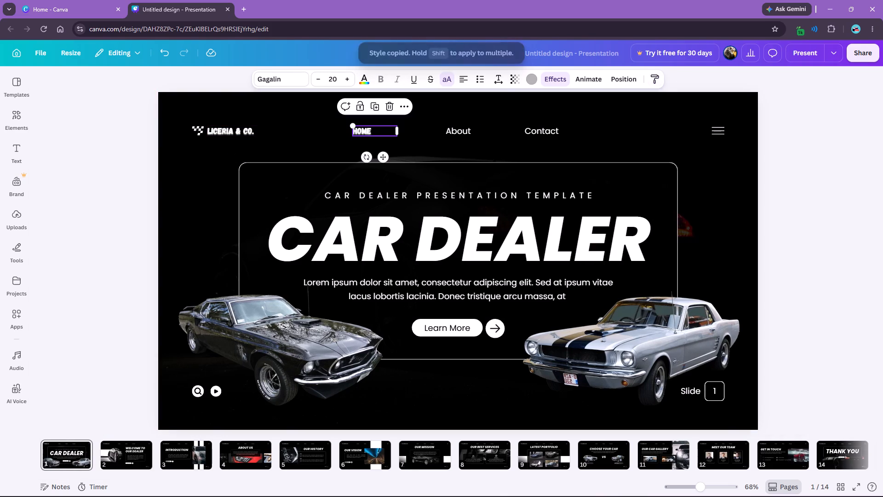
pyautogui.moveTo(396, 133); pyautogui.dragTo(373, 135)
pyautogui.click(651, 75)
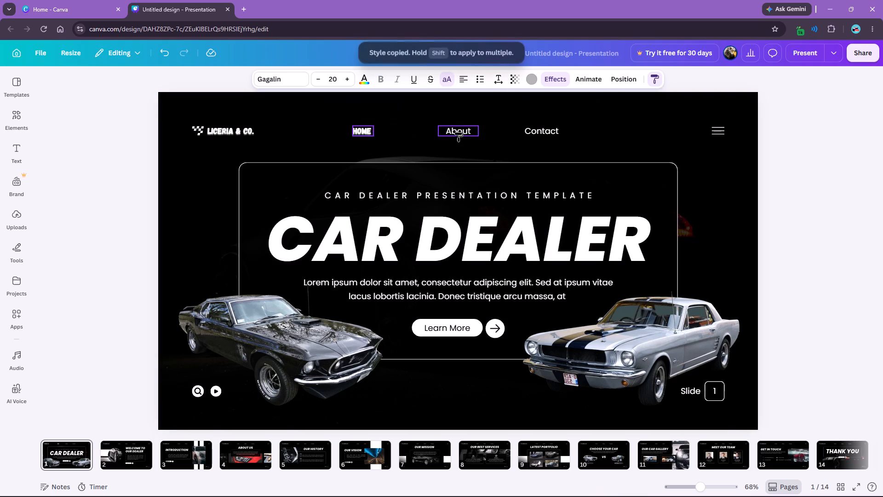
pyautogui.click(459, 133)
pyautogui.click(652, 75)
pyautogui.click(545, 131)
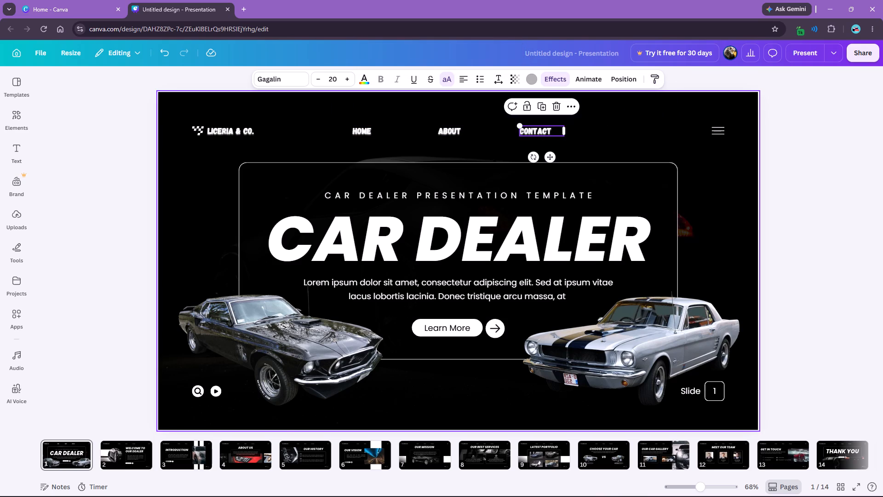
# Increase the HOME text to size 23.
pyautogui.click(366, 134)
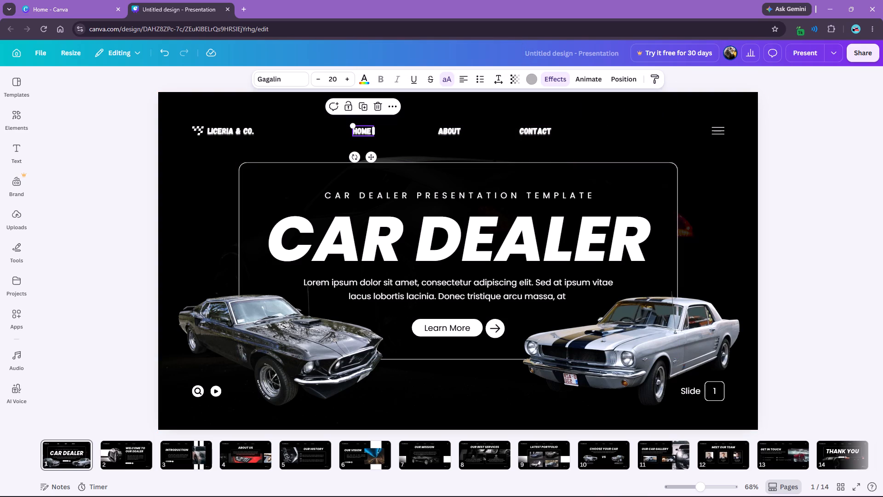
pyautogui.tripleClick(348, 78)
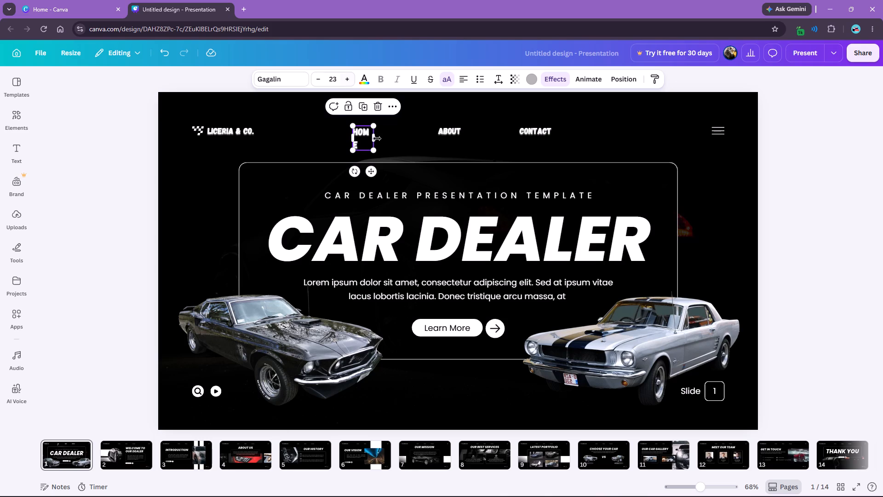
pyautogui.click(373, 141)
pyautogui.moveTo(93, 160); pyautogui.dragTo(97, 160)
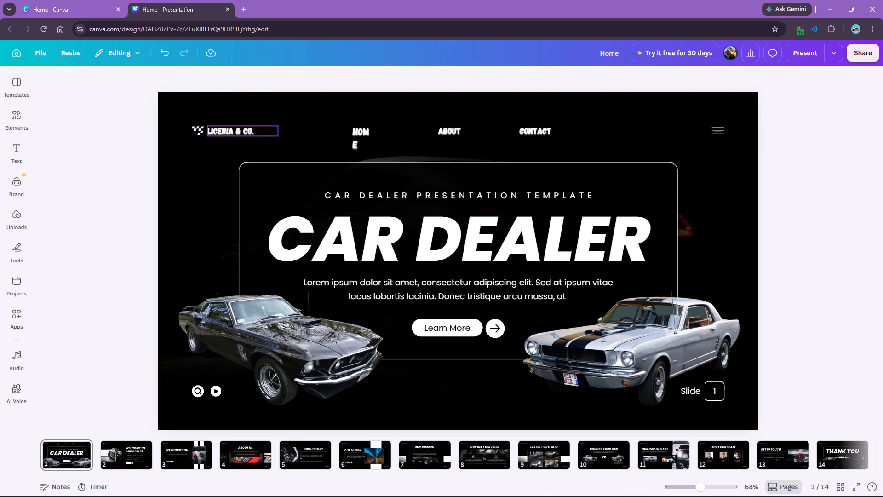
# Enlarge the LICERIA & CO. text to size 25 and realign it beside the checkered flag icon.
pyautogui.click(229, 133)
pyautogui.tripleClick(349, 75)
pyautogui.doubleClick(347, 75)
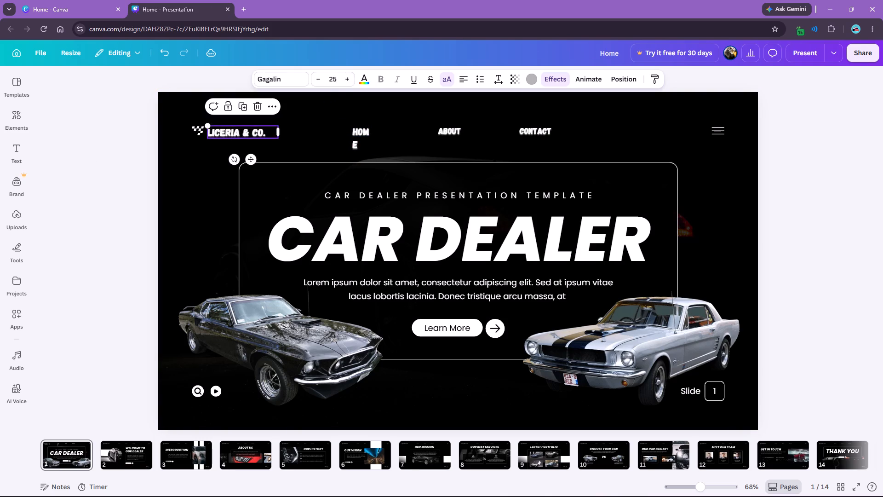
pyautogui.click(110, 149)
pyautogui.click(247, 133)
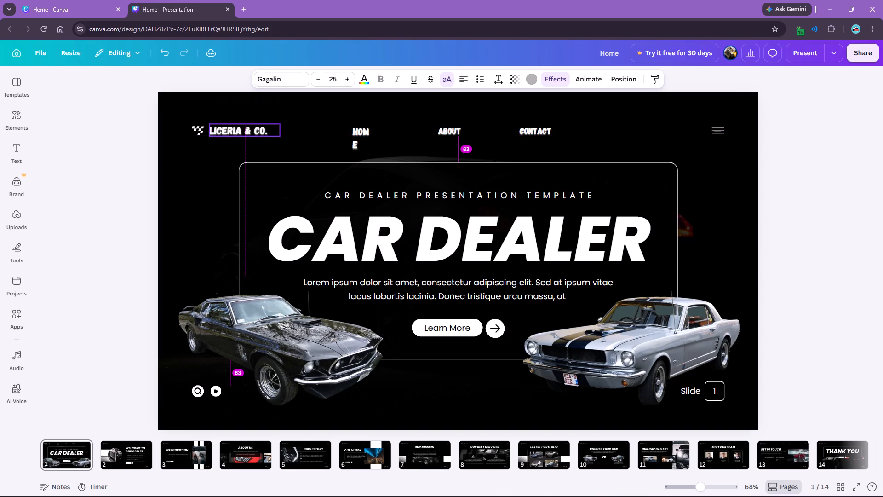
pyautogui.click(87, 152)
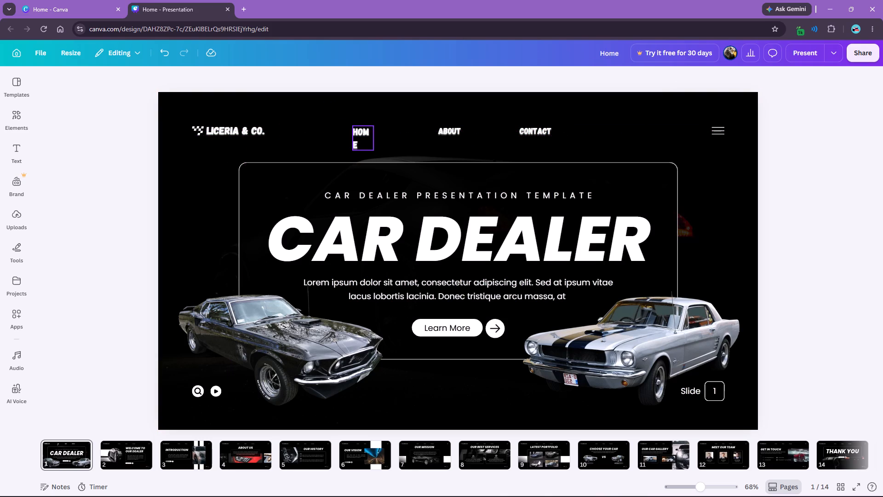
# Set the HOME text to size 25 and widen its box so the word fits on one line.
pyautogui.click(355, 130)
pyautogui.doubleClick(347, 76)
pyautogui.moveTo(378, 139); pyautogui.dragTo(379, 139)
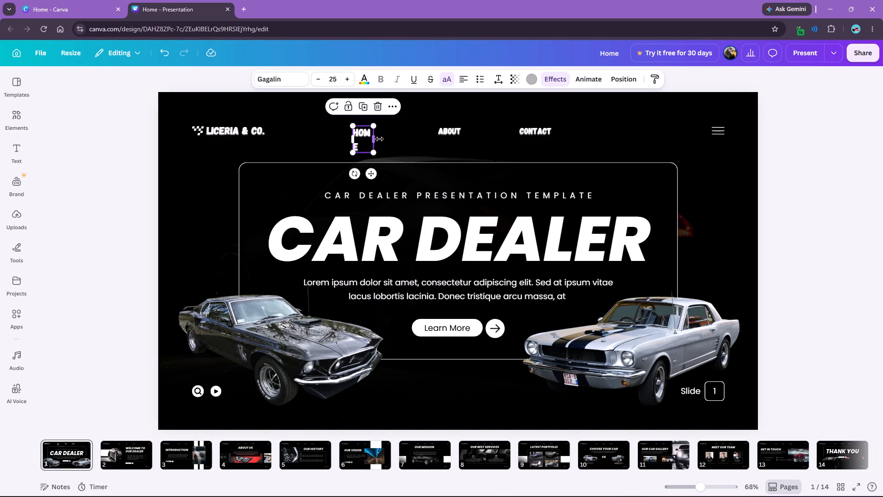
pyautogui.moveTo(379, 139); pyautogui.dragTo(382, 139)
# Increase the ABOUT text to size 25.
pyautogui.click(442, 129)
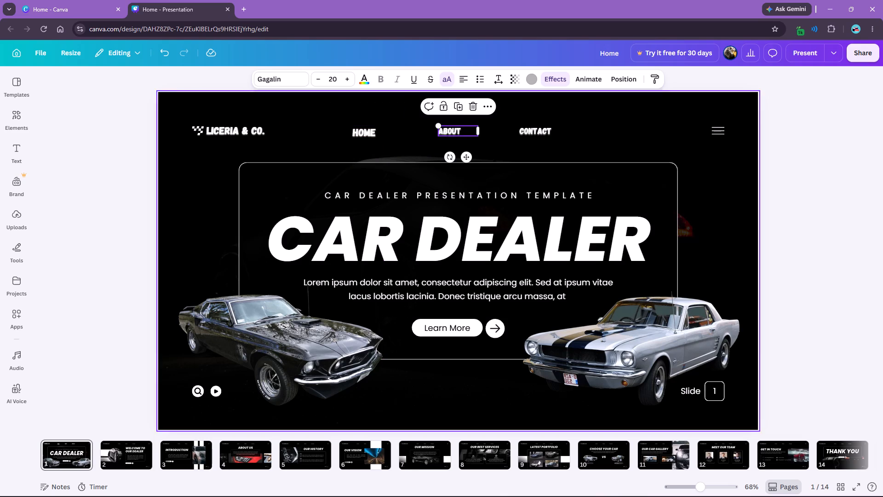
pyautogui.tripleClick(342, 76)
pyautogui.click(344, 77)
pyautogui.click(344, 77)
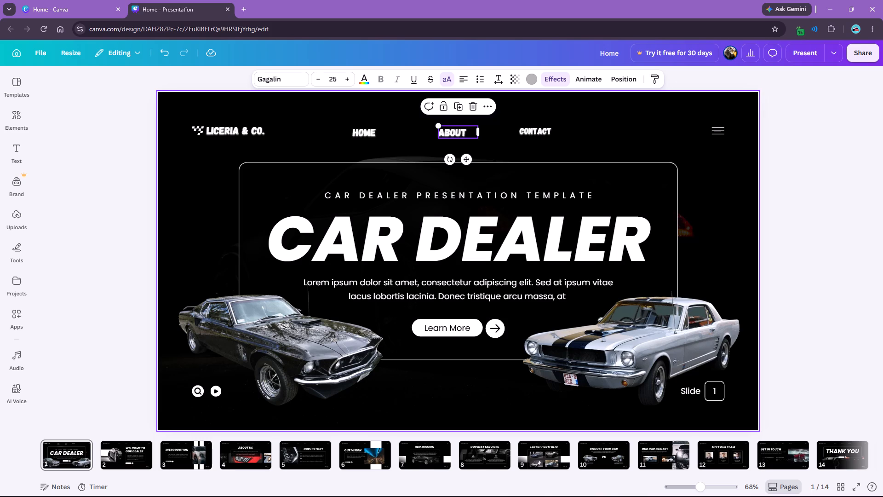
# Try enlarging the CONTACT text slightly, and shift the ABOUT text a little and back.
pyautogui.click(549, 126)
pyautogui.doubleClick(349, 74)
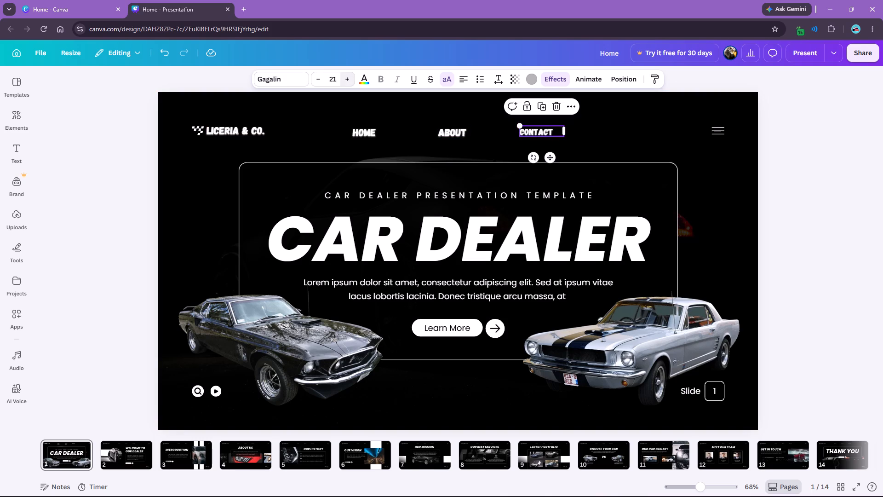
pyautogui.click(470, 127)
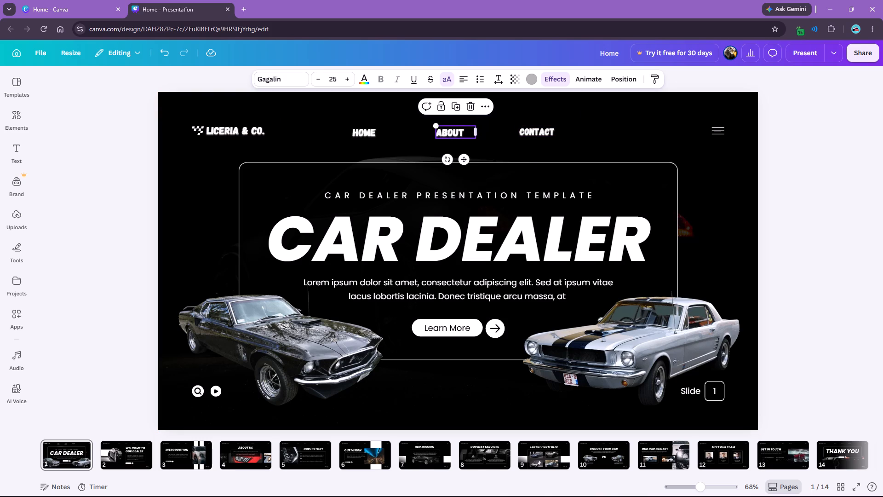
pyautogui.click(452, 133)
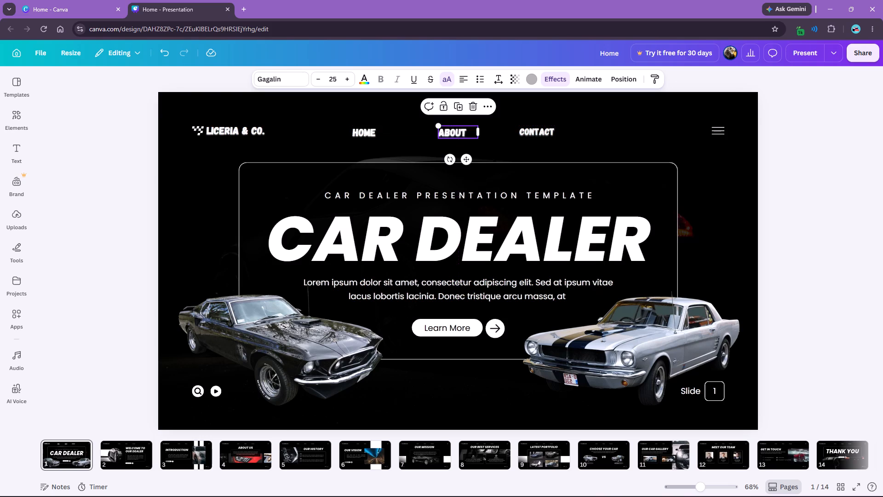
# Copy the HOME text style onto the ABOUT and CONTACT texts so all three match.
pyautogui.click(366, 134)
pyautogui.click(650, 79)
pyautogui.click(454, 135)
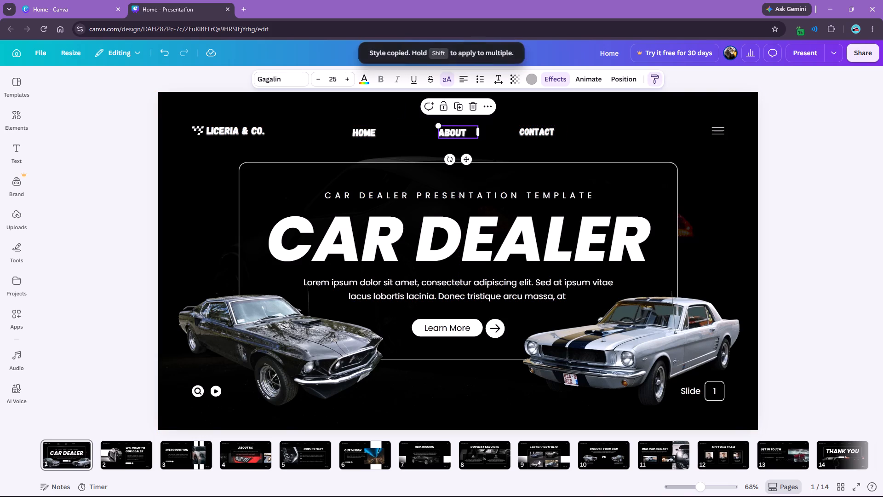
pyautogui.click(655, 75)
pyautogui.click(535, 130)
pyautogui.click(591, 131)
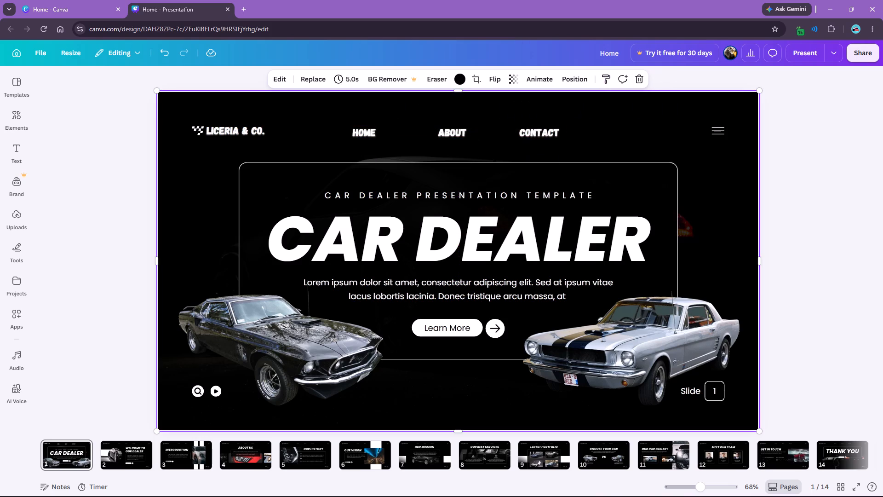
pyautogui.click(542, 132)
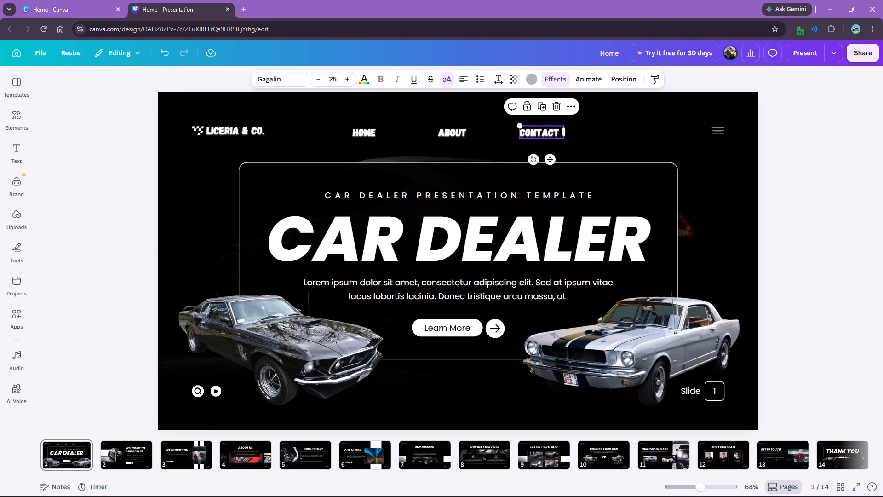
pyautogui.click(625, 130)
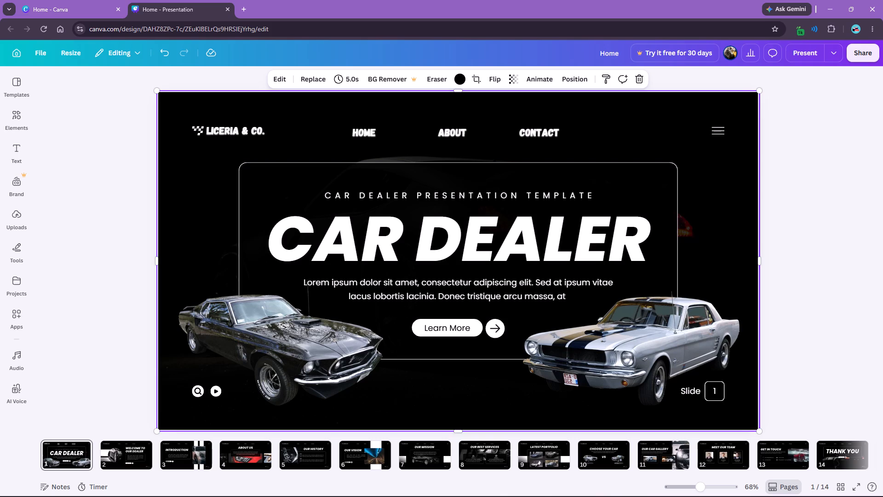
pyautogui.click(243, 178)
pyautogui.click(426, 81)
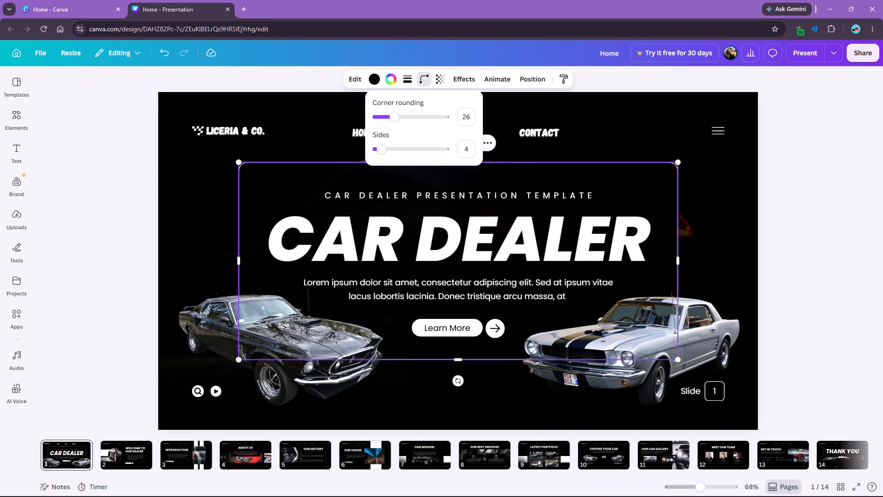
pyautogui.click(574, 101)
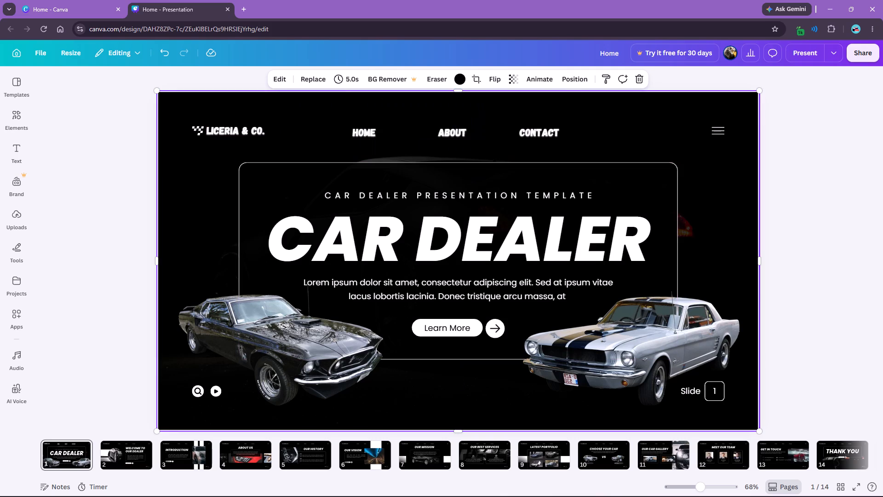
# Apply a grey Glow effect with intensity 100 to the rounded frame around the title block.
pyautogui.click(391, 164)
pyautogui.click(475, 79)
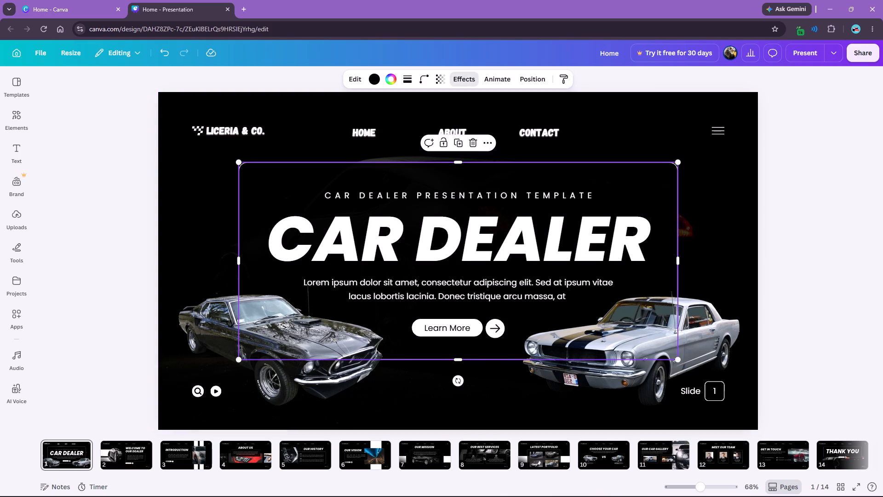
pyautogui.click(124, 128)
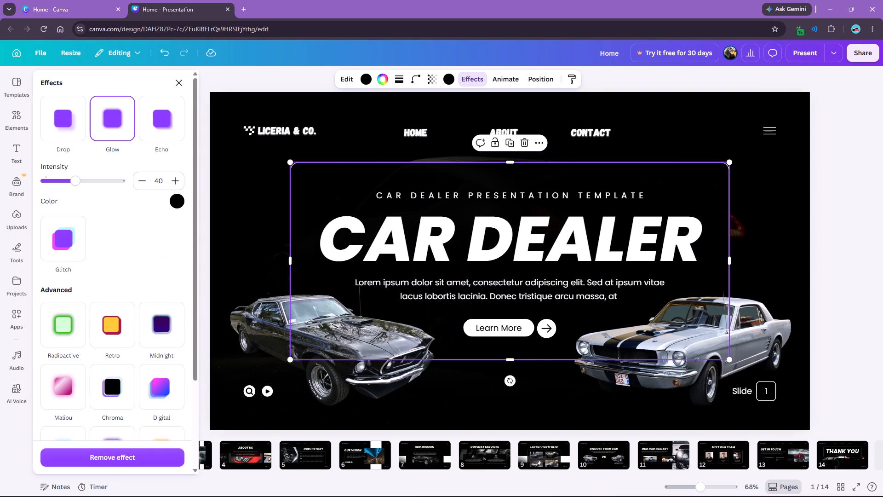
pyautogui.click(176, 203)
pyautogui.click(111, 306)
pyautogui.click(95, 306)
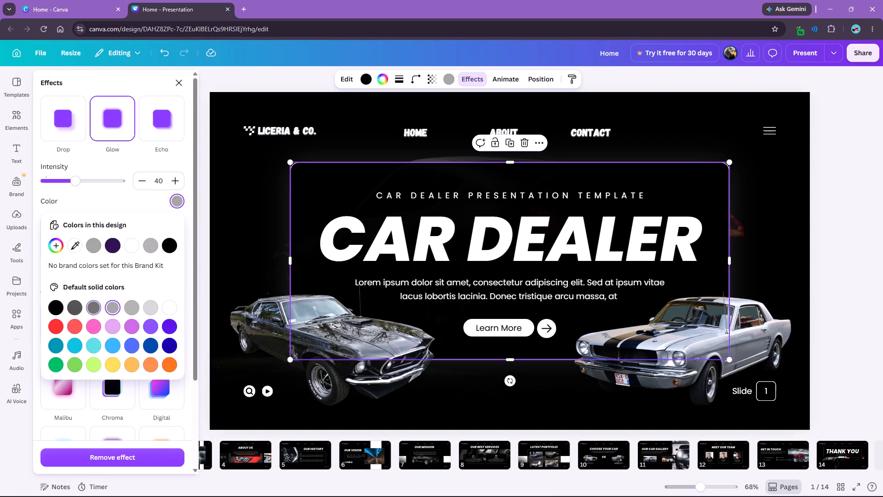
pyautogui.click(111, 307)
pyautogui.moveTo(75, 183); pyautogui.dragTo(129, 184)
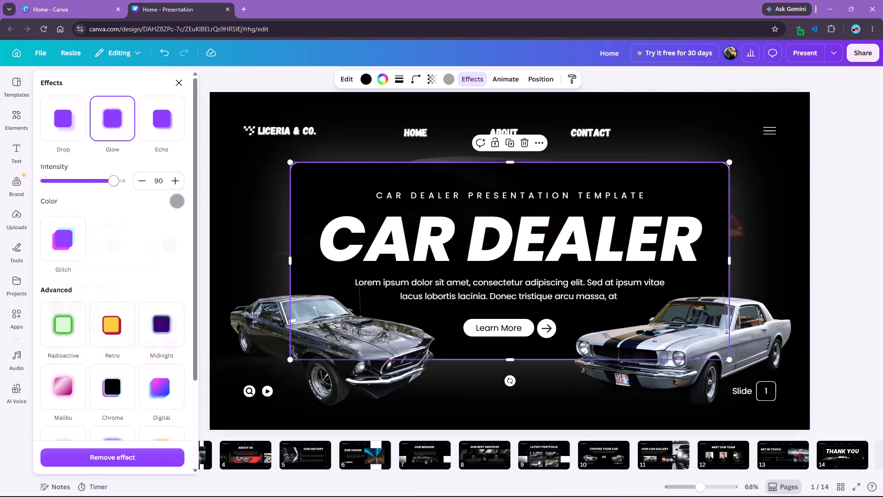
pyautogui.moveTo(129, 184); pyautogui.dragTo(171, 189)
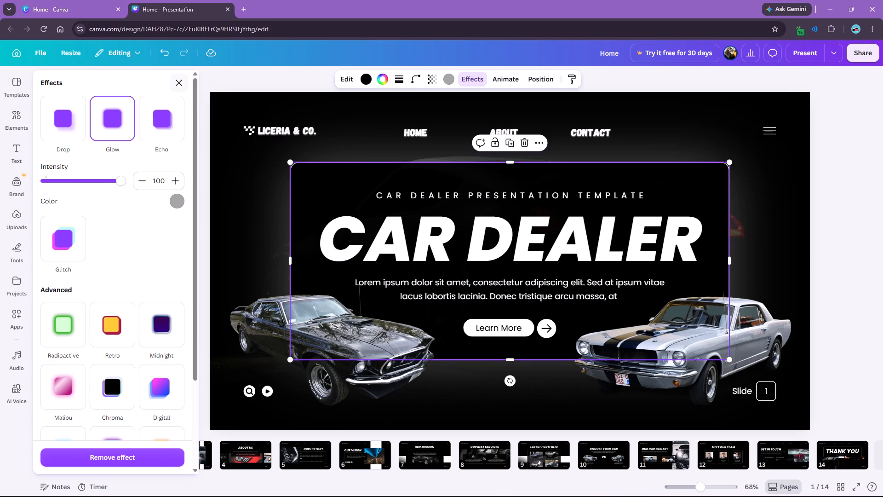
pyautogui.click(178, 87)
pyautogui.click(130, 196)
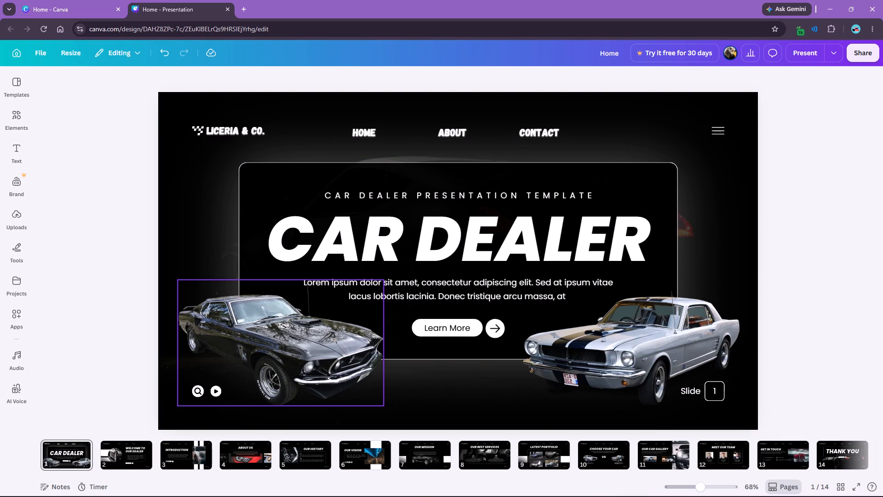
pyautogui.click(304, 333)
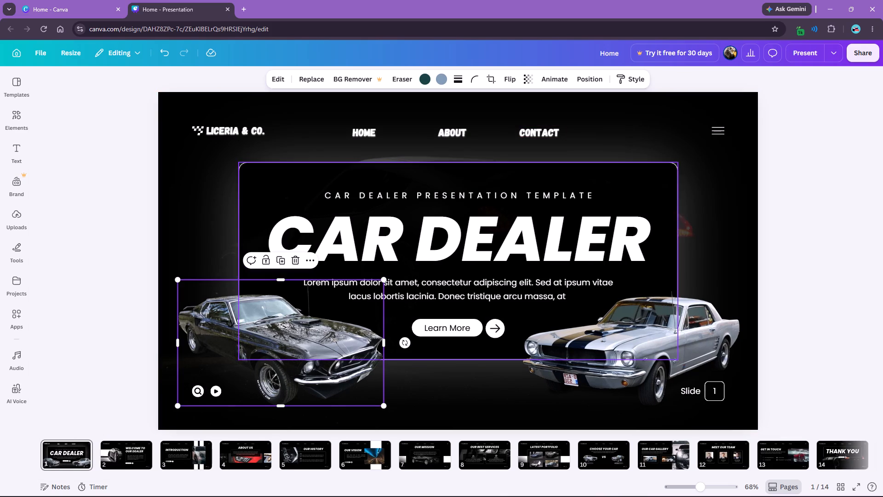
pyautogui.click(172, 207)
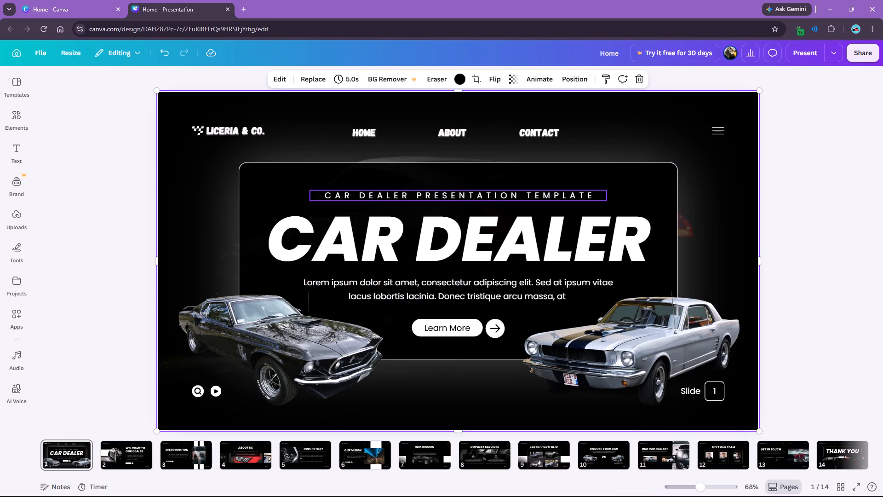
# Copy the LICERIA & CO. text style onto the CAR DEALER PRESENTATION TEMPLATE subtitle.
pyautogui.click(351, 193)
pyautogui.click(257, 133)
pyautogui.click(655, 78)
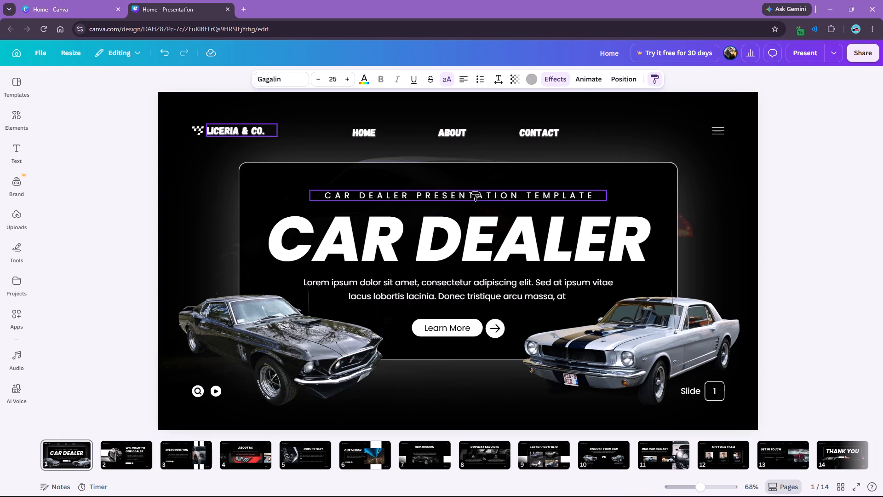
pyautogui.click(464, 198)
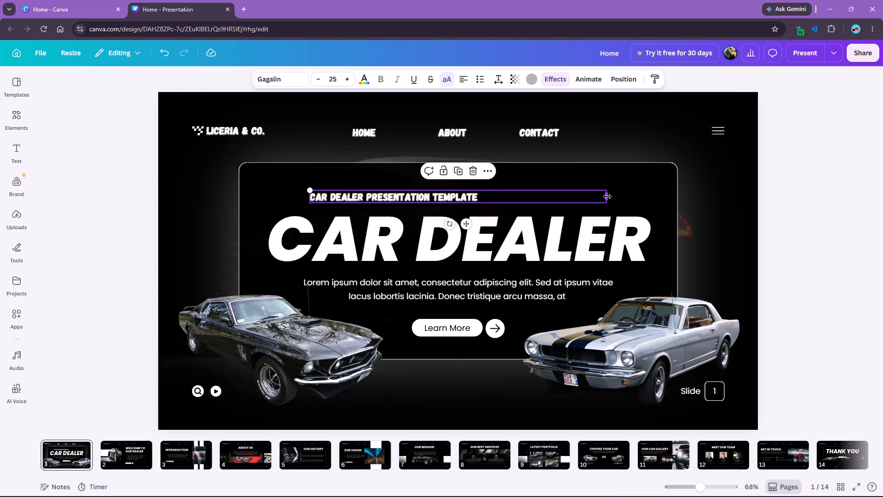
# Centre-align the subtitle and size its box to about 950 wide so it sits centred above the title.
pyautogui.moveTo(608, 196); pyautogui.dragTo(482, 206)
pyautogui.click(462, 78)
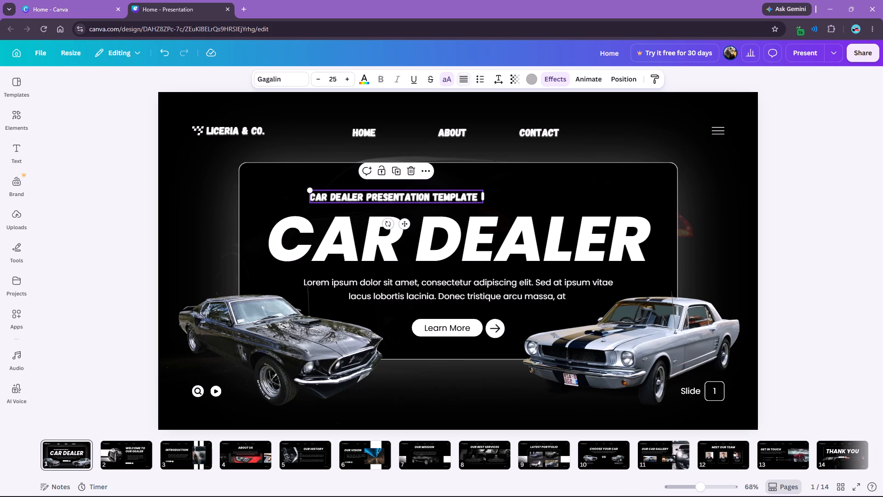
pyautogui.doubleClick(462, 78)
pyautogui.click(462, 78)
pyautogui.click(462, 78)
pyautogui.click(462, 78)
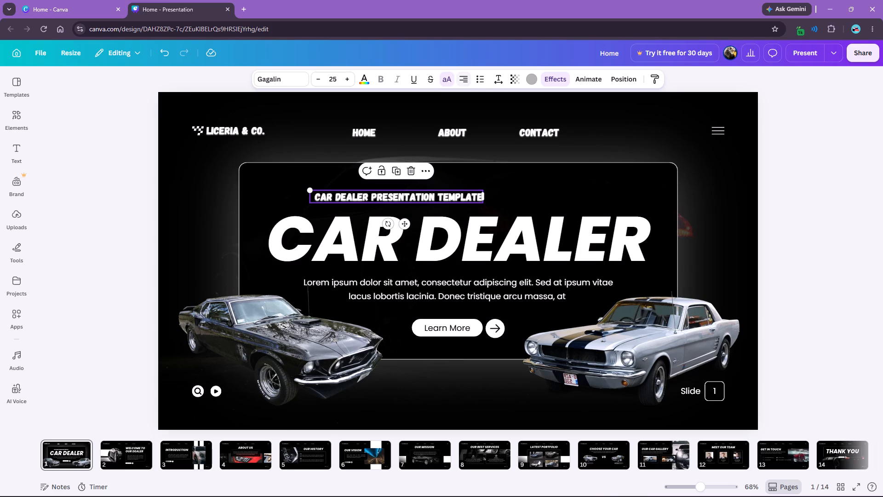
pyautogui.click(463, 76)
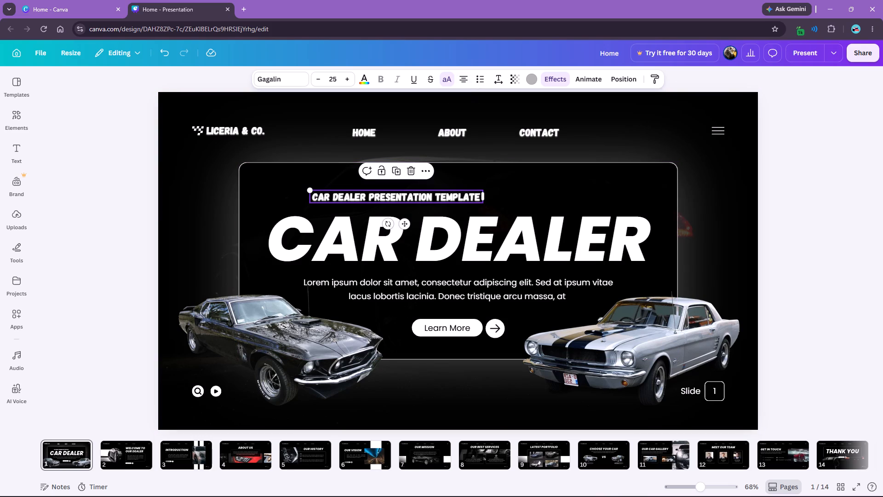
pyautogui.moveTo(486, 198); pyautogui.dragTo(611, 200)
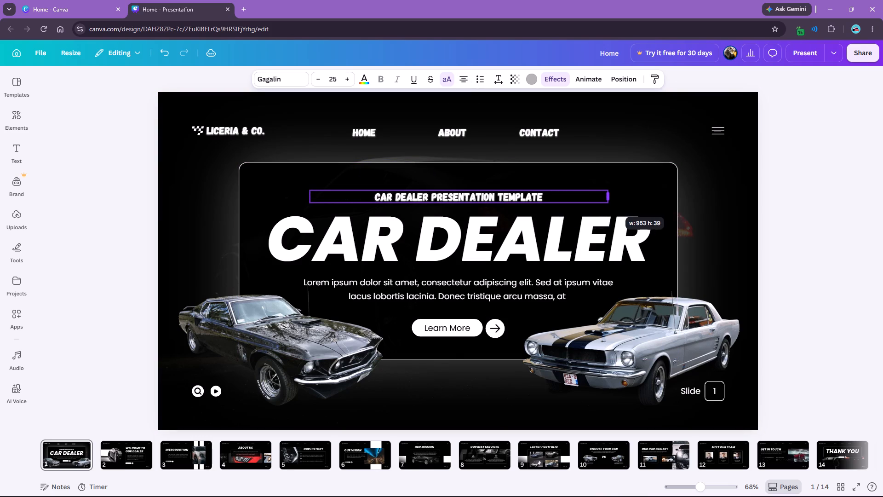
pyautogui.moveTo(611, 200); pyautogui.dragTo(609, 201)
# Increase the CAR DEALER PRESENTATION TEMPLATE subtitle to size 40.
pyautogui.click(347, 80)
pyautogui.tripleClick(347, 80)
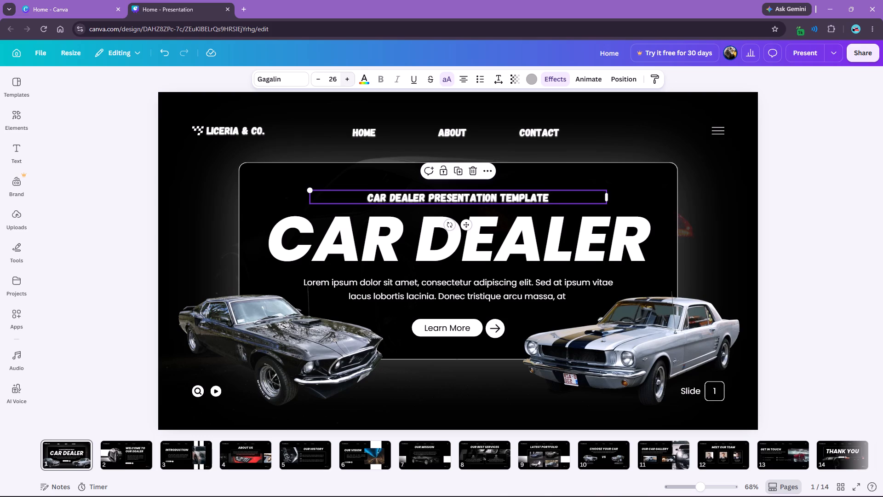
pyautogui.tripleClick(347, 80)
pyautogui.click(347, 80)
pyautogui.tripleClick(347, 80)
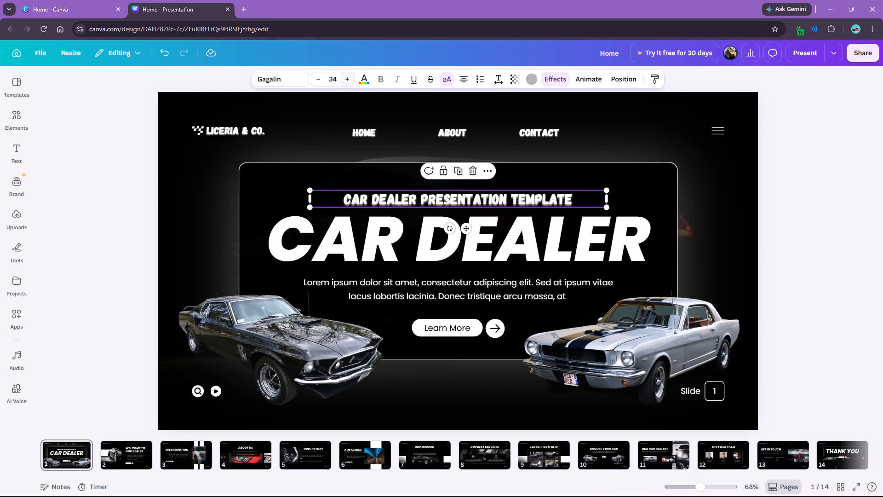
pyautogui.tripleClick(347, 80)
pyautogui.click(347, 80)
pyautogui.click(778, 217)
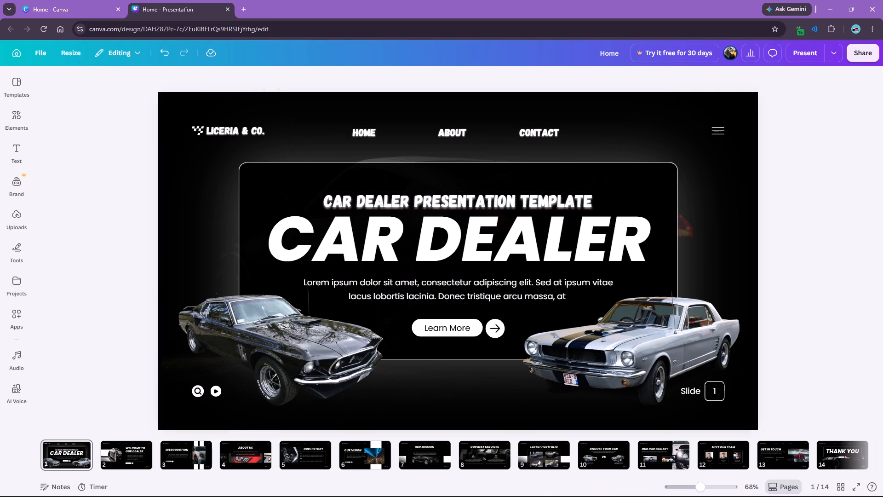
# Replace PRESENTATION TEMPLATE in the subtitle with SHOP so it reads CAR DEALER SHOP.
pyautogui.click(481, 200)
pyautogui.click(519, 199)
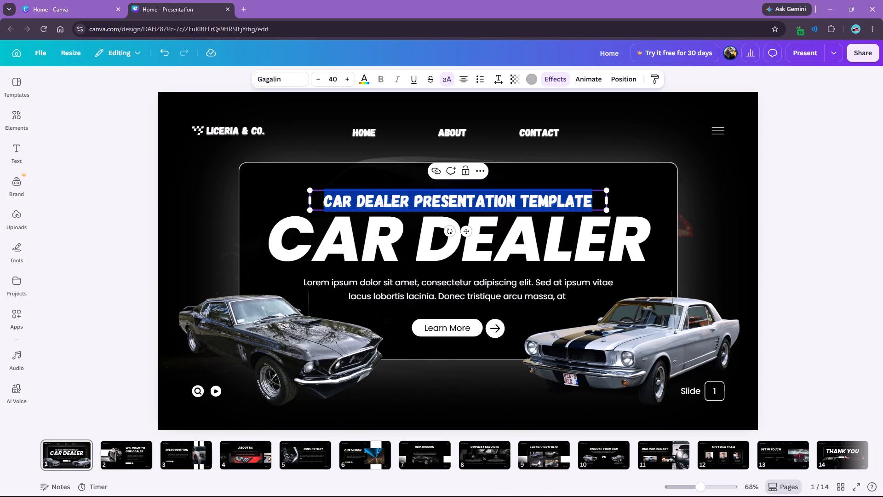
pyautogui.click(588, 199)
pyautogui.moveTo(598, 202); pyautogui.dragTo(429, 203)
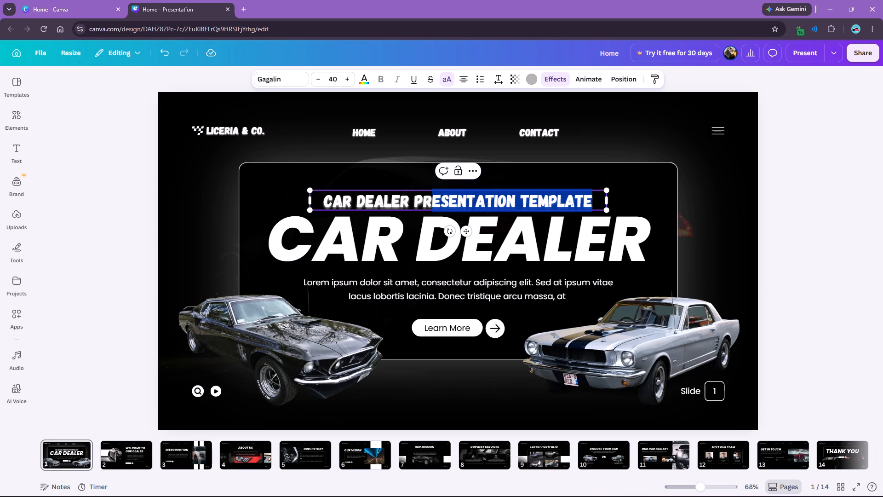
pyautogui.moveTo(429, 203); pyautogui.dragTo(411, 204)
pyautogui.press('BackSpace')
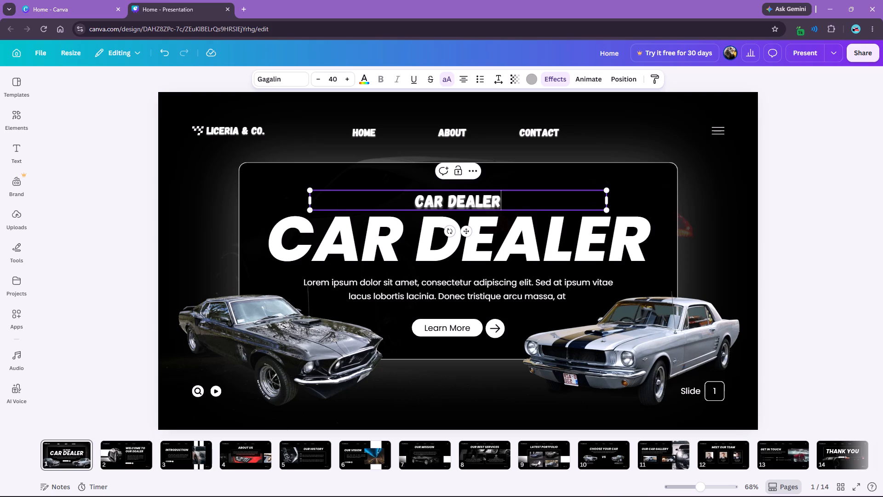
pyautogui.press('space')
pyautogui.write('SHOP')
pyautogui.click(882, 235)
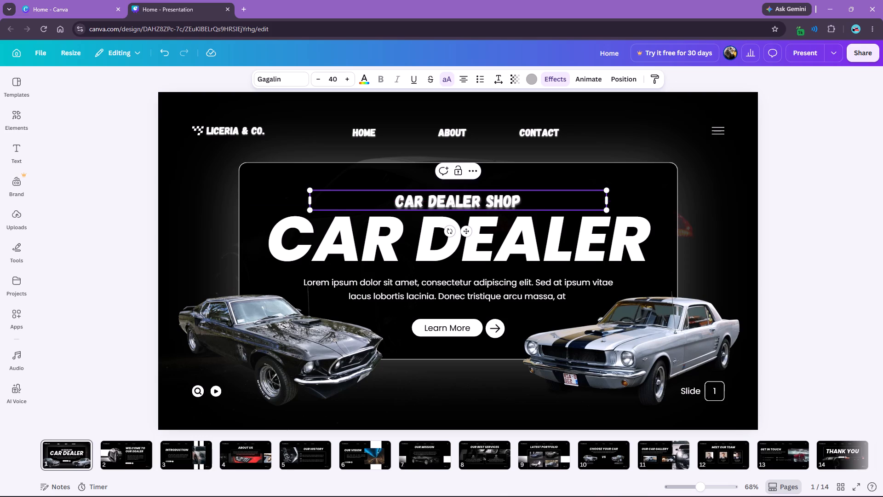
# Replace the large CAR DEALER title text with BENNY MOTORS.
pyautogui.click(404, 243)
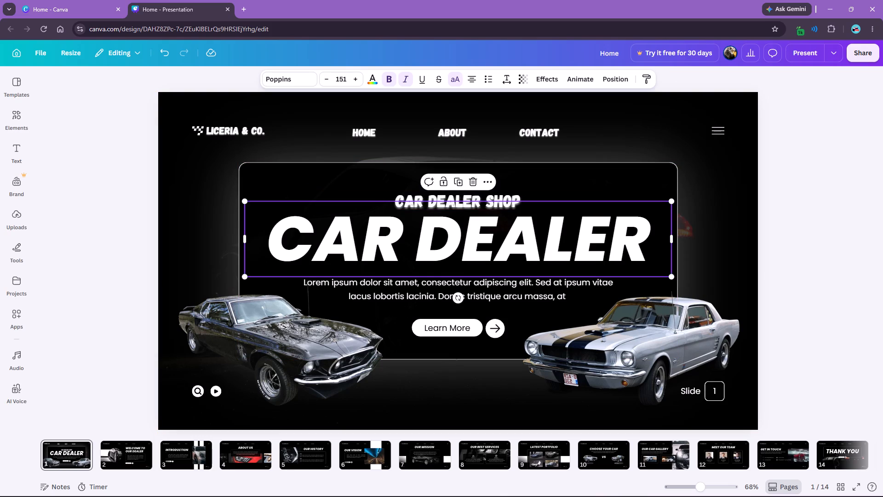
pyautogui.click(461, 194)
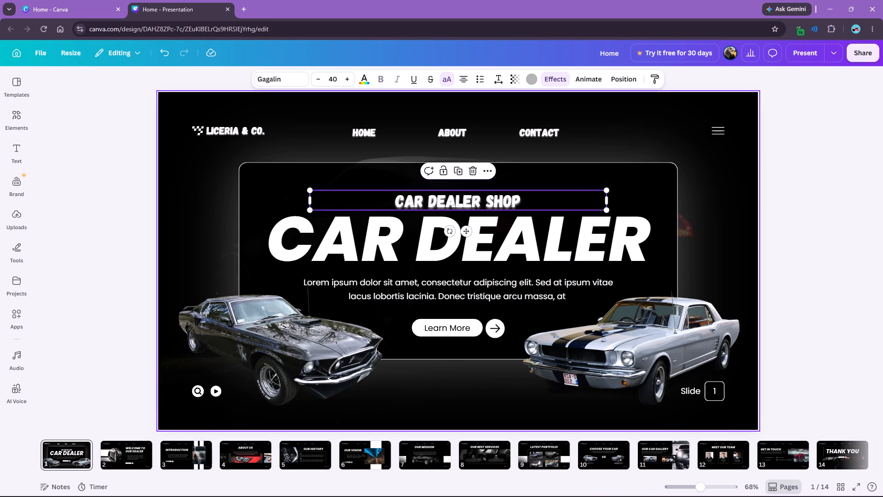
pyautogui.doubleClick(494, 242)
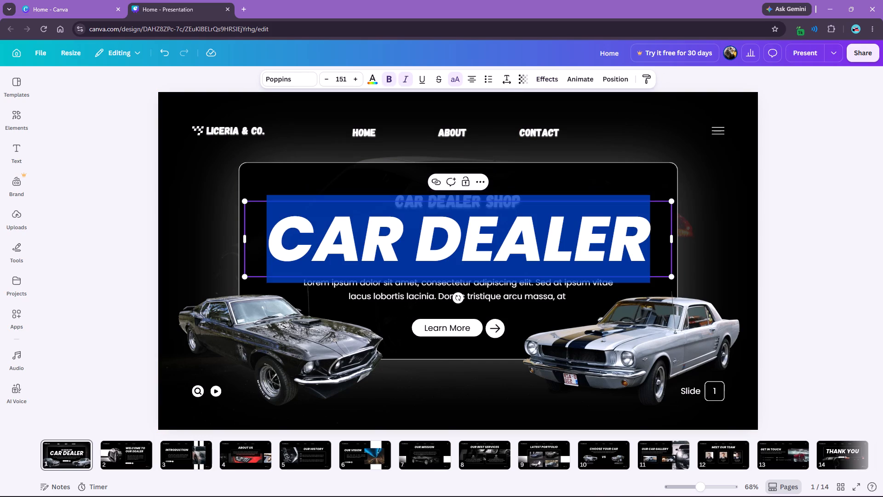
pyautogui.write('BENNY MOTOR')
pyautogui.hotkey('shift', 's')
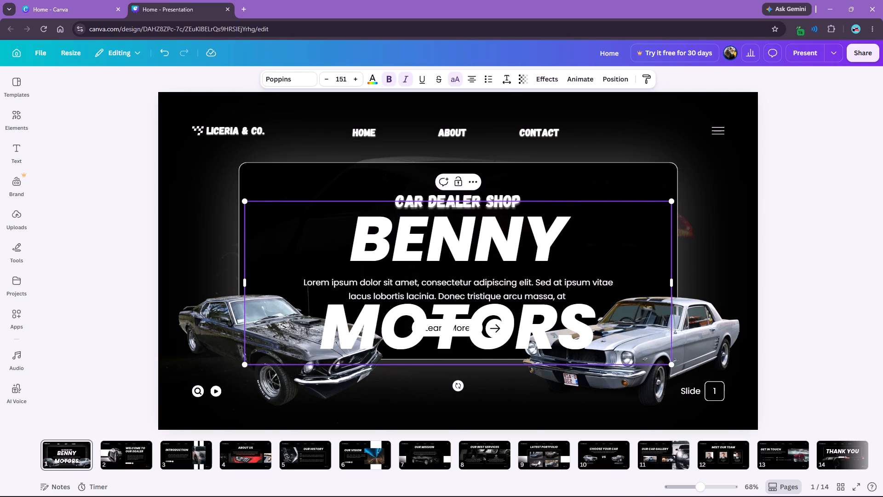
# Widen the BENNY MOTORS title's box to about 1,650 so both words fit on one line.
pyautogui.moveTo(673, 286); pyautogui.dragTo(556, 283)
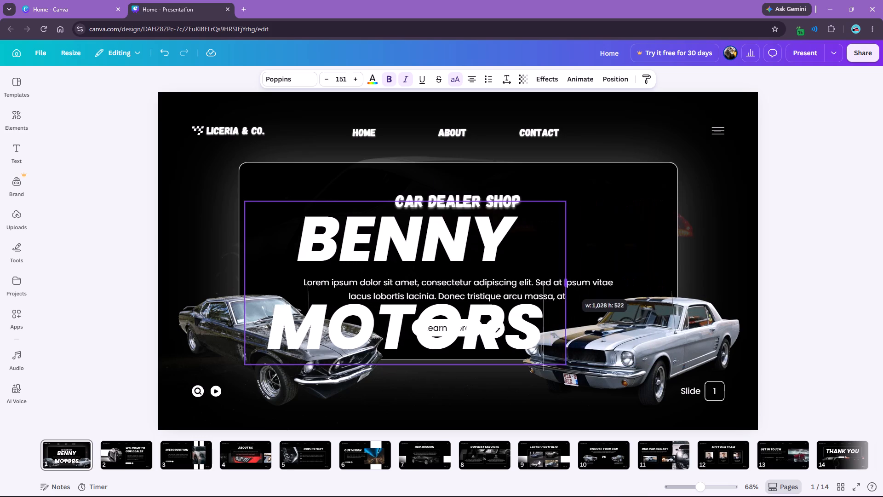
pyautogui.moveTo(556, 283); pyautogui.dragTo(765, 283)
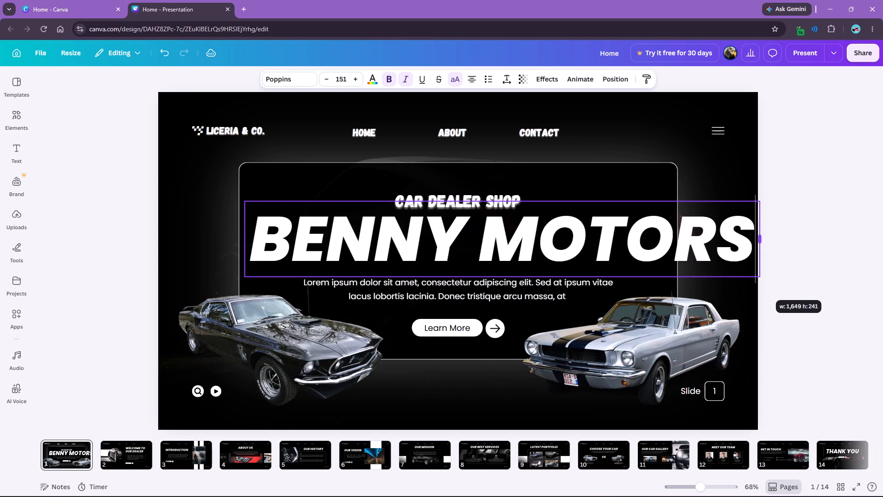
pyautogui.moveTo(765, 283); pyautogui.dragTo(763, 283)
# Copy the HOME text style onto the BENNY MOTORS title and narrow its box to fit the words.
pyautogui.click(373, 135)
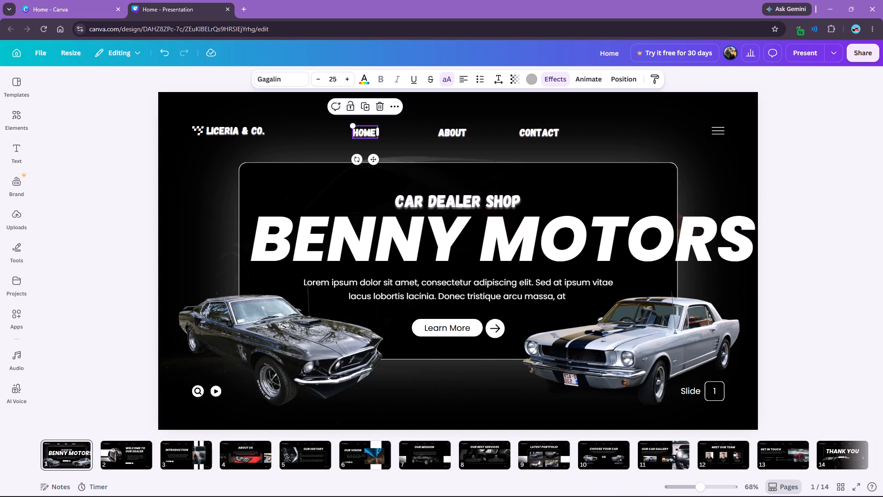
pyautogui.click(654, 79)
pyautogui.click(543, 231)
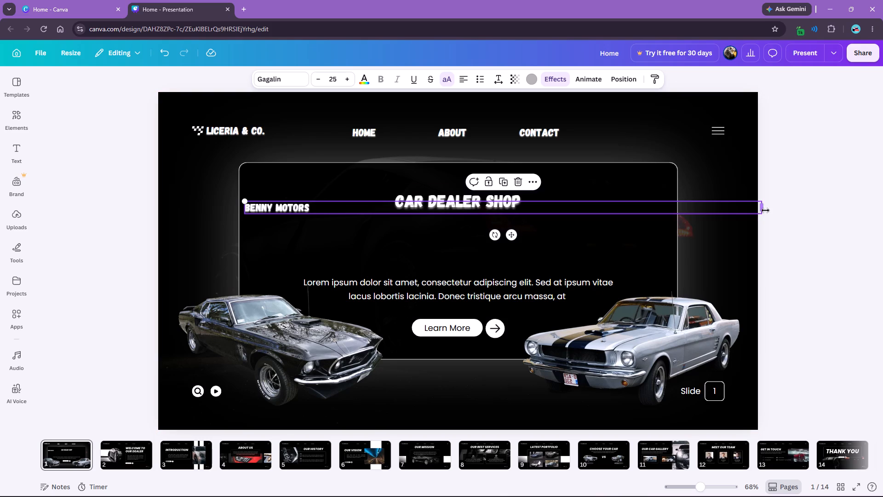
pyautogui.moveTo(765, 209); pyautogui.dragTo(313, 203)
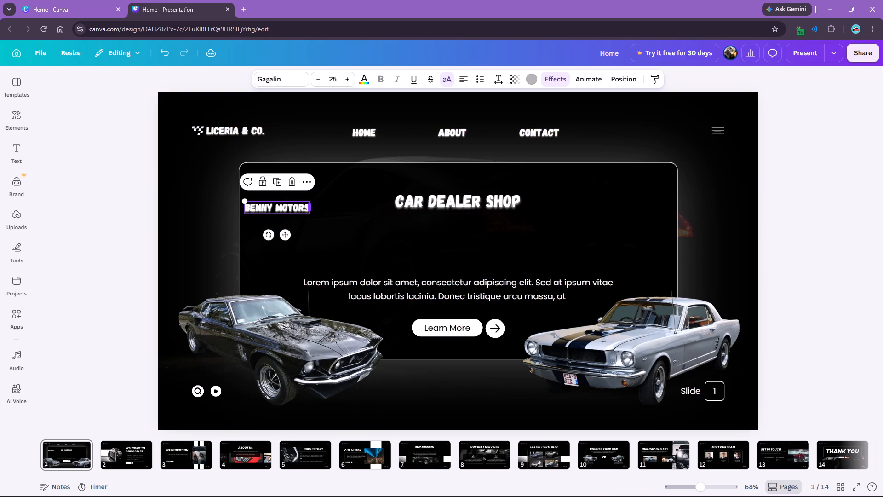
# Set the BENNY MOTORS title's font size to 50, widening its box to one line and moving it below CAR DEALER SHOP.
pyautogui.click(342, 80)
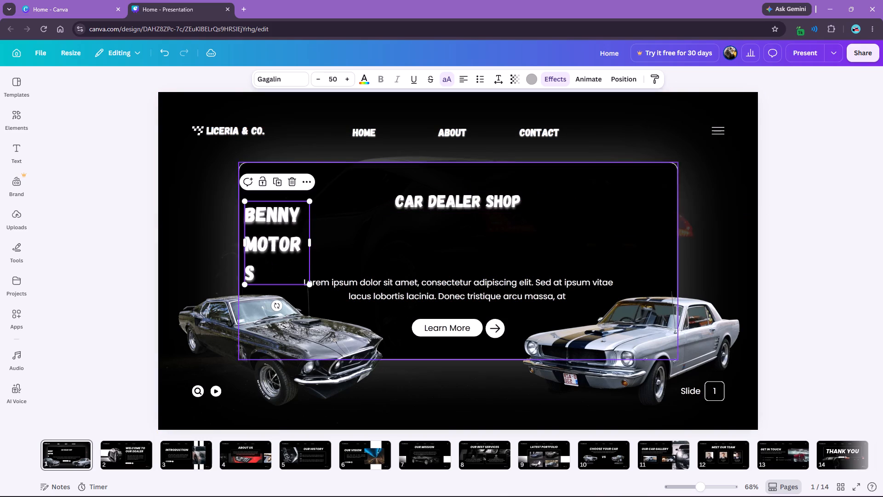
pyautogui.moveTo(314, 241); pyautogui.dragTo(629, 243)
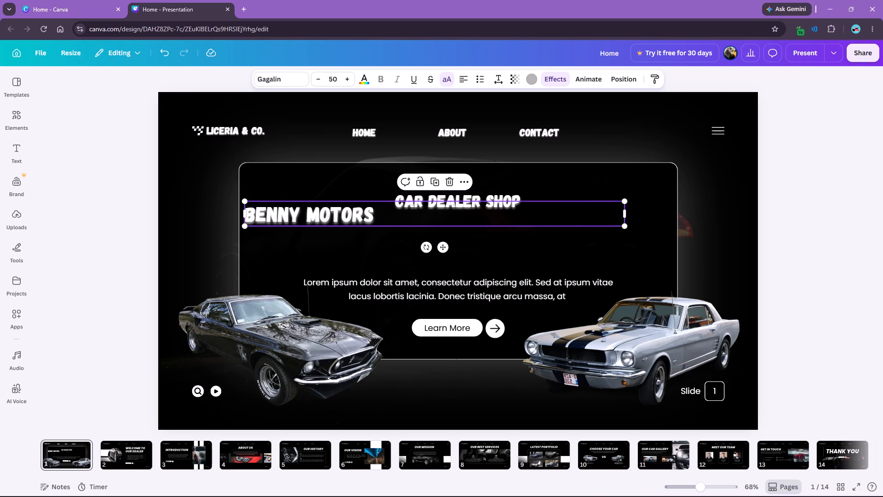
pyautogui.moveTo(307, 210); pyautogui.dragTo(336, 230)
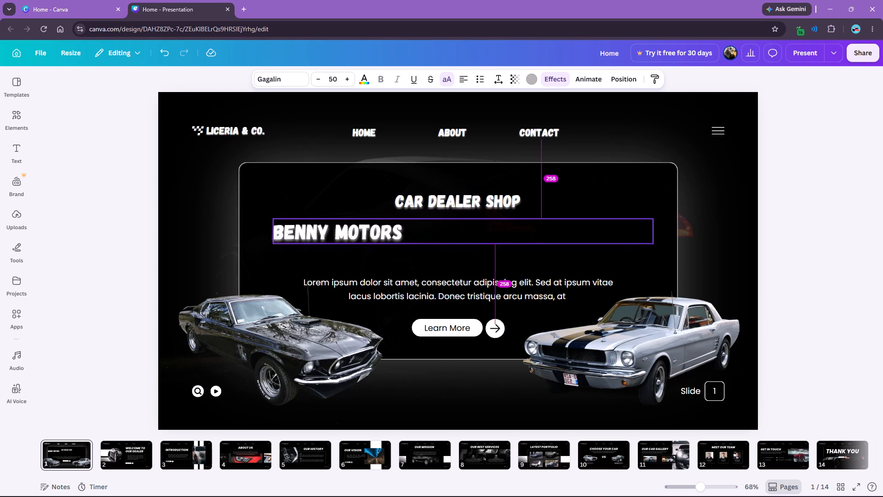
pyautogui.moveTo(336, 230); pyautogui.dragTo(318, 239)
pyautogui.click(361, 246)
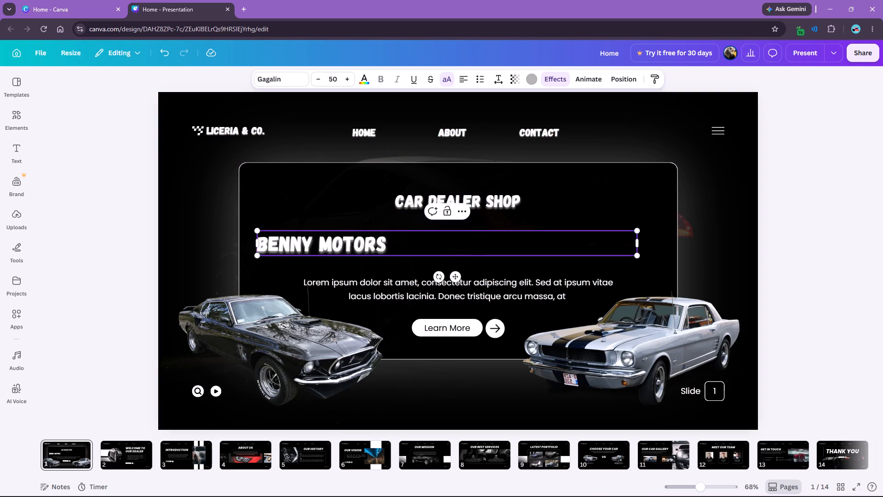
# Enlarge the BENNY MOTORS title's font size to 90.
pyautogui.click(327, 72)
pyautogui.scroll(-2, 325, 348)
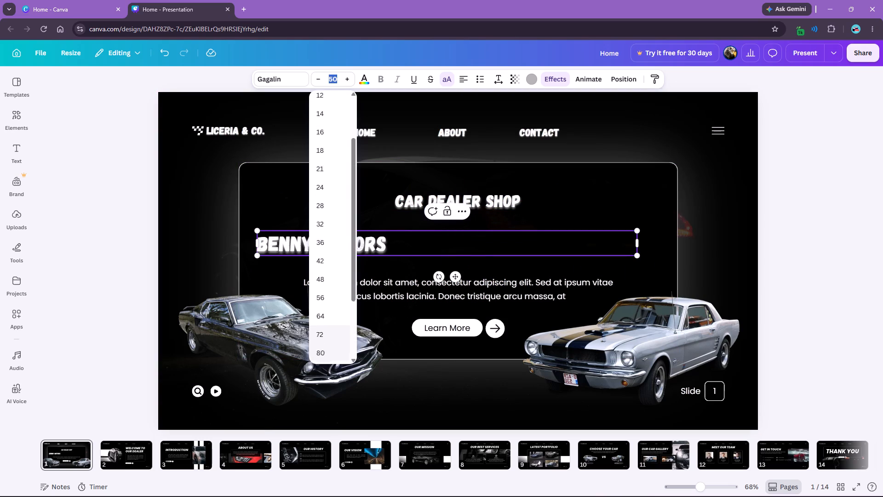
pyautogui.click(324, 288)
pyautogui.click(350, 81)
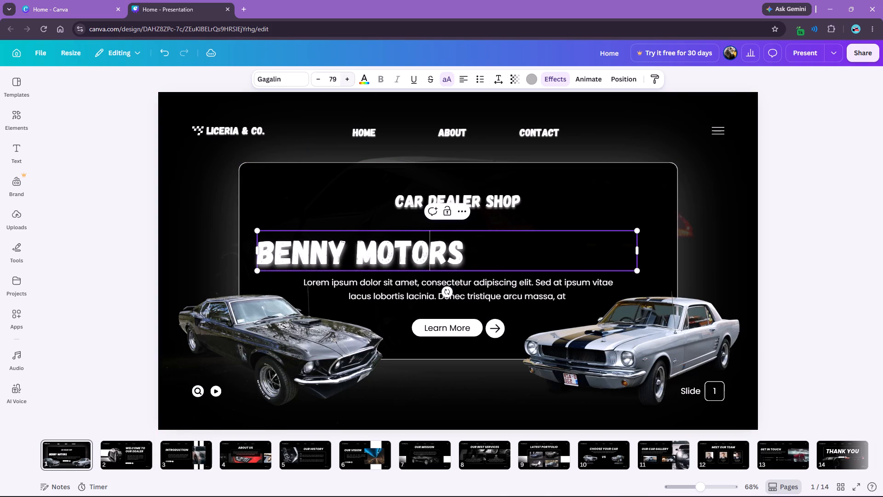
# Narrow the BENNY MOTORS title's box to fit the words and centre it beneath CAR DEALER SHOP.
pyautogui.moveTo(638, 254); pyautogui.dragTo(496, 256)
pyautogui.moveTo(406, 258); pyautogui.dragTo(480, 251)
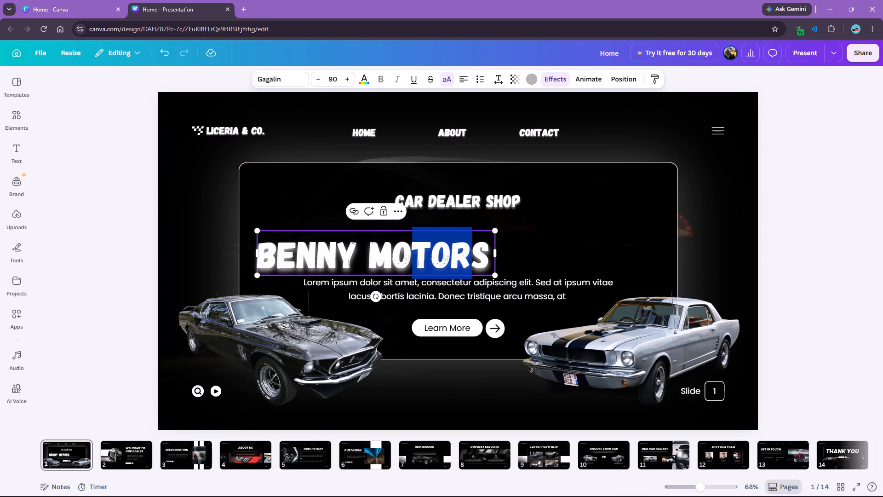
pyautogui.click(551, 252)
pyautogui.moveTo(374, 261); pyautogui.dragTo(459, 254)
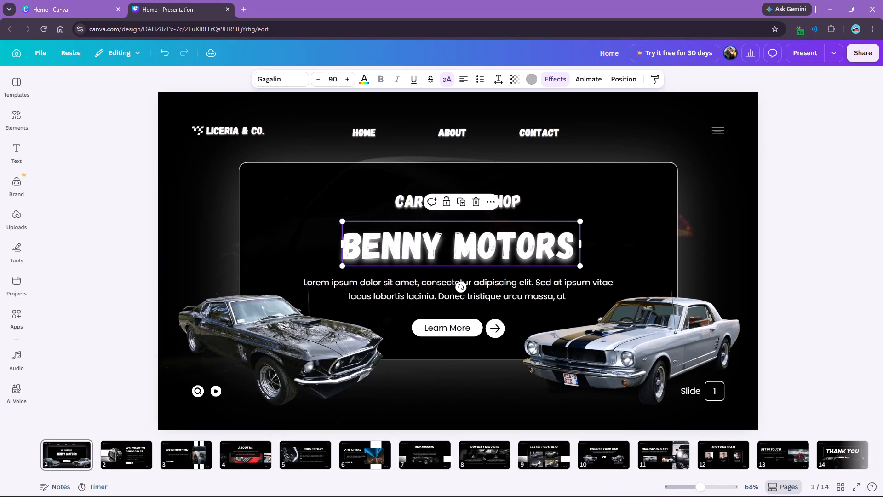
# Append COMPANY to the large title so it reads BENNY MOTORS COMPANY.
pyautogui.click(572, 250)
pyautogui.press('space')
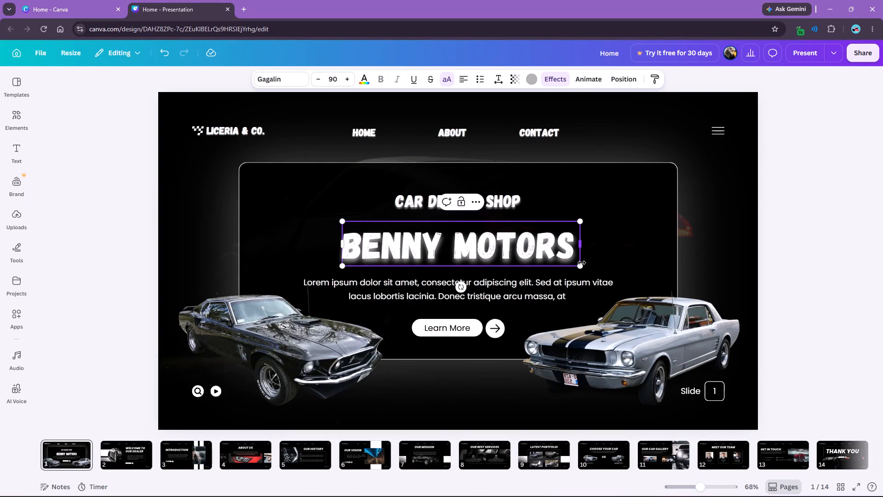
pyautogui.write('COMAP')
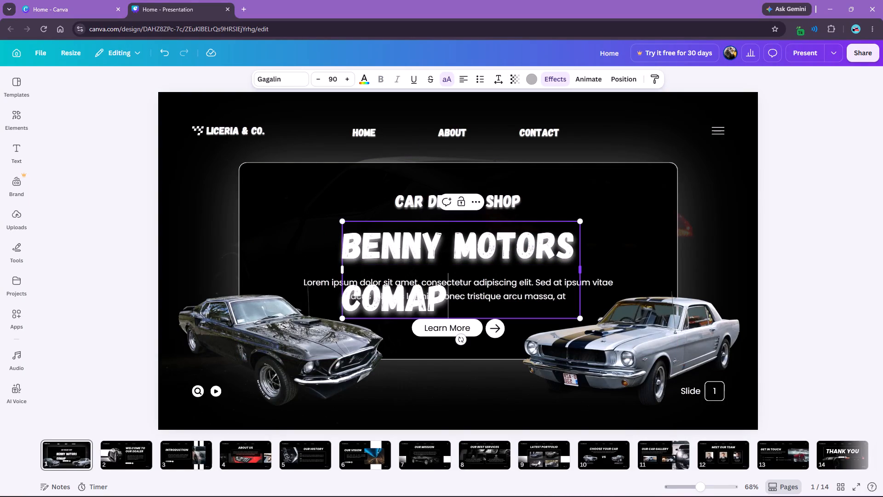
pyautogui.hotkey('shift', 'BackSpace')
pyautogui.hotkey('shift', 'BackSpace')
pyautogui.hotkey('shift', 'm')
pyautogui.hotkey('shift', 'BackSpace')
pyautogui.write('PANY')
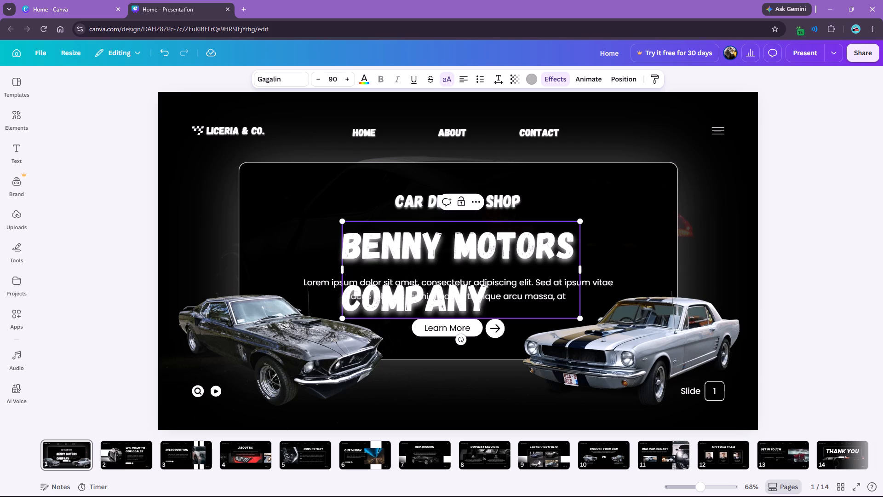
# Widen the BENNY MOTORS COMPANY title's box to fit one line and centre it in the frame, slightly closer to CAR DEALER SHOP.
pyautogui.moveTo(581, 270); pyautogui.dragTo(615, 270)
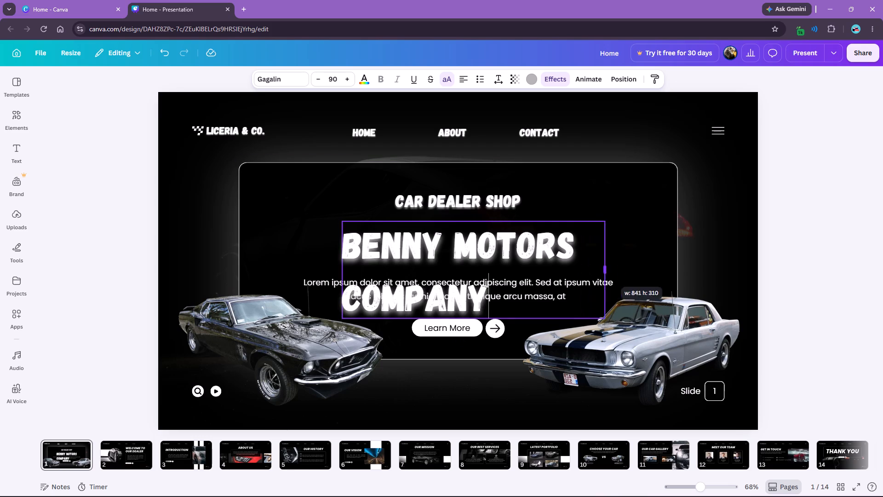
pyautogui.moveTo(615, 270); pyautogui.dragTo(735, 261)
pyautogui.moveTo(831, 256); pyautogui.dragTo(826, 256)
pyautogui.moveTo(608, 249); pyautogui.dragTo(532, 248)
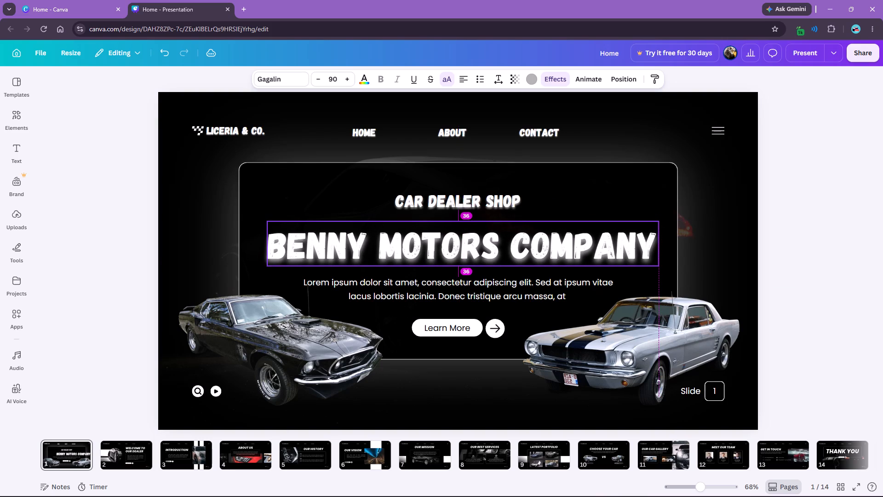
pyautogui.moveTo(532, 248); pyautogui.dragTo(533, 248)
pyautogui.click(757, 266)
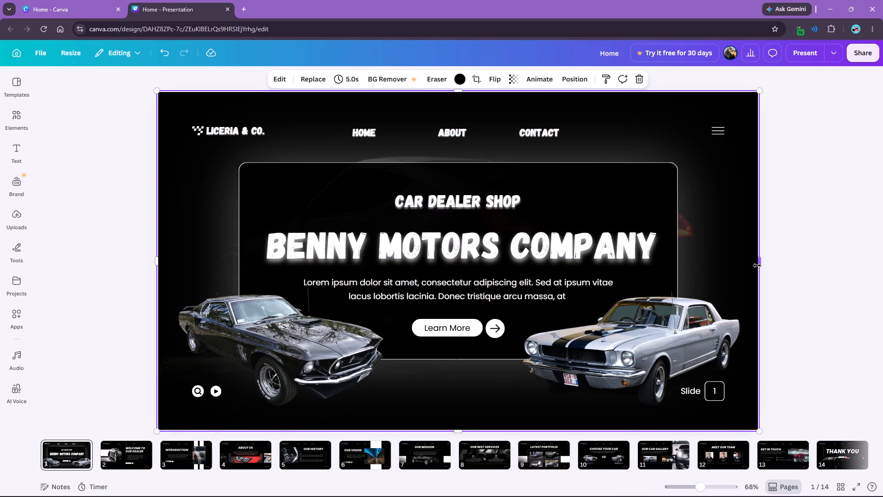
pyautogui.click(460, 239)
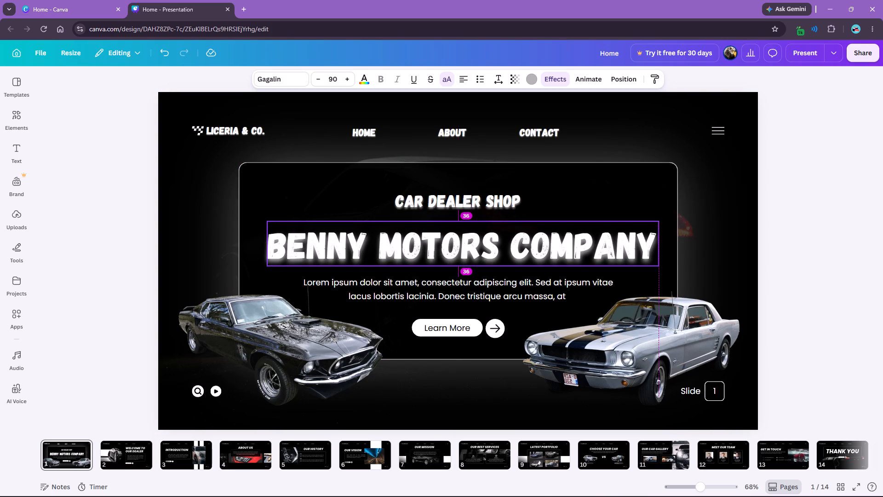
# Copy the CAR DEALER SHOP text style onto the Lorem ipsum paragraph.
pyautogui.click(398, 288)
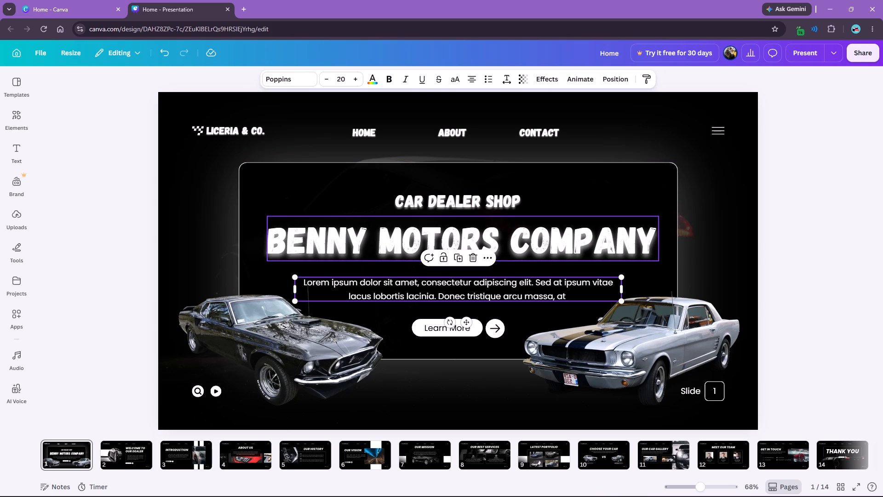
pyautogui.click(436, 203)
pyautogui.click(651, 79)
pyautogui.click(438, 287)
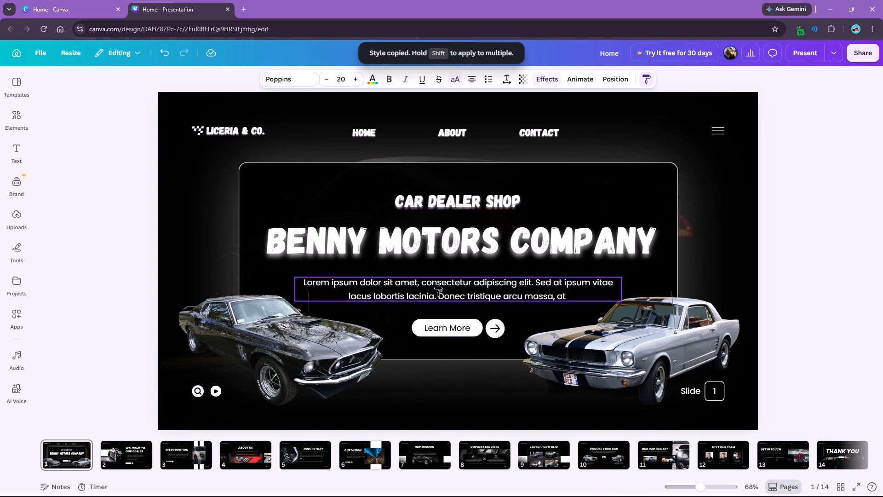
# Replace the Lorem ipsum paragraph with INTRO TO OUR CAR DEALER SHOP and move it slightly up.
pyautogui.write('IUN')
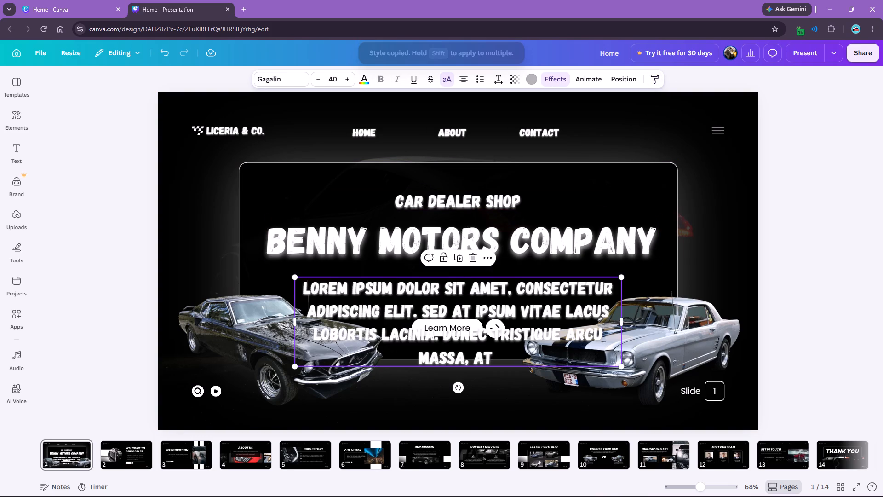
pyautogui.doubleClick(528, 292)
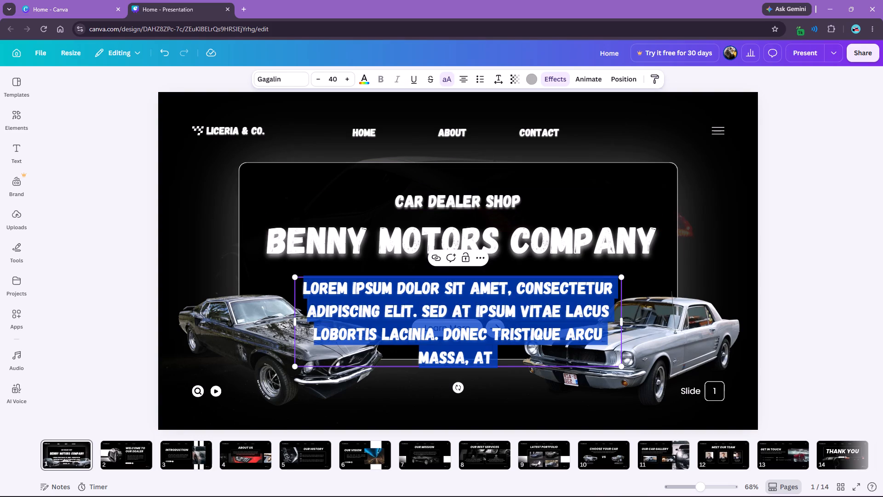
pyautogui.write('INTRO TO OUR CAR DELAR')
pyautogui.press('space')
pyautogui.hotkey('shift', 'BackSpace')
pyautogui.hotkey('shift', 'BackSpace')
pyautogui.write('ER SHOP')
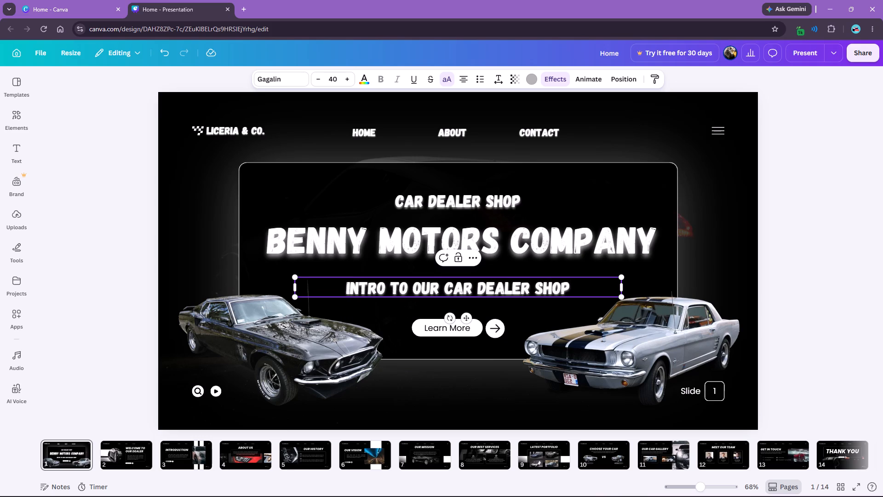
pyautogui.click(811, 297)
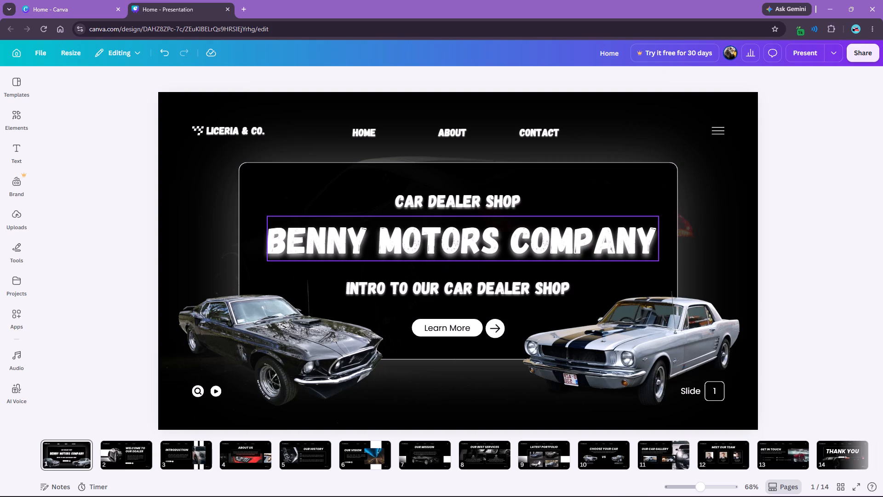
pyautogui.click(500, 289)
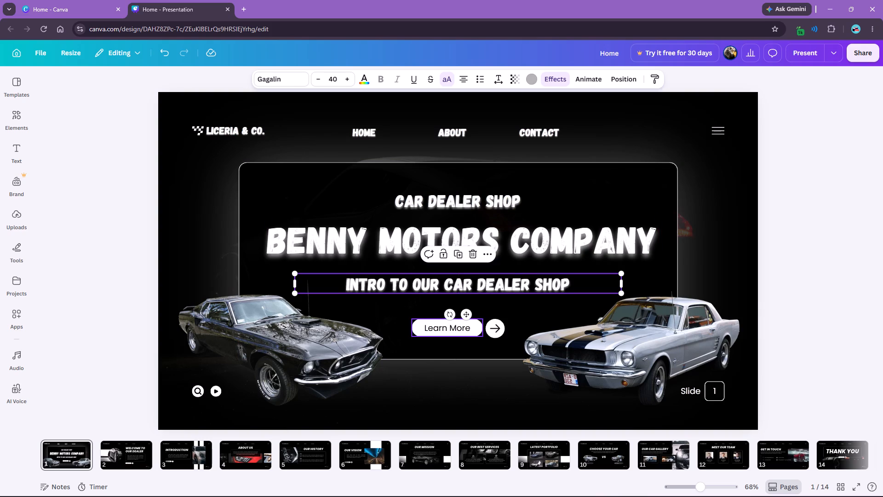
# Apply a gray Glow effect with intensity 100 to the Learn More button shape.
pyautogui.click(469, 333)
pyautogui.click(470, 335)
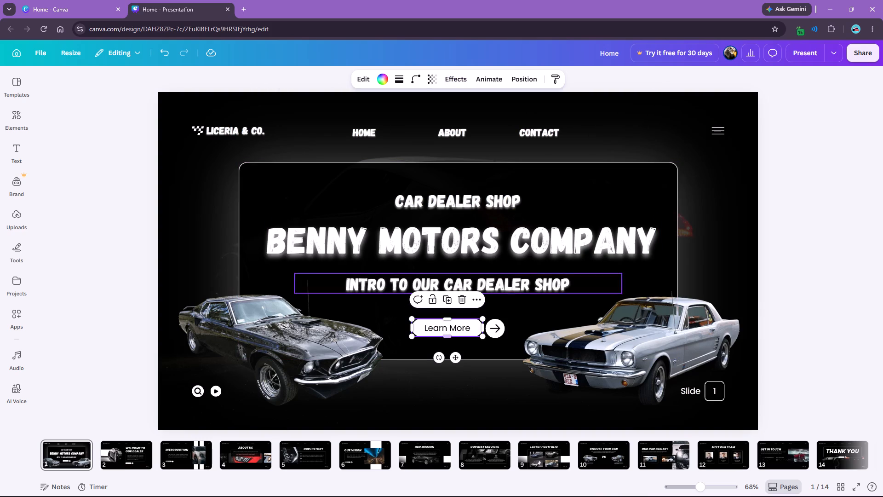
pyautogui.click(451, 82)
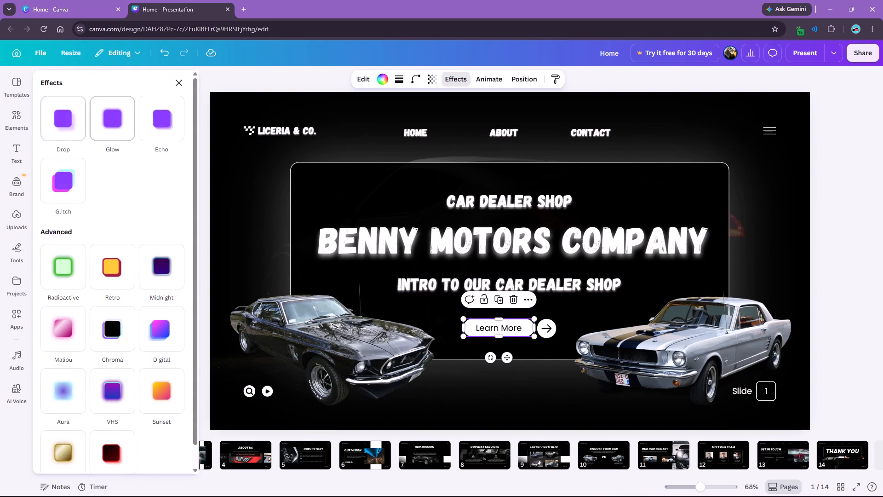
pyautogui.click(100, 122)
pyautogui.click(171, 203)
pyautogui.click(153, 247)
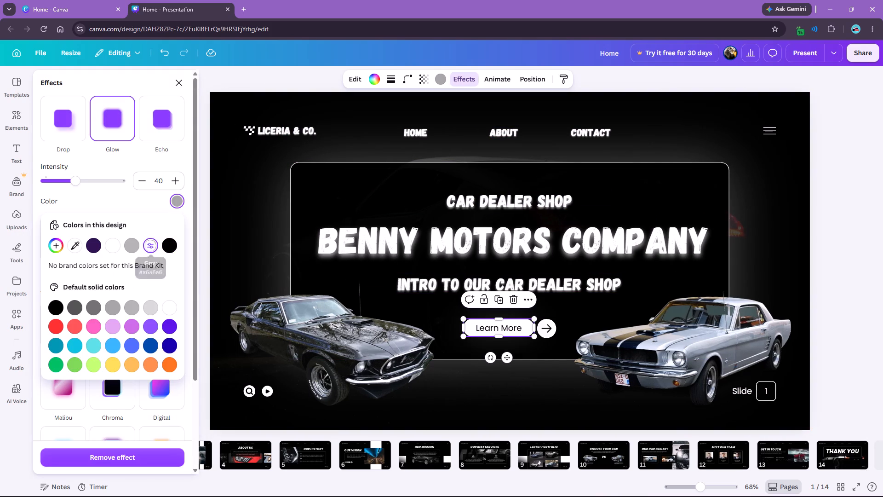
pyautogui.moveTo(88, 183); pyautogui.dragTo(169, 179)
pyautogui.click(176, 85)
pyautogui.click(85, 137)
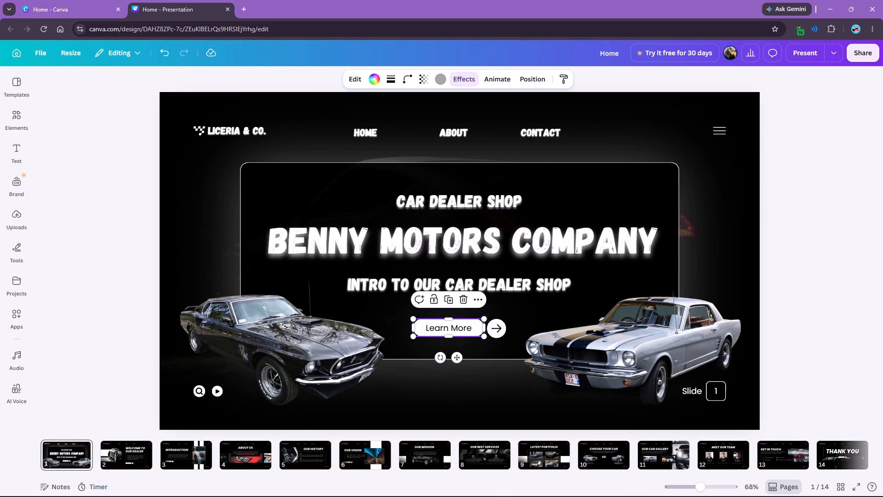
# Switch the Learn More button's effect to Drop with direction -5, offset 36 and transparency 100.
pyautogui.click(422, 336)
pyautogui.click(467, 76)
pyautogui.scroll(2, 111, 184)
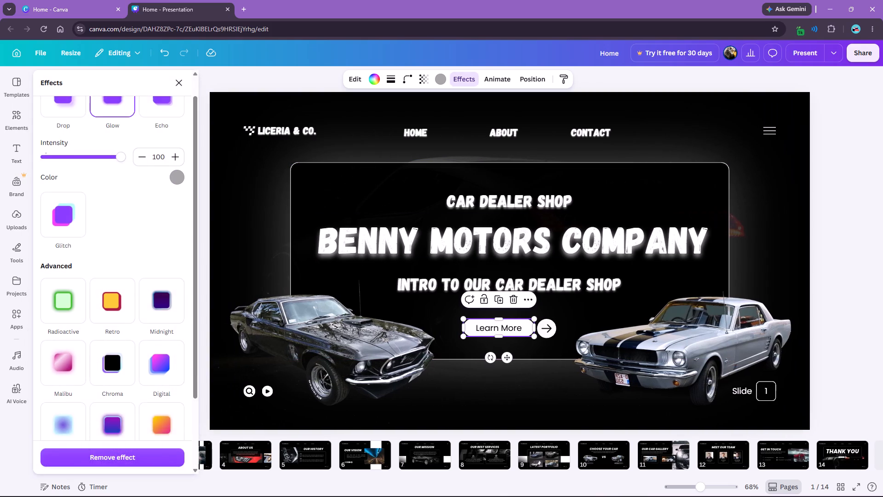
pyautogui.scroll(1, 111, 184)
pyautogui.click(63, 127)
pyautogui.click(79, 183)
pyautogui.moveTo(55, 214); pyautogui.dragTo(72, 215)
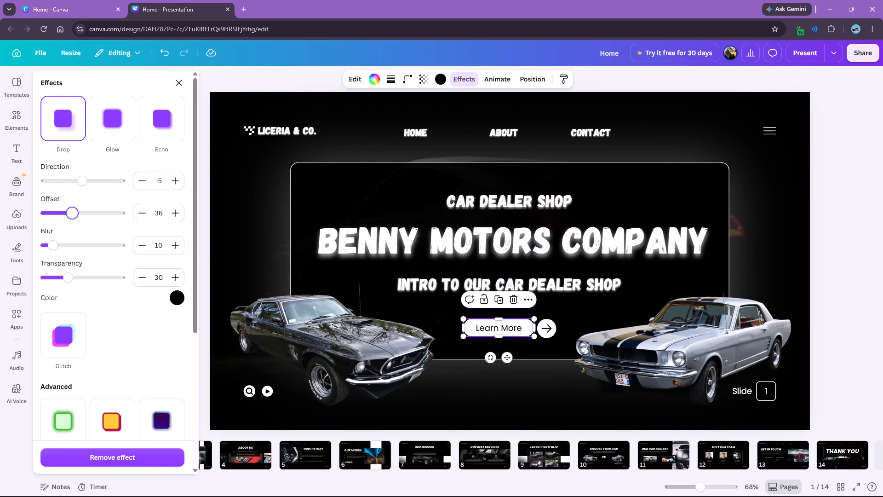
pyautogui.moveTo(67, 276); pyautogui.dragTo(133, 278)
# Try several colours for the Learn More button's drop shadow and settle on the gray #b4b4b4.
pyautogui.click(178, 295)
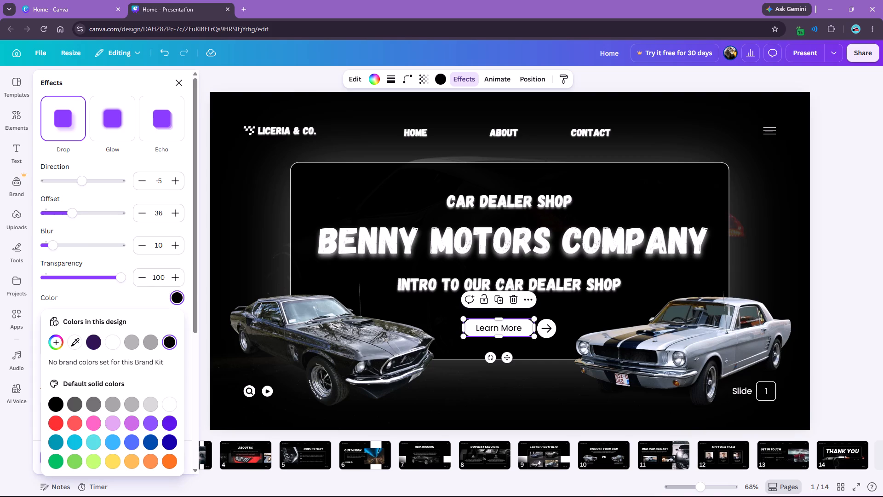
pyautogui.click(68, 426)
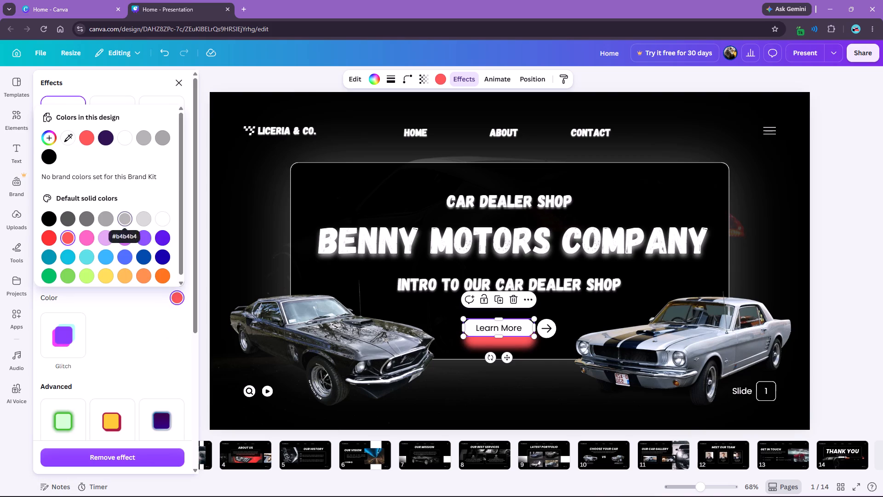
pyautogui.click(125, 215)
pyautogui.click(111, 217)
pyautogui.click(147, 215)
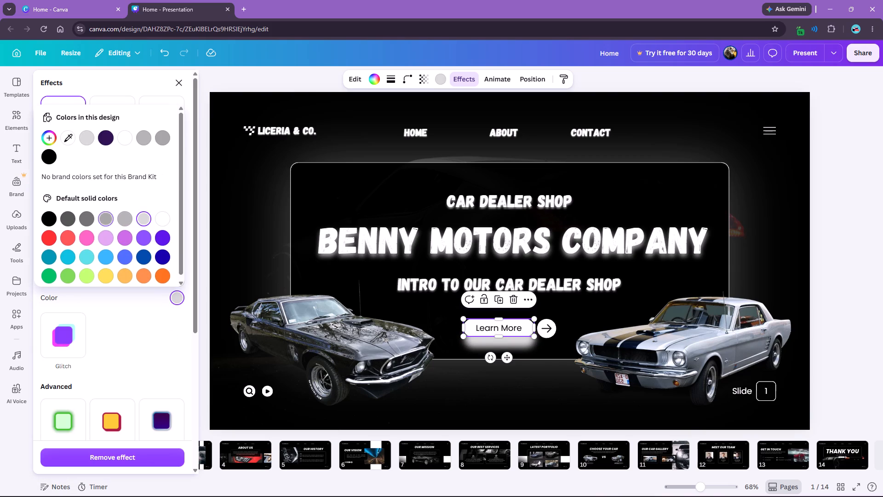
pyautogui.click(129, 215)
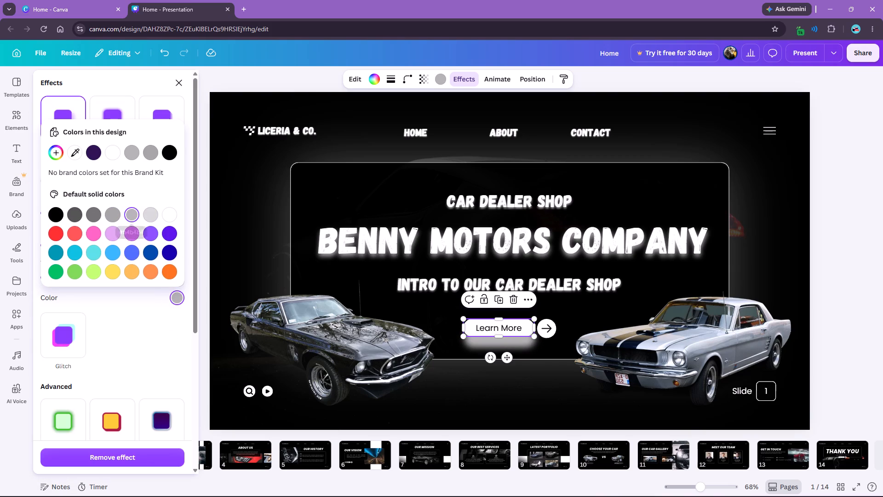
pyautogui.scroll(4, 174, 154)
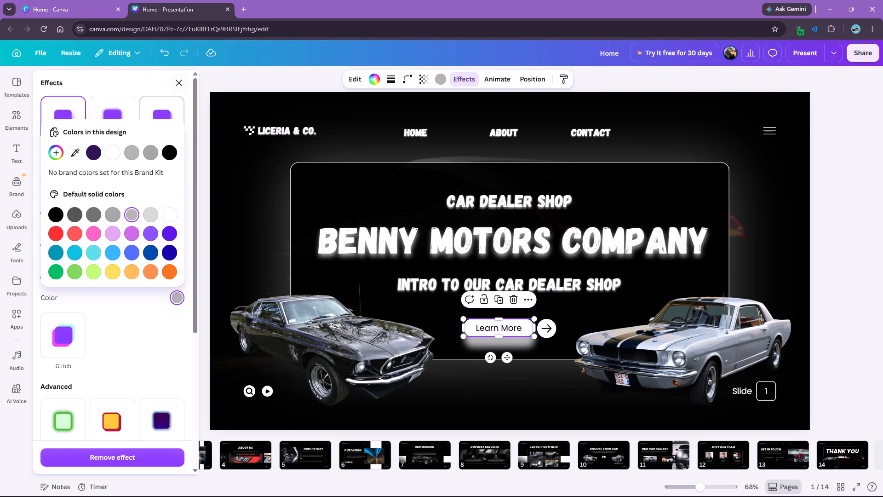
pyautogui.click(183, 84)
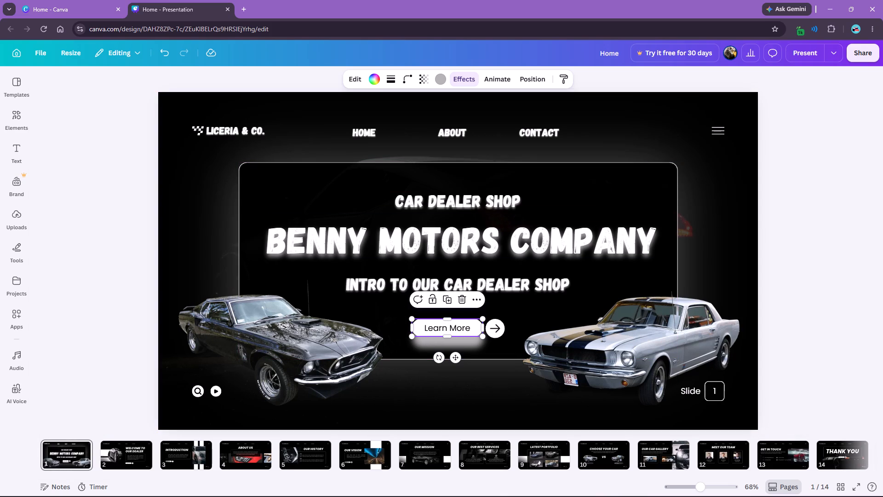
# Set the blur of the Learn More button's drop shadow to 29.
pyautogui.click(457, 84)
pyautogui.click(55, 219)
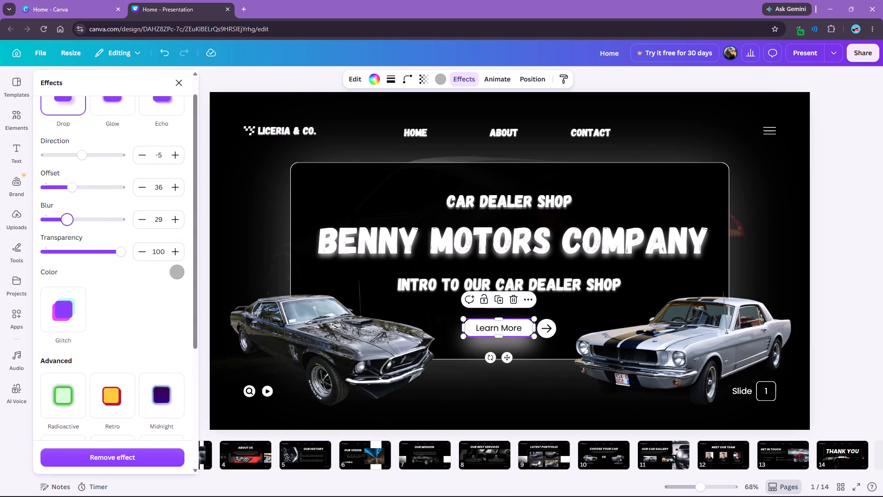
# Set the Learn More button's drop shadow to offset 0 and blur 15.
pyautogui.moveTo(69, 186); pyautogui.dragTo(48, 189)
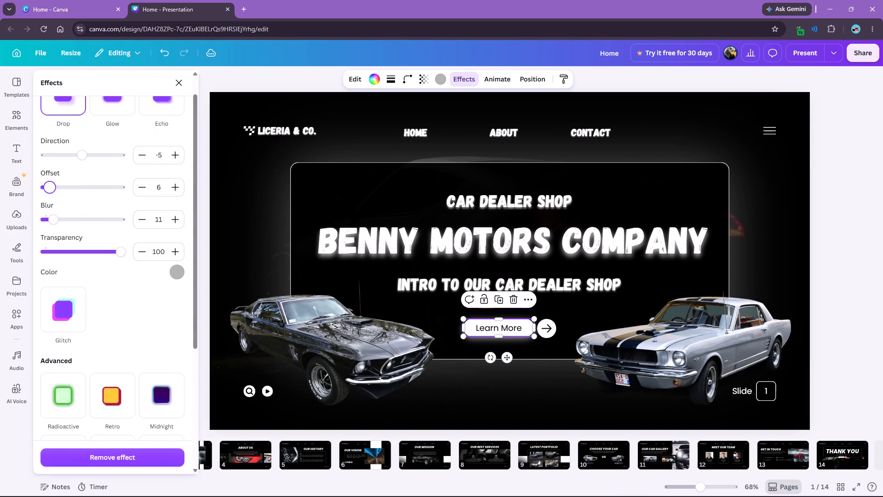
pyautogui.moveTo(48, 189); pyautogui.dragTo(29, 192)
pyautogui.click(54, 219)
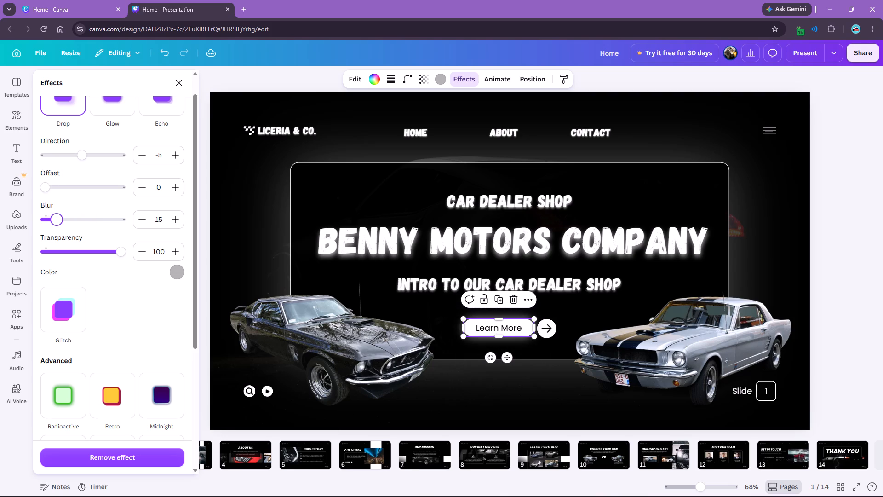
pyautogui.click(176, 83)
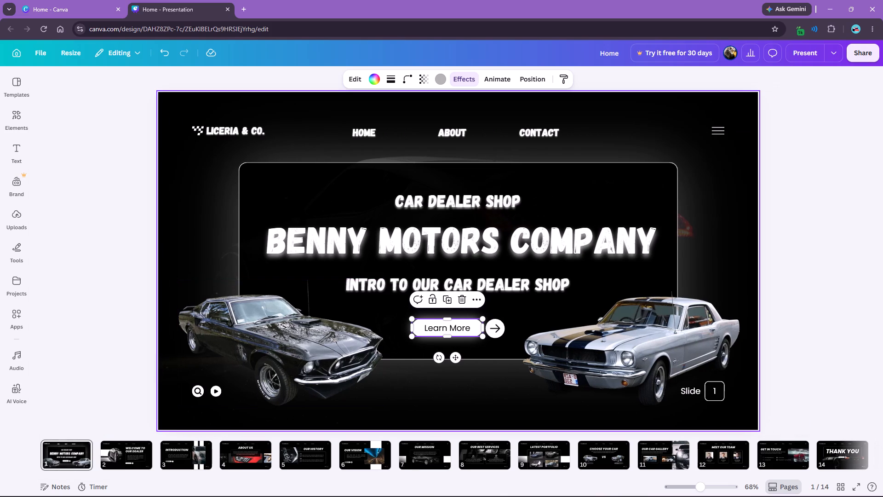
pyautogui.click(771, 325)
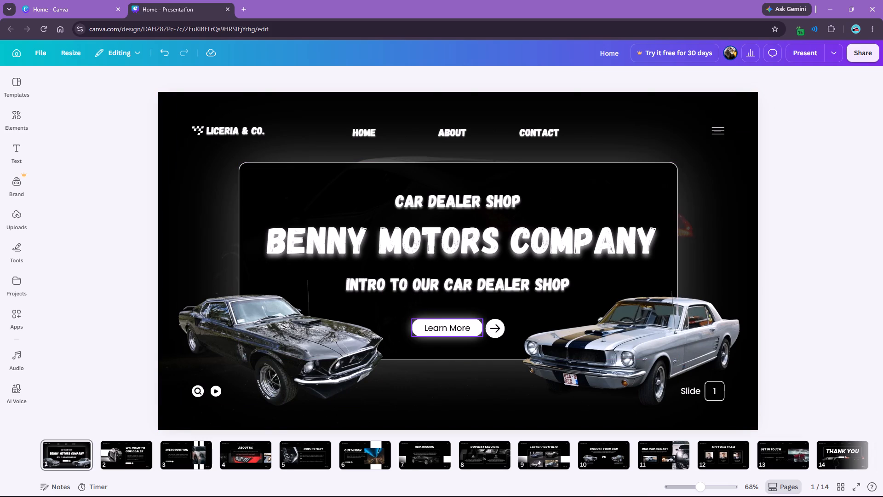
# Copy the Learn More button shape's style onto the circle behind the arrow.
pyautogui.click(476, 335)
pyautogui.click(562, 80)
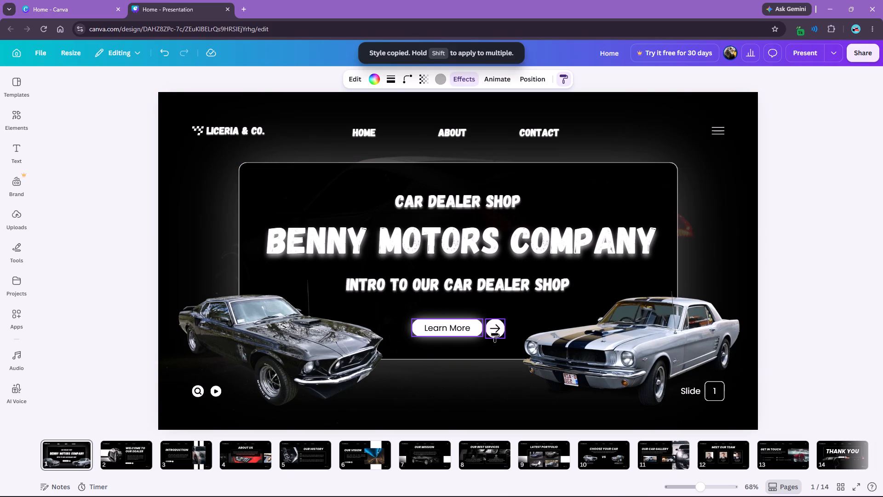
pyautogui.click(494, 334)
pyautogui.click(882, 307)
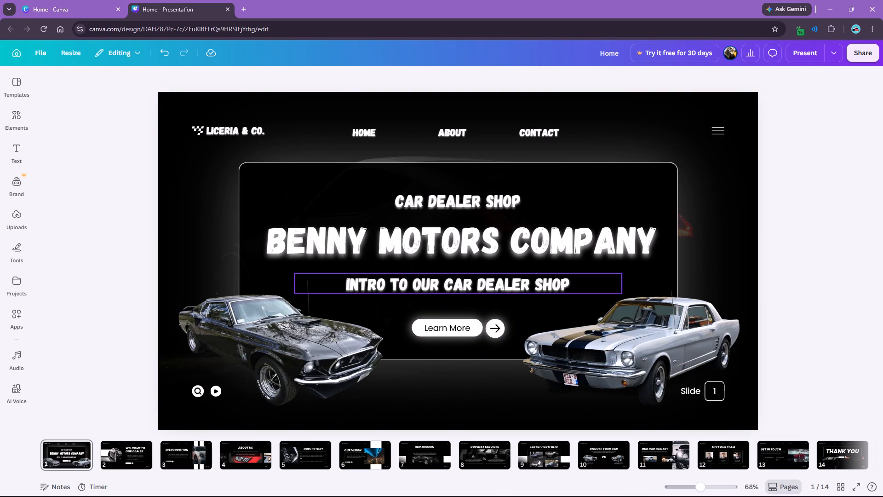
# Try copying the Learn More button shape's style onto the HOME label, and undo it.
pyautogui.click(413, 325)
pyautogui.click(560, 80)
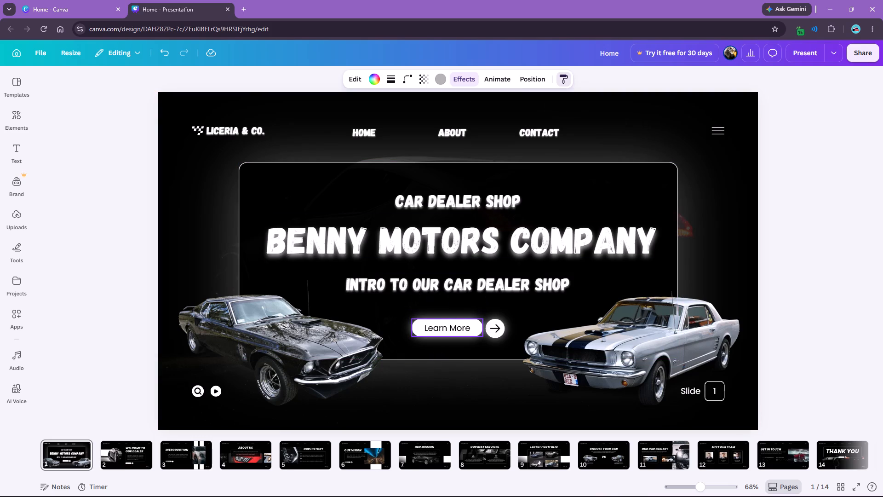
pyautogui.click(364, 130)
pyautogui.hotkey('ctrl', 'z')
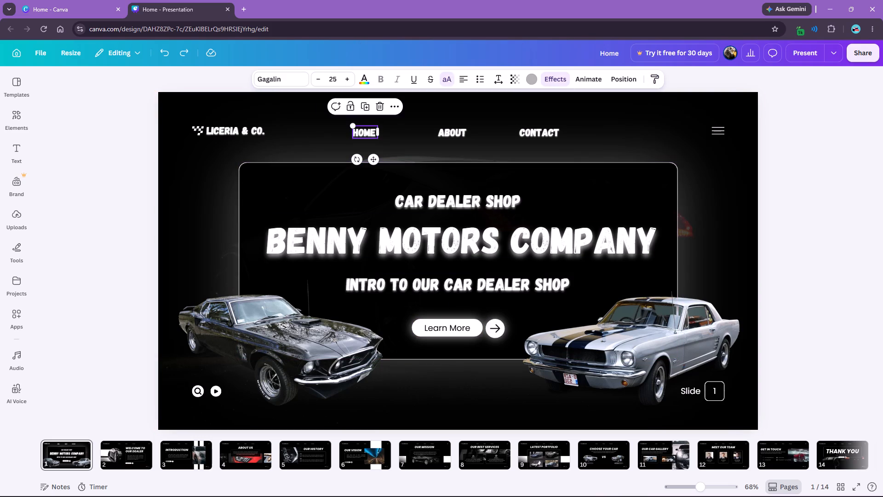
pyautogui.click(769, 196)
# Copy the HOME label's text style onto the Learn More text.
pyautogui.click(459, 330)
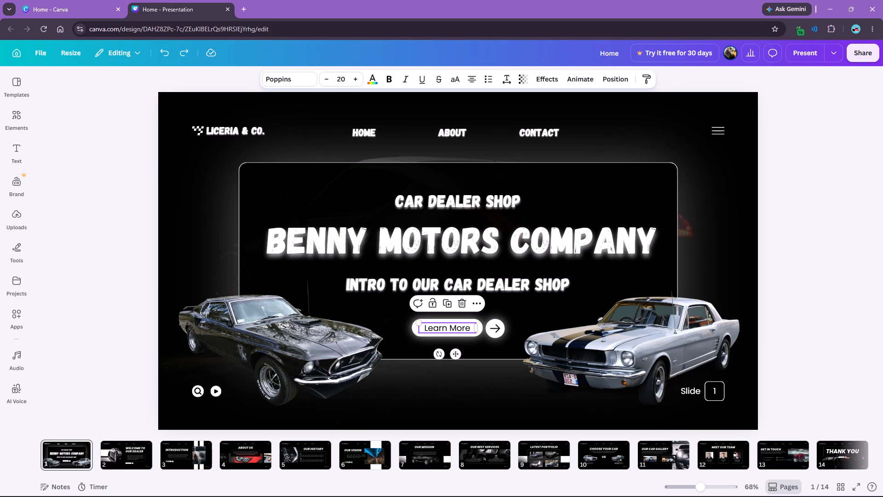
pyautogui.click(361, 132)
pyautogui.click(658, 74)
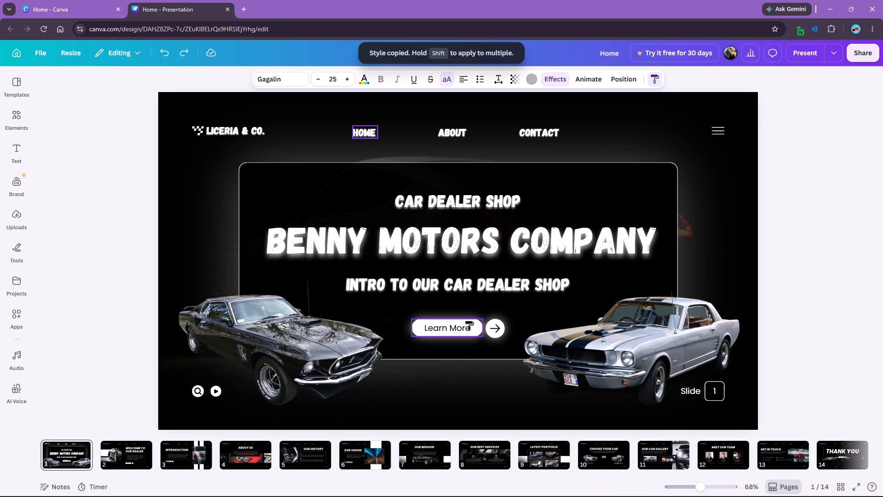
pyautogui.click(458, 325)
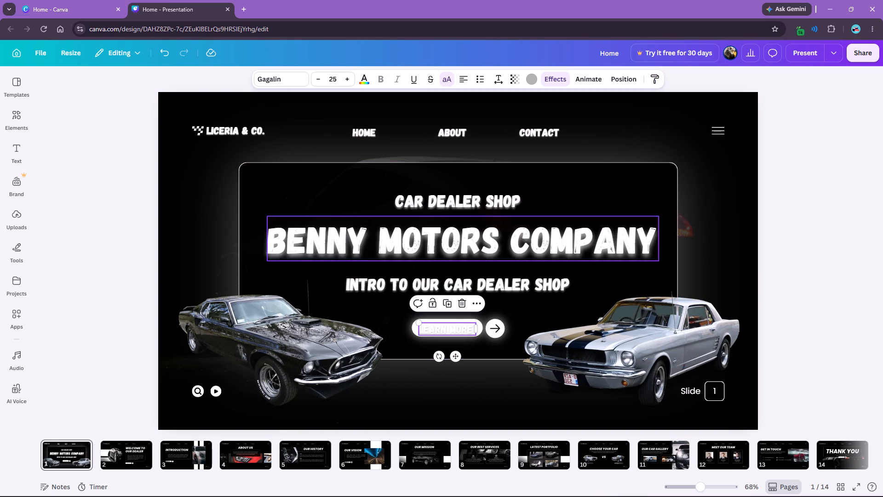
# Set the Learn More text's effect color to black.
pyautogui.click(533, 78)
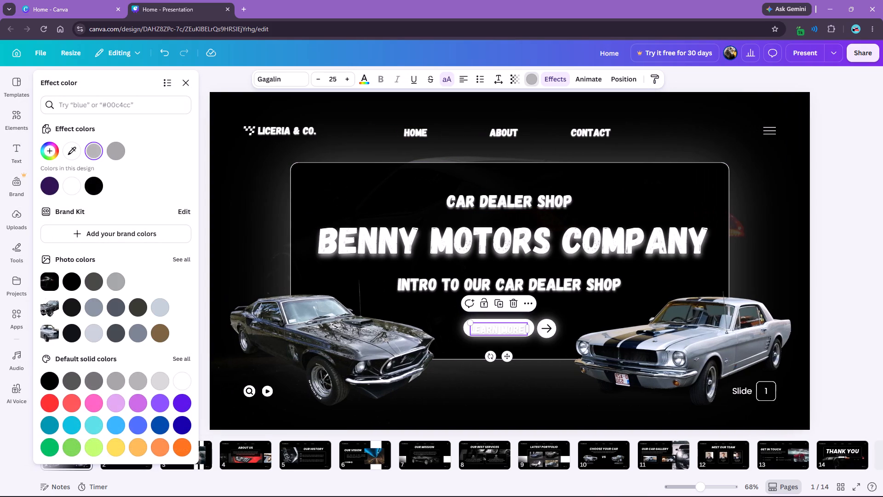
pyautogui.click(95, 185)
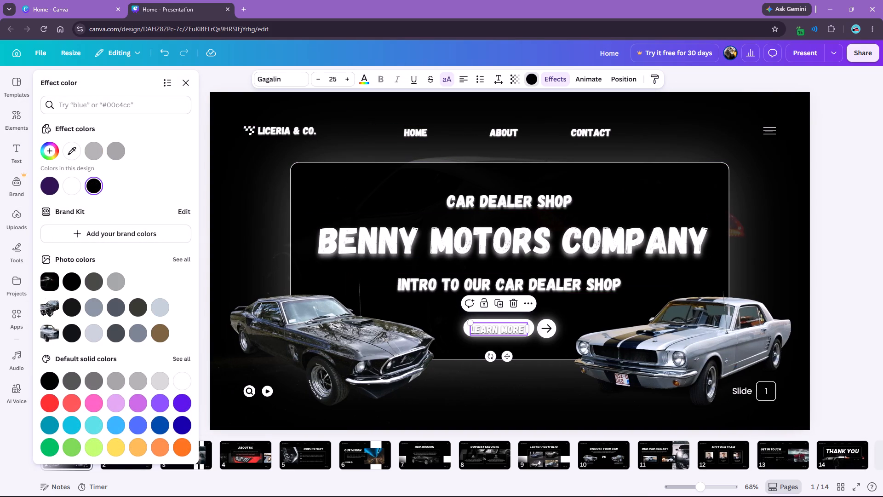
pyautogui.click(187, 82)
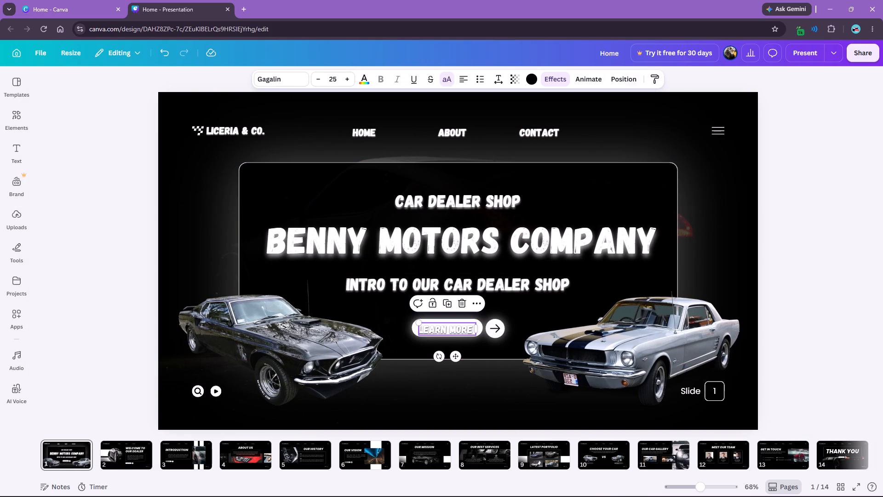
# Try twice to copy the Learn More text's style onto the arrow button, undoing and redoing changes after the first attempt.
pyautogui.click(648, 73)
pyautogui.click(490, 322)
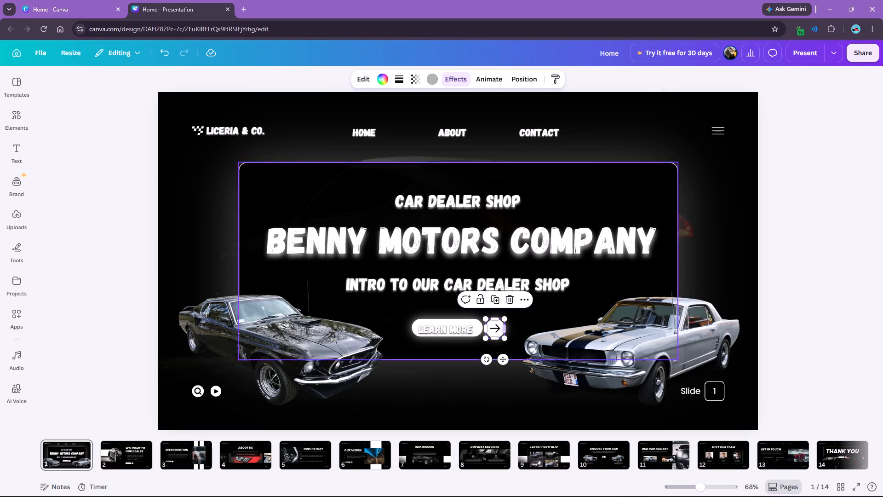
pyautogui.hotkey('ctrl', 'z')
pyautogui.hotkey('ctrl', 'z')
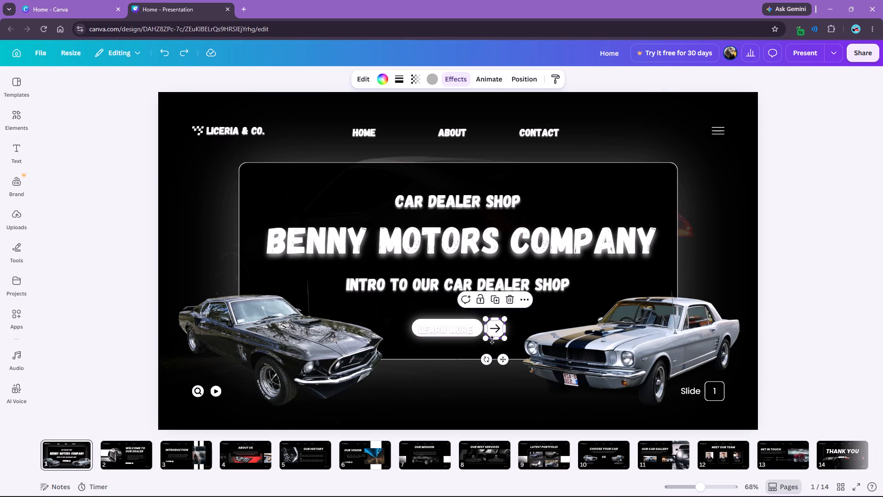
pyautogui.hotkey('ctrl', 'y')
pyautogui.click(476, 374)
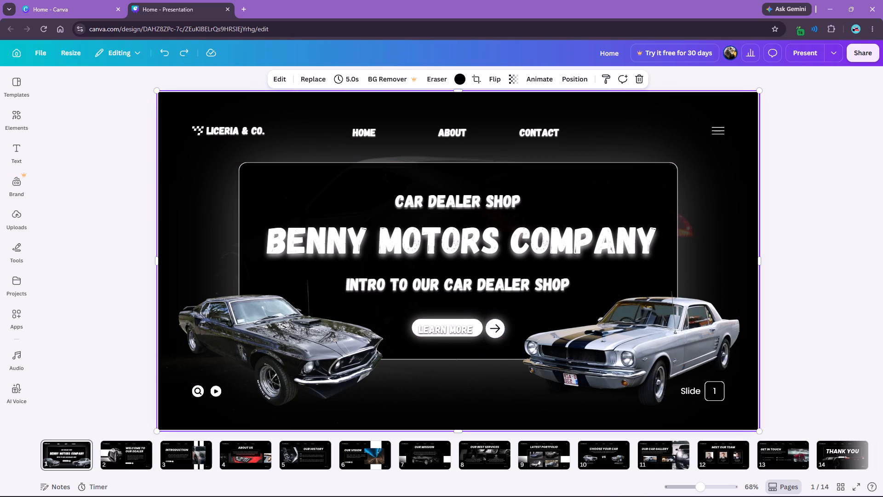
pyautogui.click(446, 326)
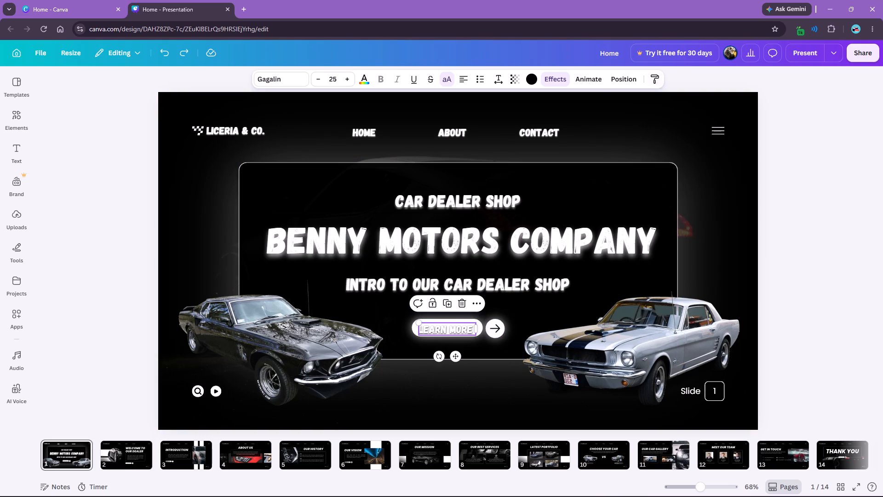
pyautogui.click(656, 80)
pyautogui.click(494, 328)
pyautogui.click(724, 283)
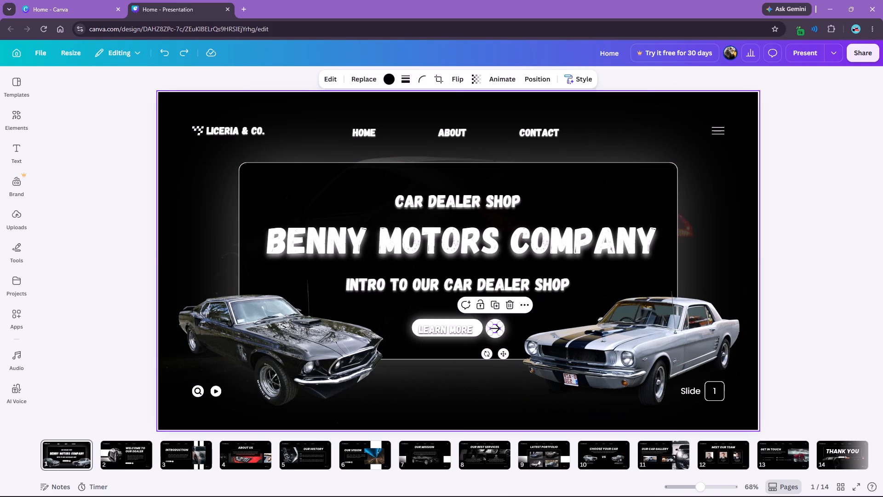
# Recolor the arrow icon beside the Learn More button with the design's lighter gray swatch.
pyautogui.click(496, 324)
pyautogui.click(390, 77)
pyautogui.click(74, 181)
pyautogui.click(99, 185)
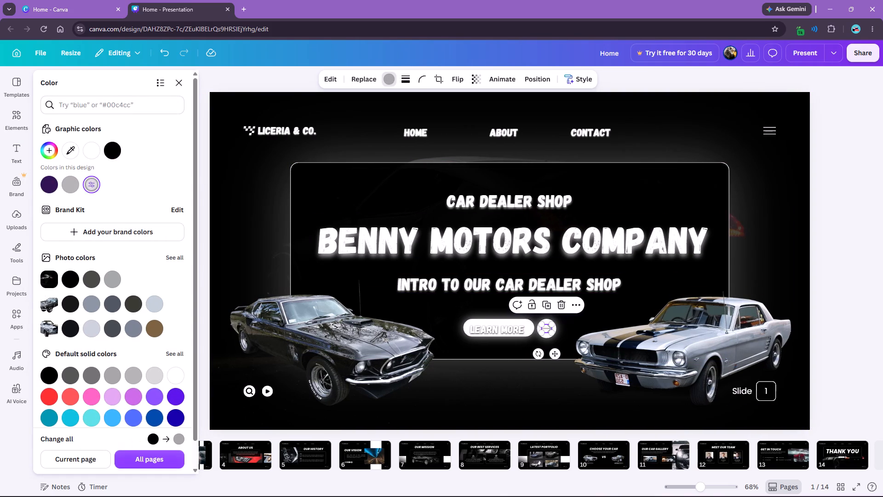
pyautogui.click(717, 281)
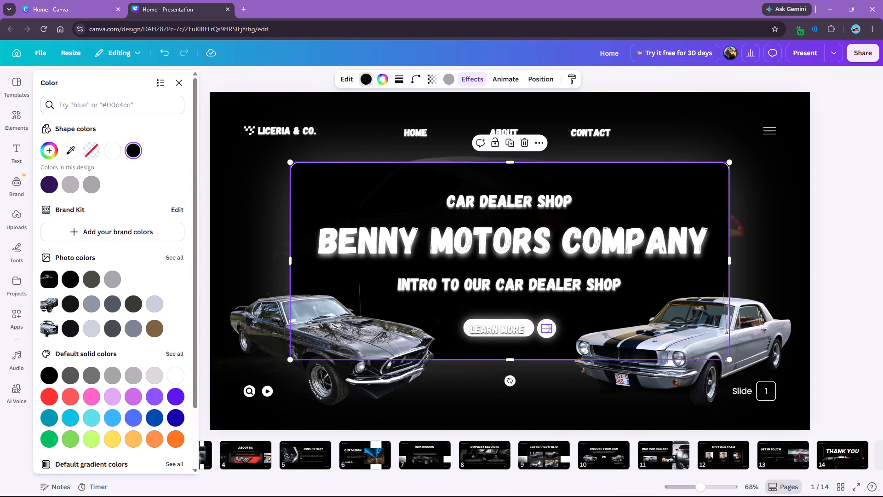
# Reposition the Learn More text so it sits vertically centered inside its white button.
pyautogui.click(500, 331)
pyautogui.moveTo(488, 328); pyautogui.dragTo(456, 328)
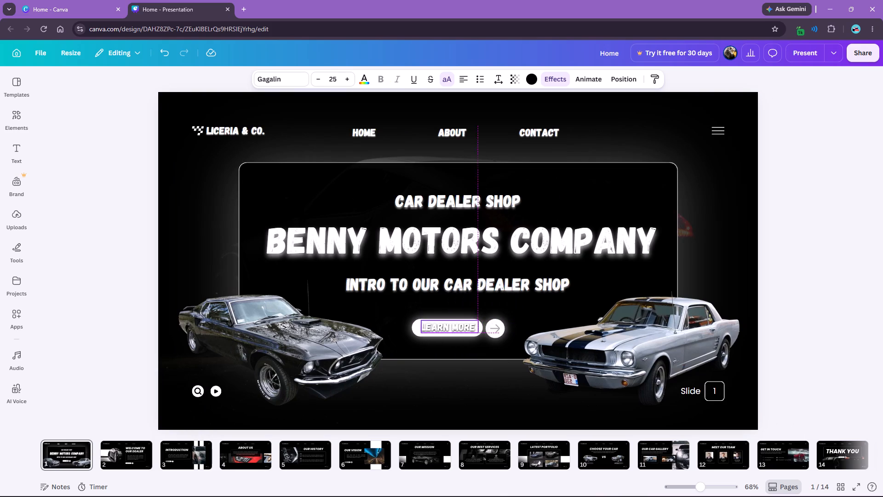
pyautogui.moveTo(456, 328); pyautogui.dragTo(452, 329)
pyautogui.click(495, 360)
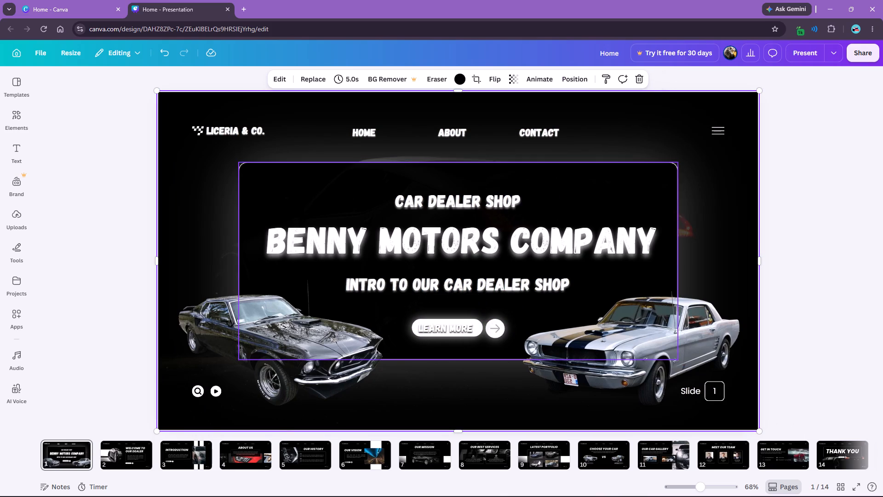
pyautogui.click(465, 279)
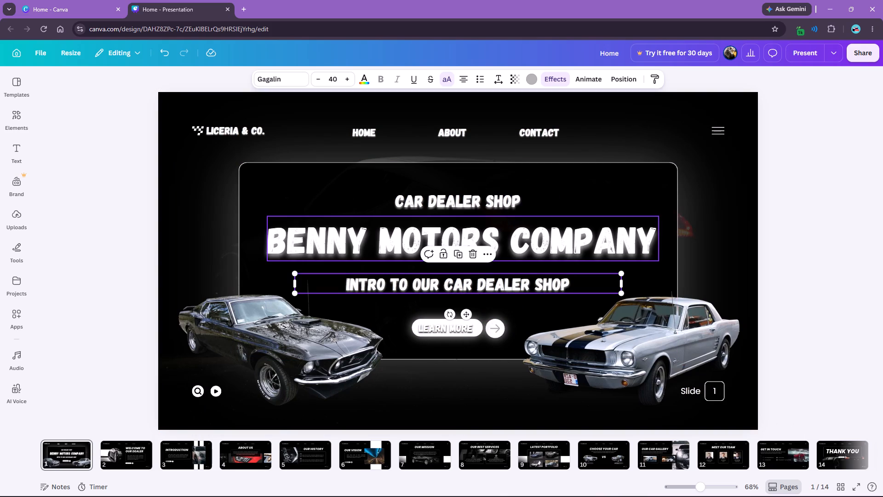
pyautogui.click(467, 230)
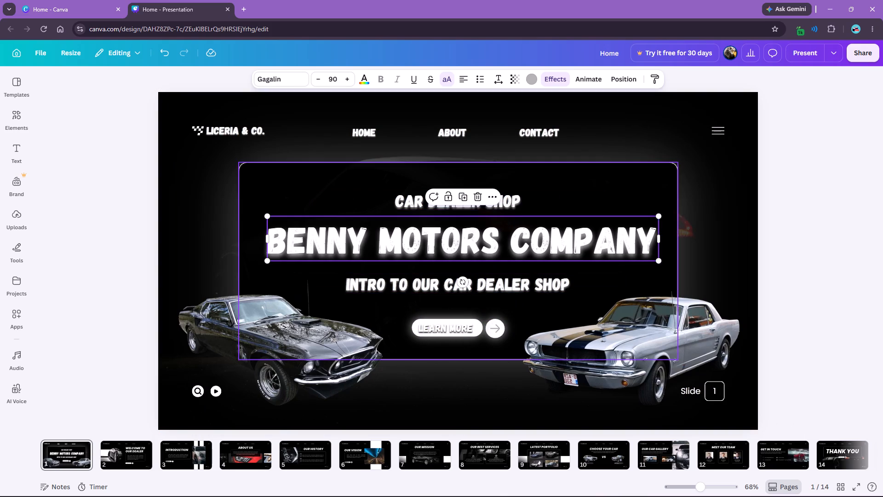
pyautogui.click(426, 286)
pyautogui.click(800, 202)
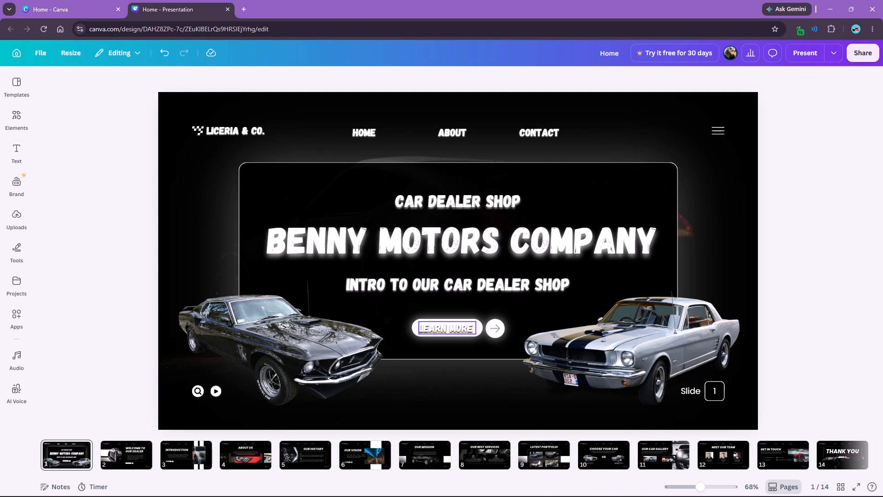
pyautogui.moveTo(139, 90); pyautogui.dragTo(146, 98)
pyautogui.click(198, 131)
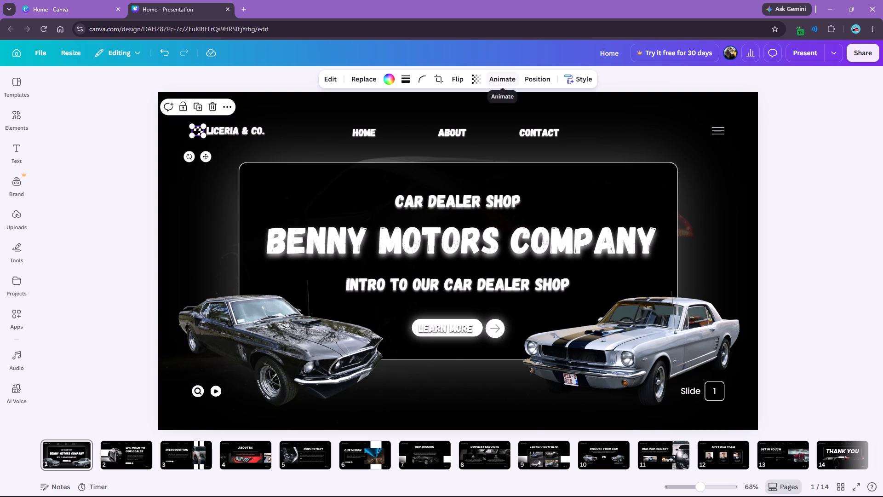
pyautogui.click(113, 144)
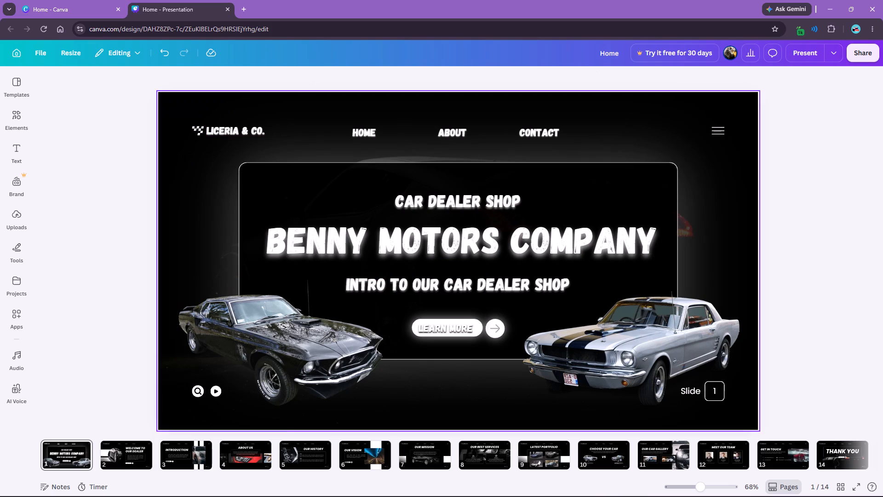
# Apply the Shift text animation to the LICERIA & CO. logo text.
pyautogui.click(220, 128)
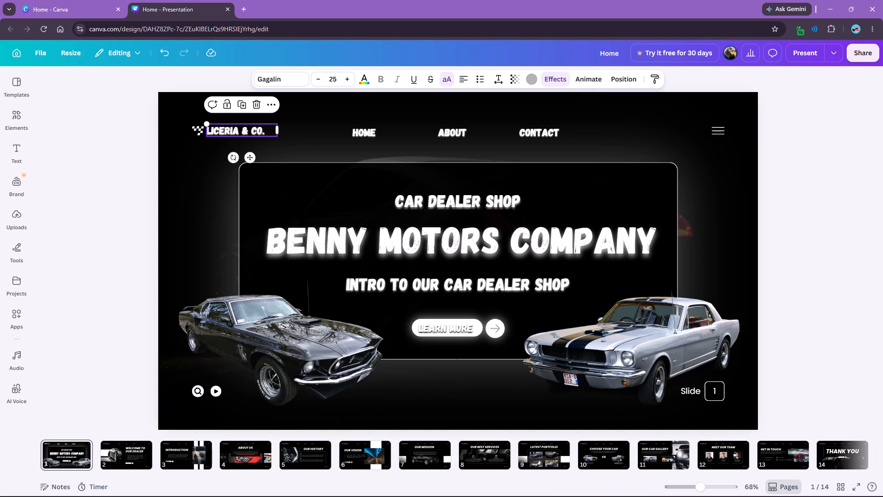
pyautogui.click(579, 76)
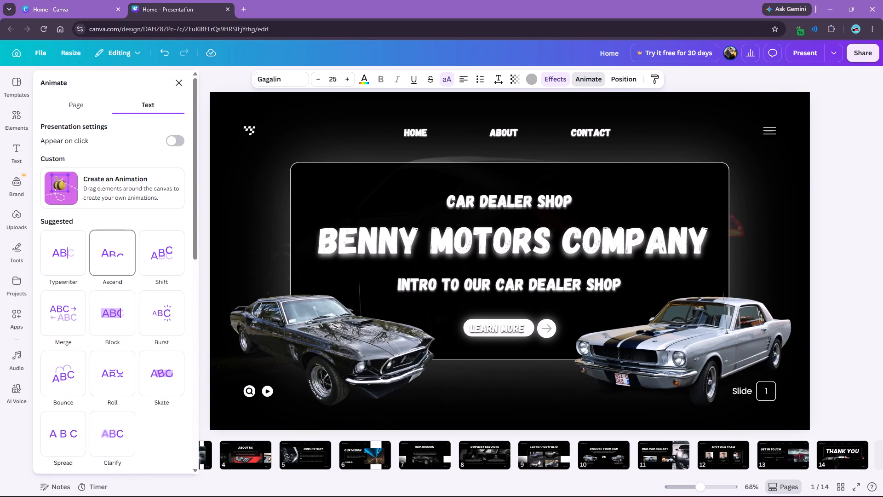
pyautogui.click(170, 250)
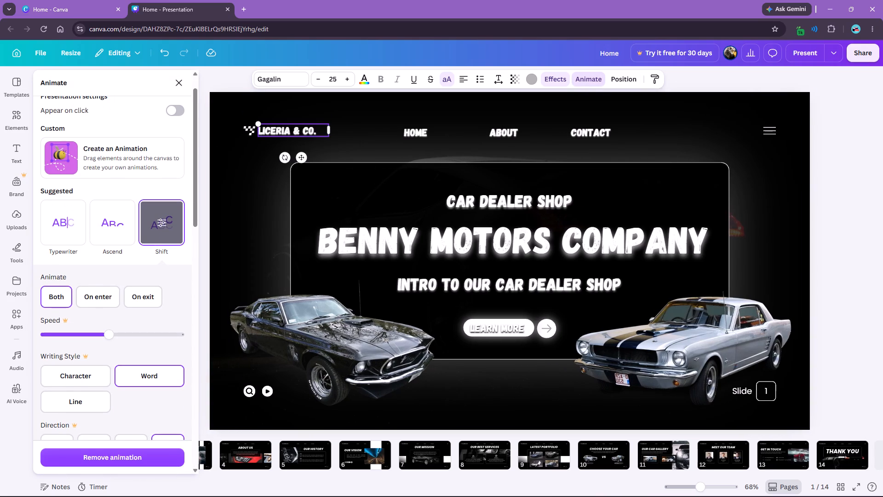
# Copy the animated LICERIA & CO. text style onto the HOME, ABOUT and CONTACT labels in turn.
pyautogui.click(654, 76)
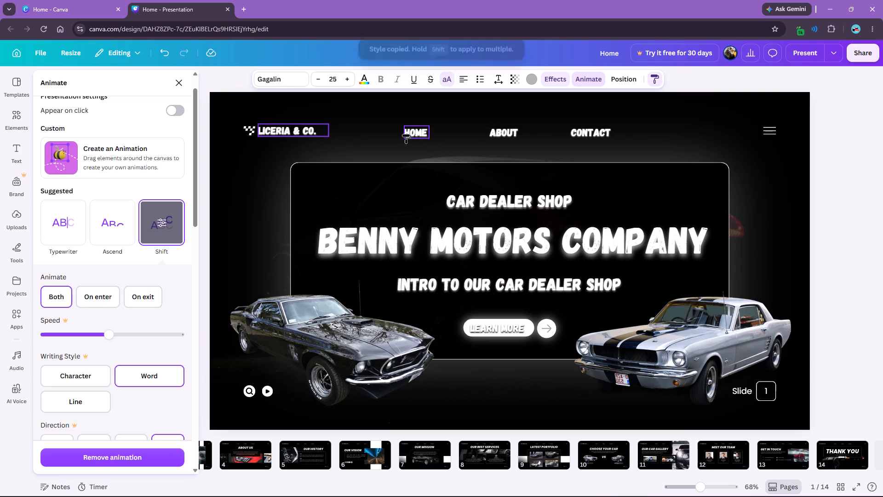
pyautogui.click(406, 134)
pyautogui.click(653, 76)
pyautogui.click(510, 133)
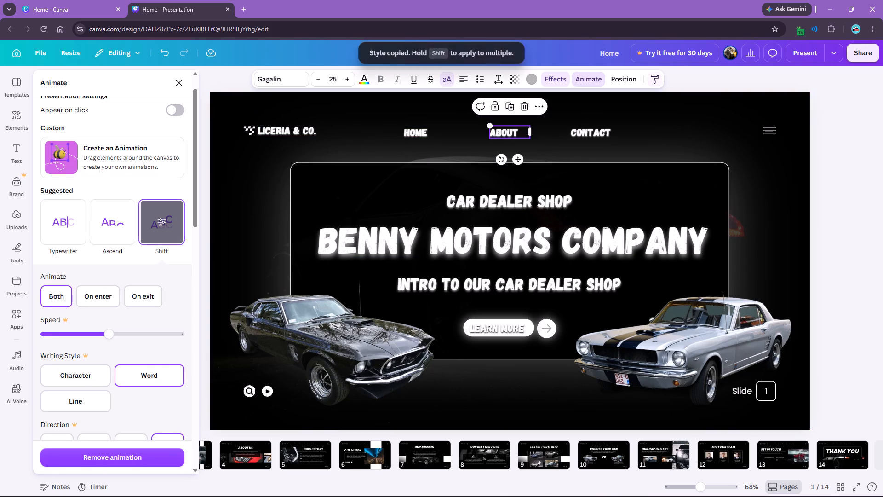
pyautogui.click(652, 75)
pyautogui.click(597, 135)
# Apply the Shift text animation, on both enter and exit, to the CAR DEALER SHOP and BENNY MOTORS COMPANY headings.
pyautogui.click(508, 202)
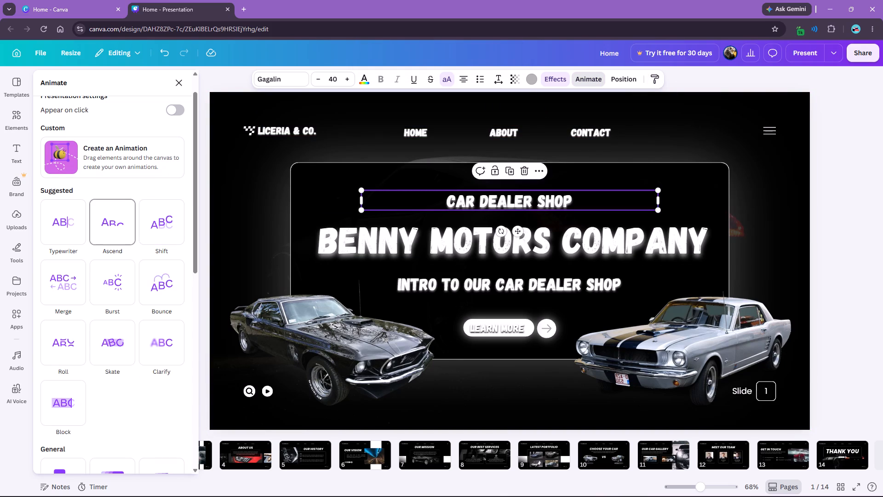
pyautogui.click(156, 223)
pyautogui.click(361, 253)
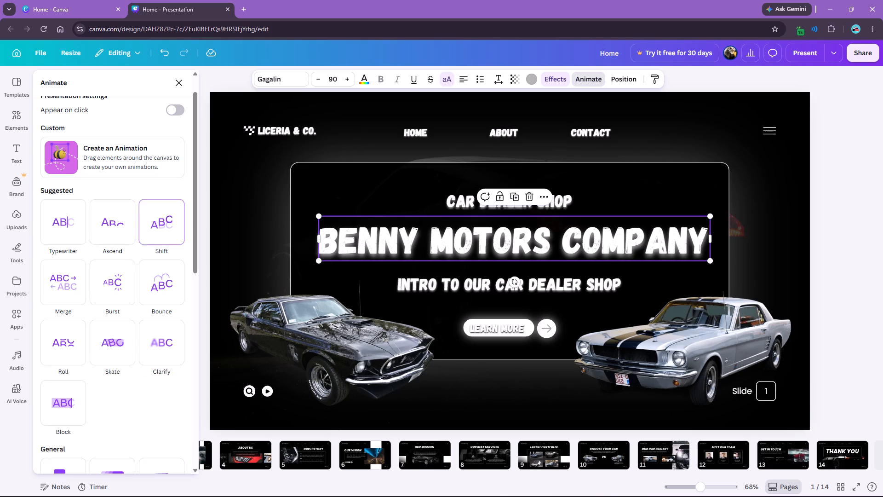
pyautogui.click(183, 230)
pyautogui.click(62, 292)
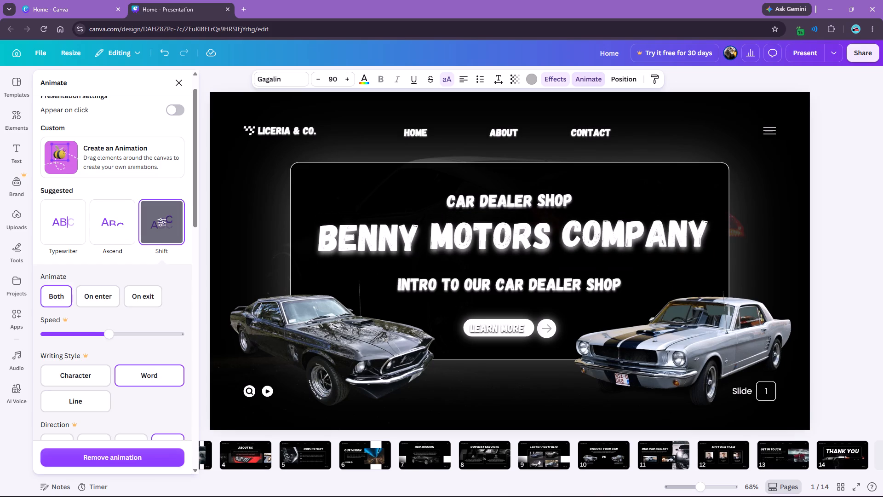
pyautogui.click(490, 198)
pyautogui.click(64, 295)
# Apply the Shift animation, on both enter and exit, to the INTRO TO OUR CAR DEALER SHOP line and the LEARN MORE text.
pyautogui.click(424, 288)
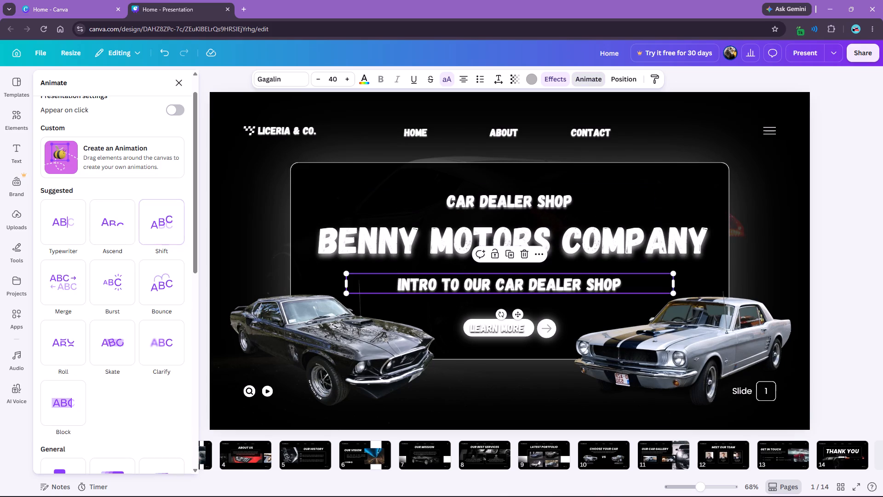
pyautogui.click(148, 222)
pyautogui.click(49, 283)
pyautogui.click(53, 289)
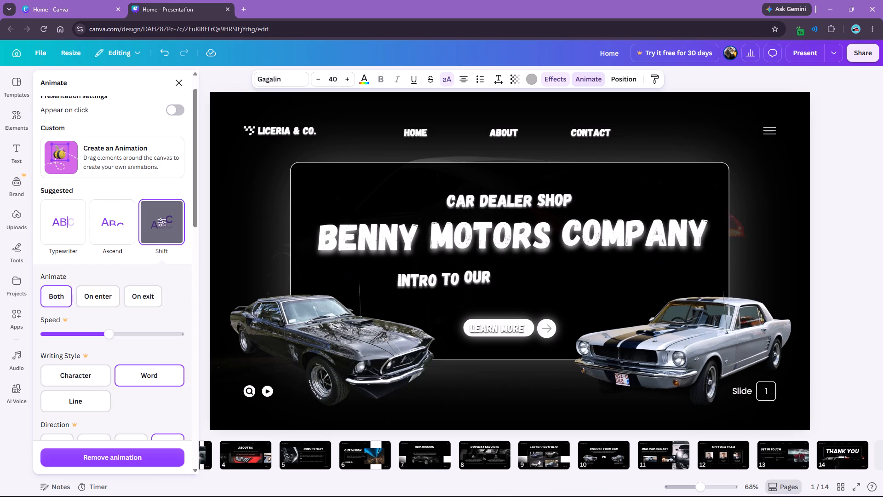
pyautogui.click(492, 324)
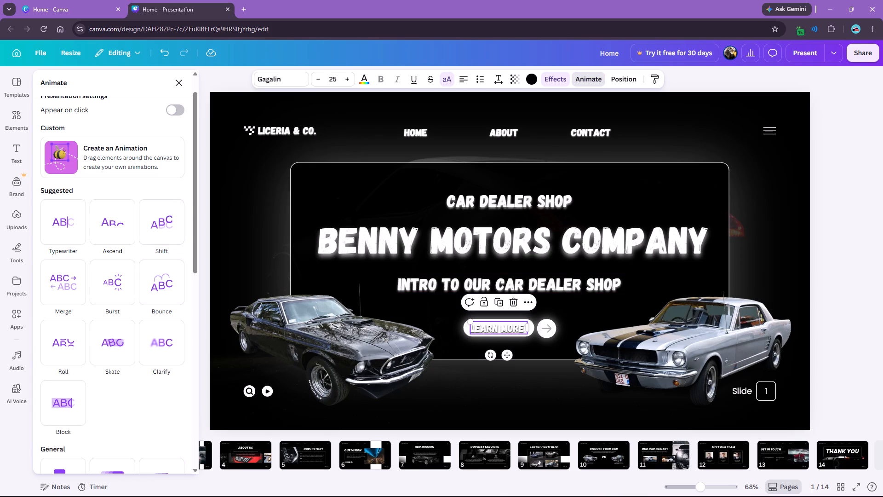
pyautogui.click(173, 225)
pyautogui.click(56, 289)
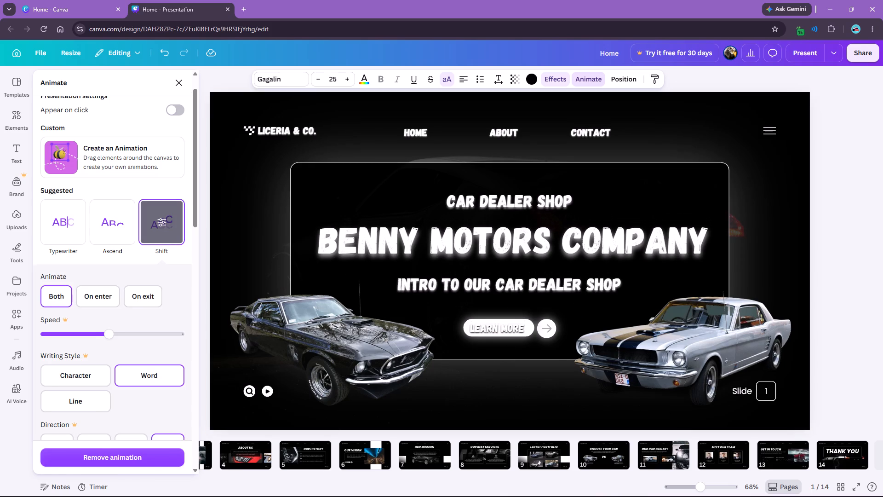
# Apply the Drift animation to the large rounded frame behind the headings.
pyautogui.click(548, 327)
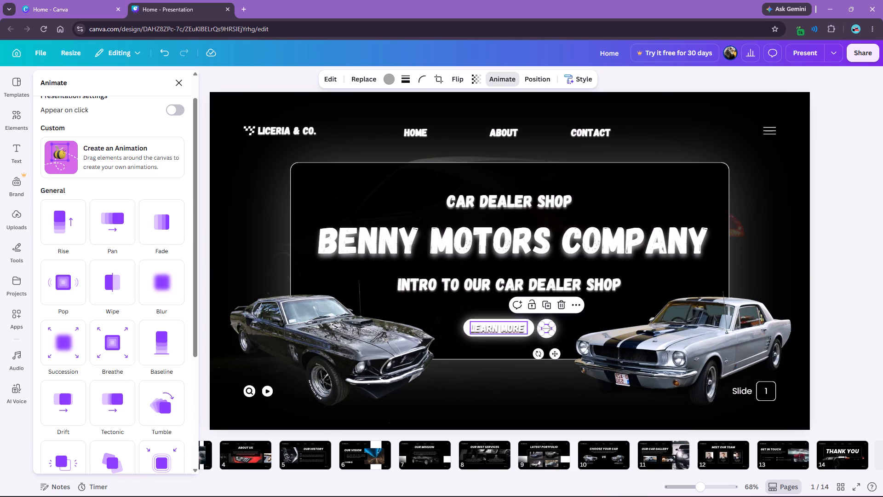
pyautogui.click(504, 389)
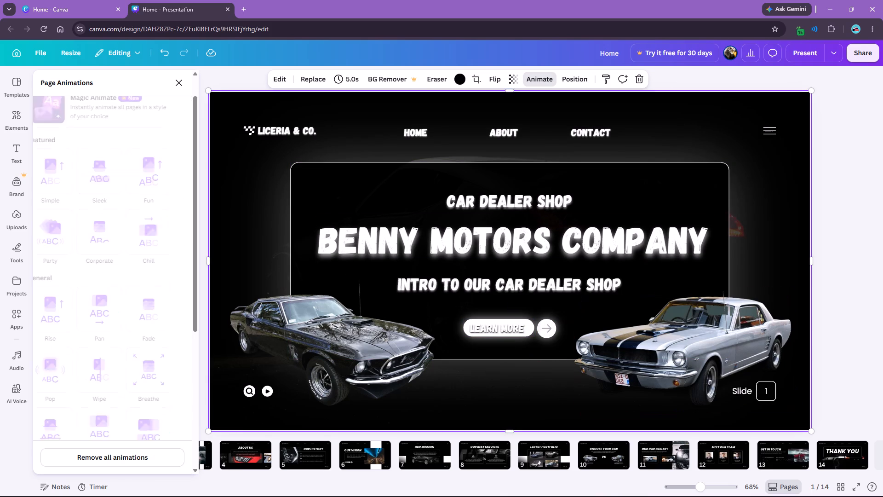
pyautogui.click(497, 357)
pyautogui.doubleClick(505, 76)
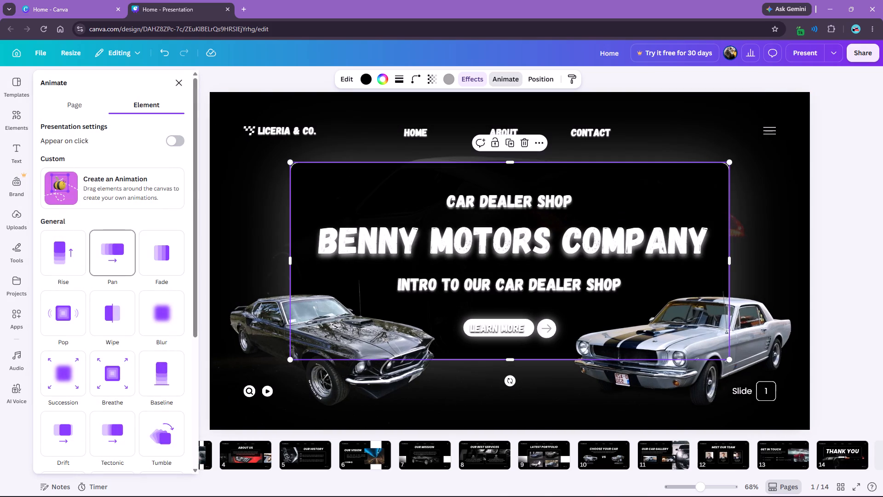
pyautogui.scroll(-1, 98, 327)
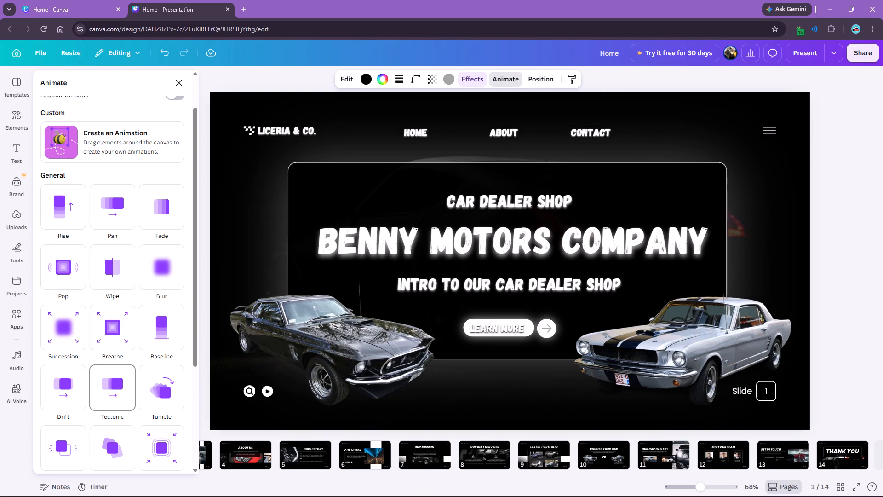
pyautogui.click(57, 378)
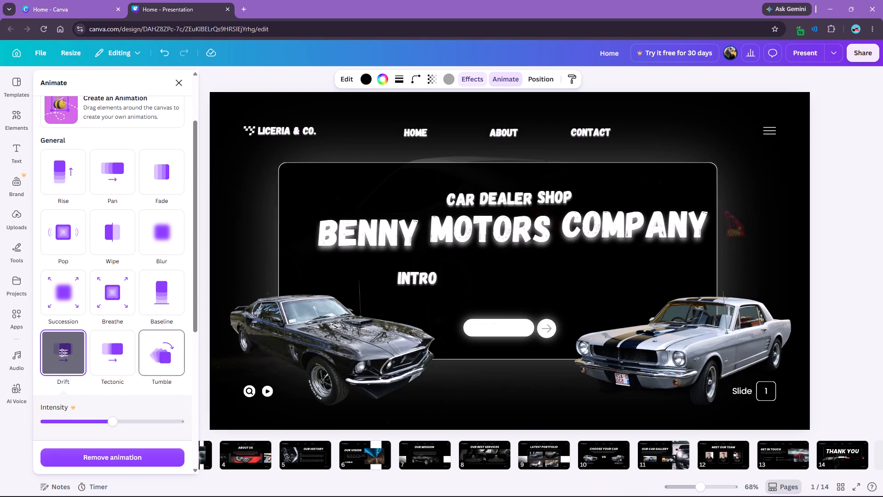
# Apply the Rise animation to the white LEARN MORE button shape and the circle beside it, and Pan to the arrow icon.
pyautogui.click(493, 319)
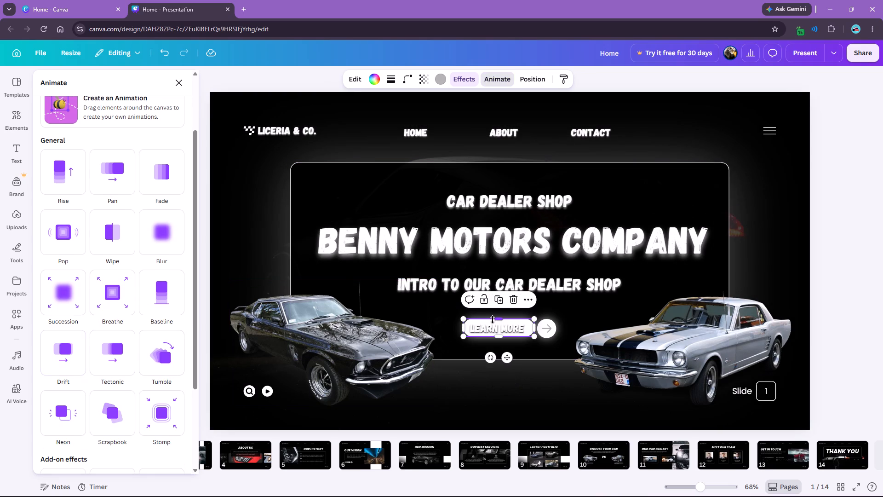
pyautogui.click(69, 172)
pyautogui.click(545, 322)
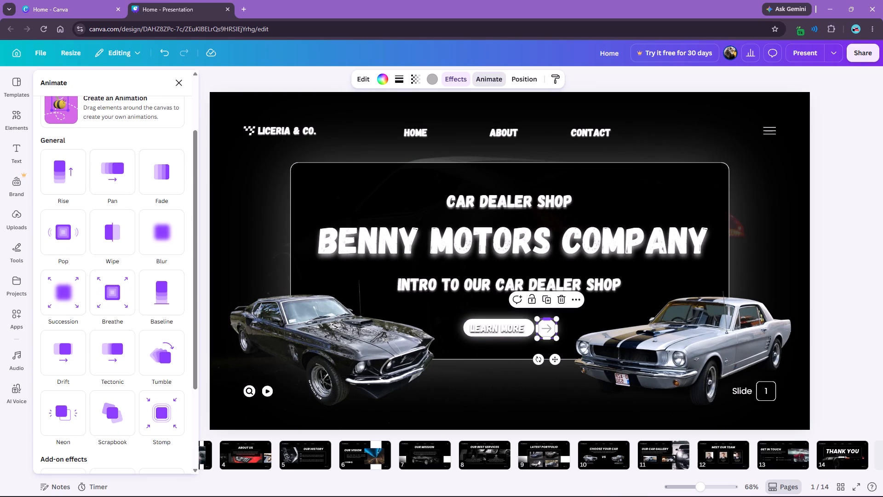
pyautogui.click(44, 162)
pyautogui.click(546, 329)
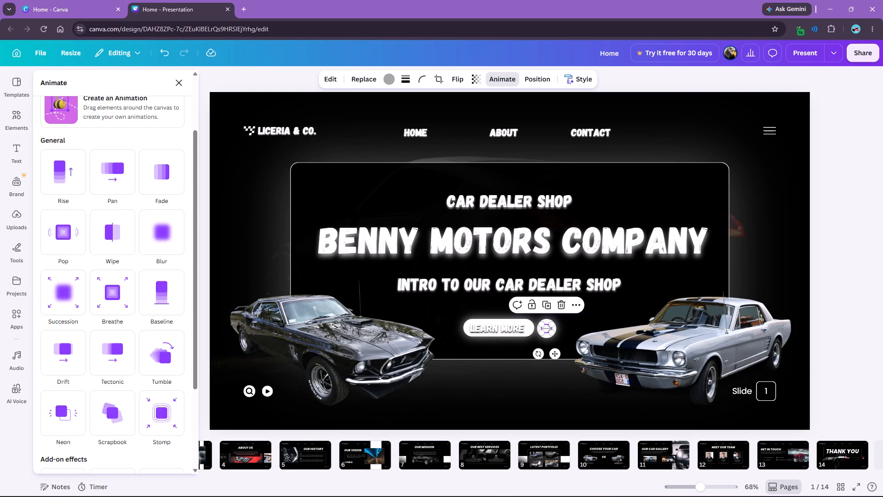
pyautogui.click(118, 171)
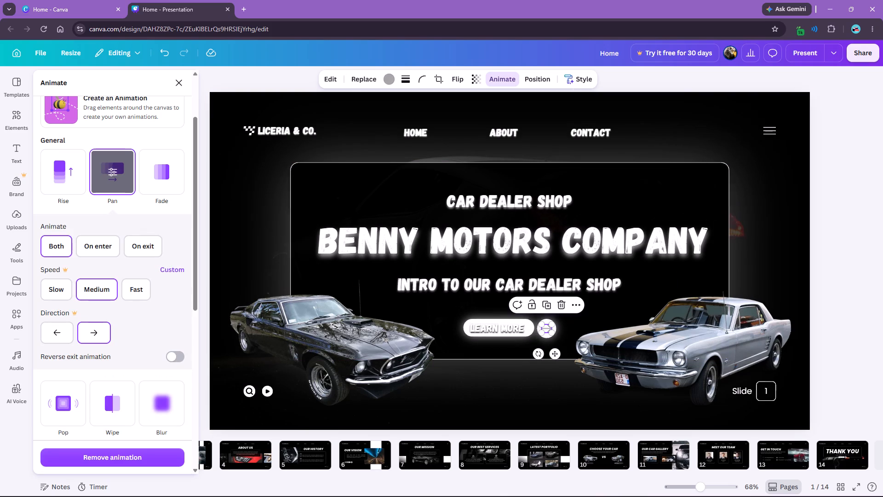
# Apply the Chroma Wave animation to the black car photo and the silver car photo.
pyautogui.click(297, 353)
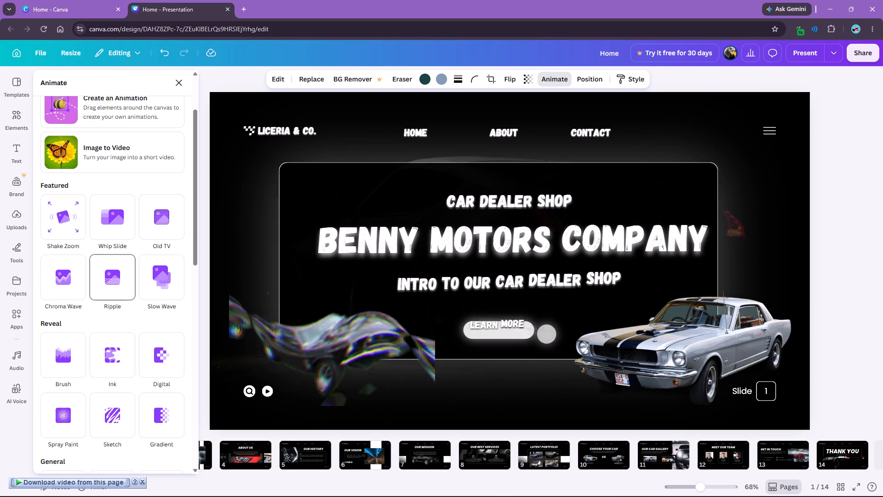
pyautogui.click(53, 281)
pyautogui.click(630, 334)
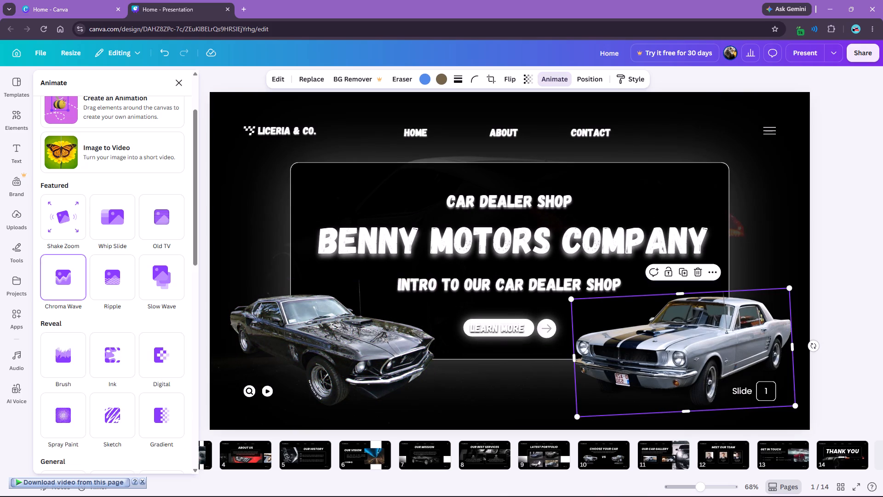
pyautogui.click(57, 266)
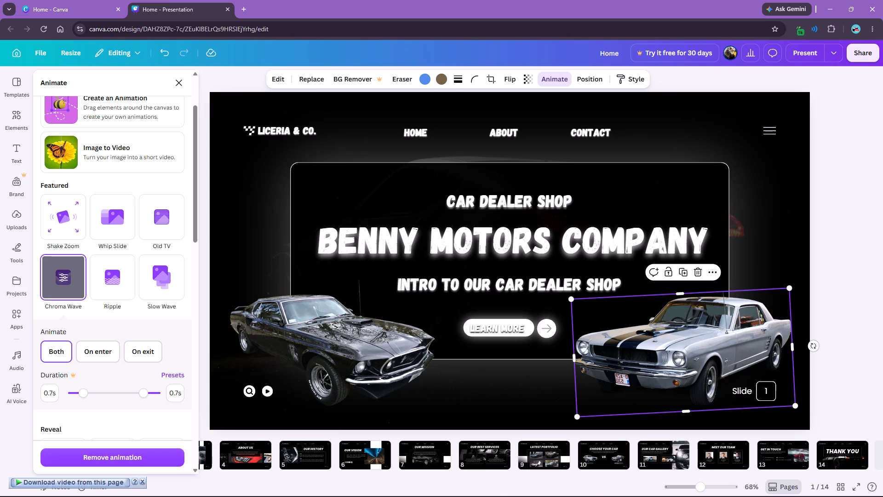
pyautogui.scroll(-3, 538, 327)
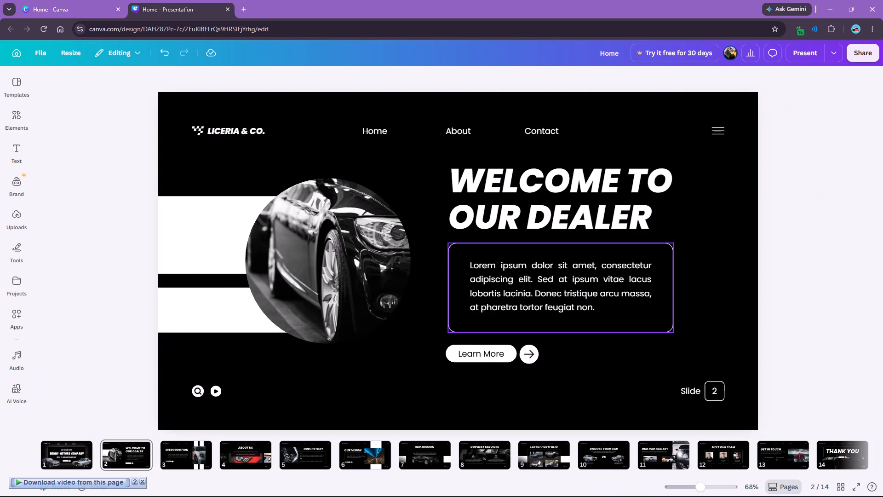
pyautogui.scroll(1, 458, 318)
pyautogui.click(805, 307)
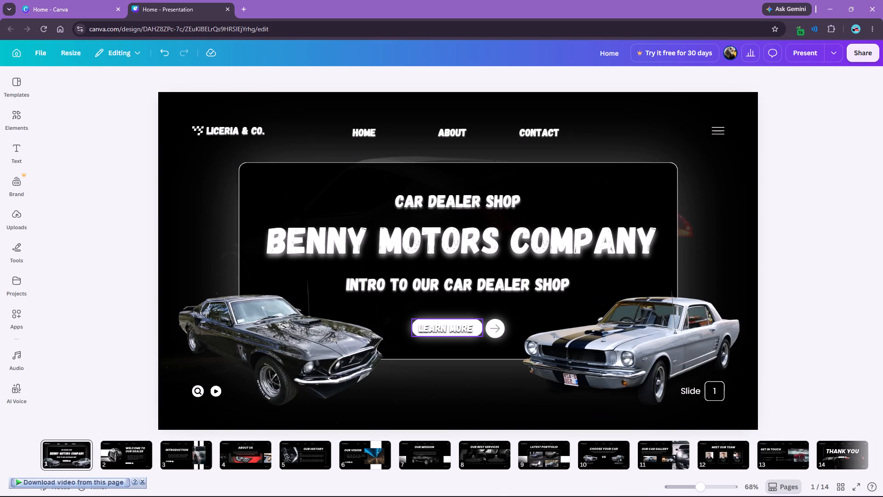
# Copy the LEARN MORE button shape's style onto the magnifier icon, and the magnifier's visual style onto the play icon.
pyautogui.click(428, 319)
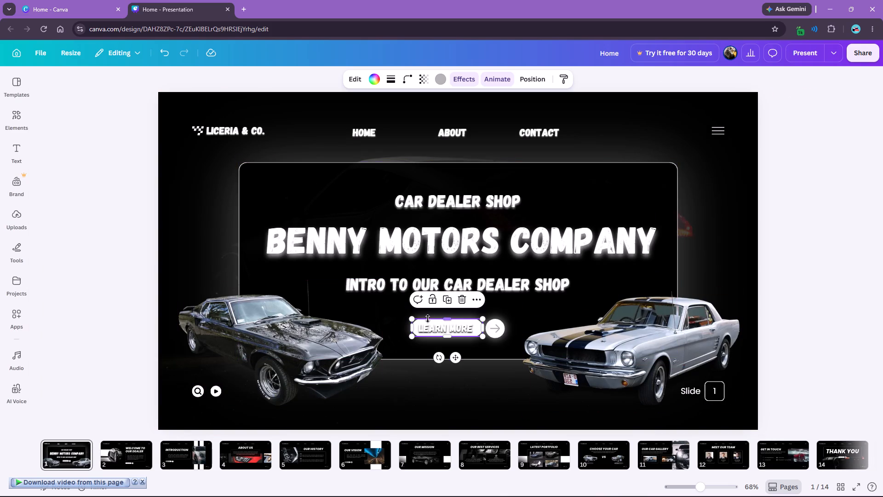
pyautogui.click(570, 81)
pyautogui.click(197, 395)
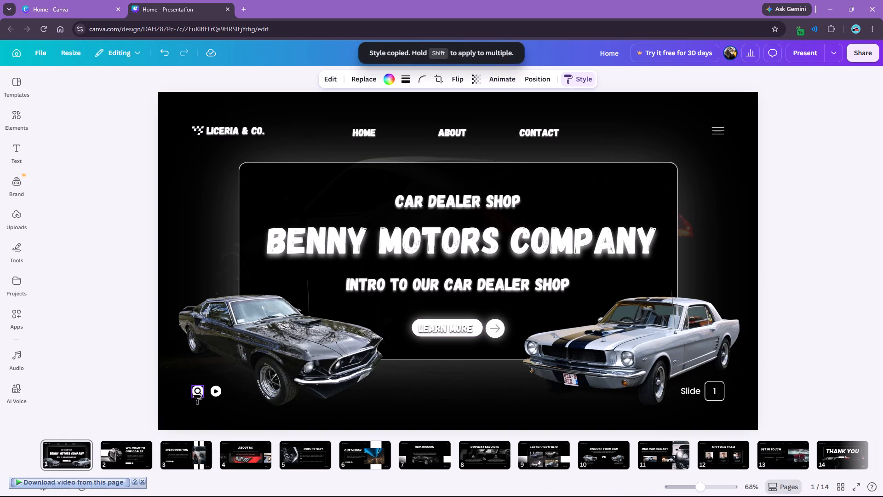
pyautogui.click(571, 79)
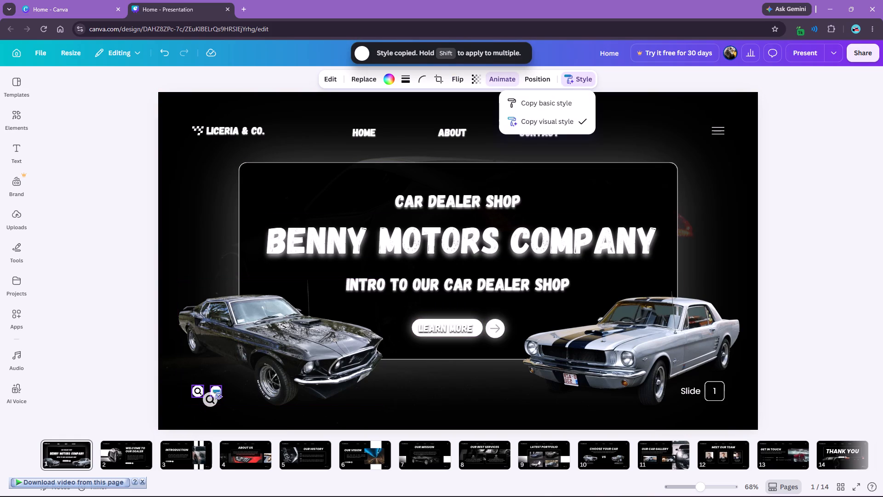
pyautogui.click(216, 391)
pyautogui.click(287, 424)
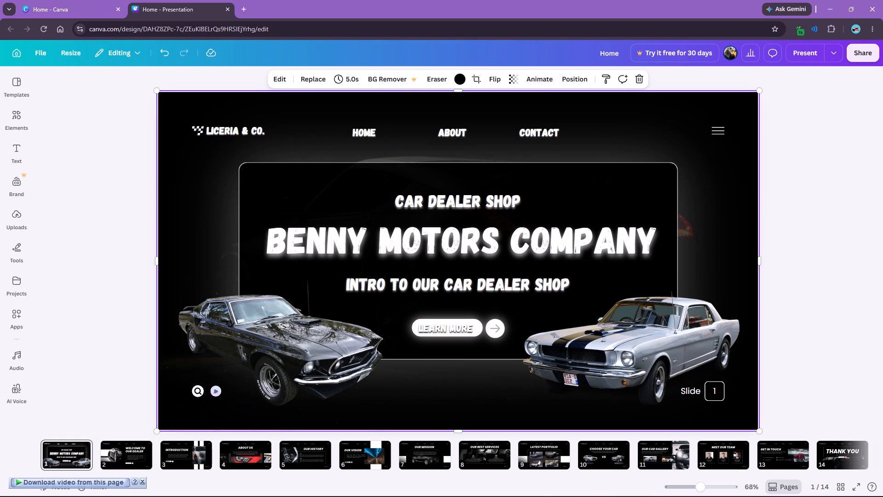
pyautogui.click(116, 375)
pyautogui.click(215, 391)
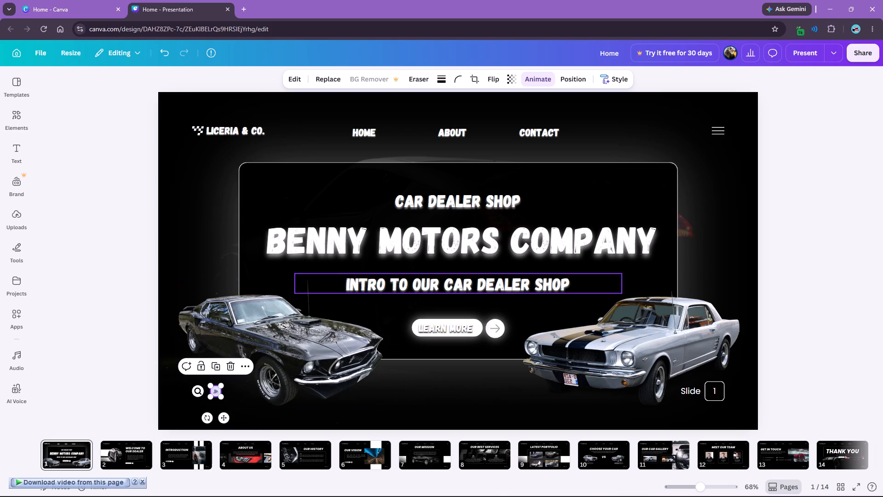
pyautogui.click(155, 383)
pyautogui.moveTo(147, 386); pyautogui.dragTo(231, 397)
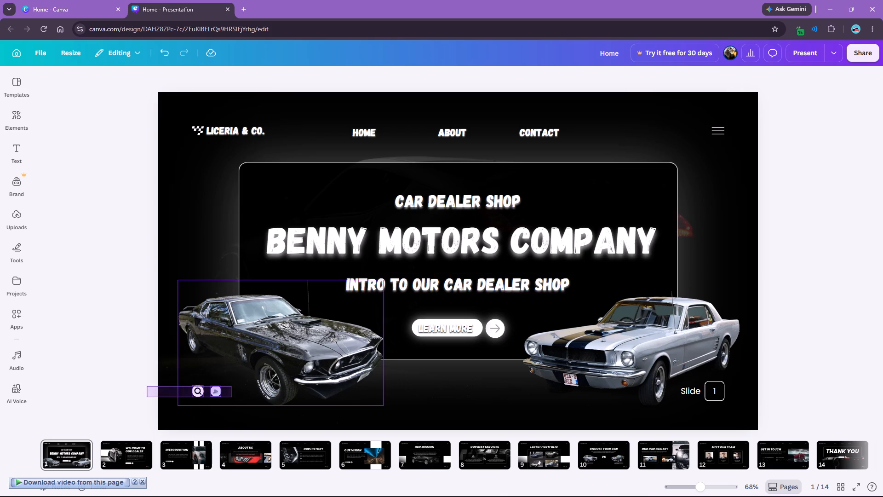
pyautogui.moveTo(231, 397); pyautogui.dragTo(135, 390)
# Check the animation settings of the magnifier icon.
pyautogui.click(197, 393)
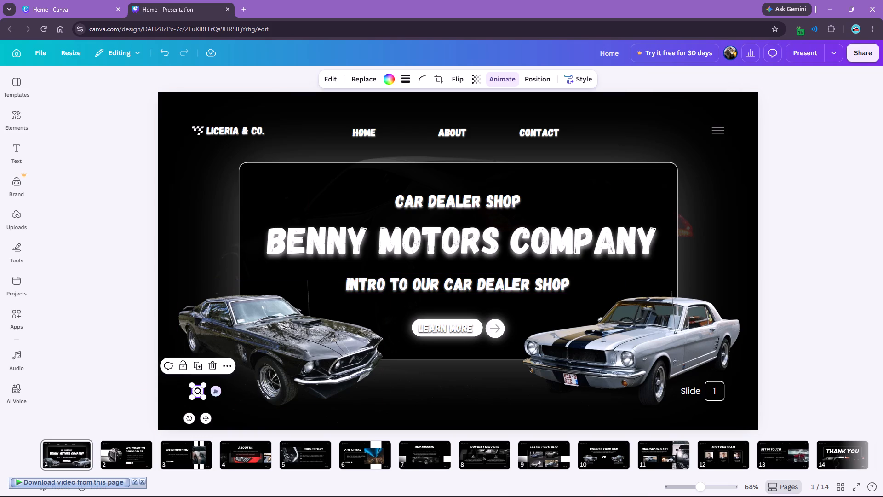
pyautogui.click(513, 78)
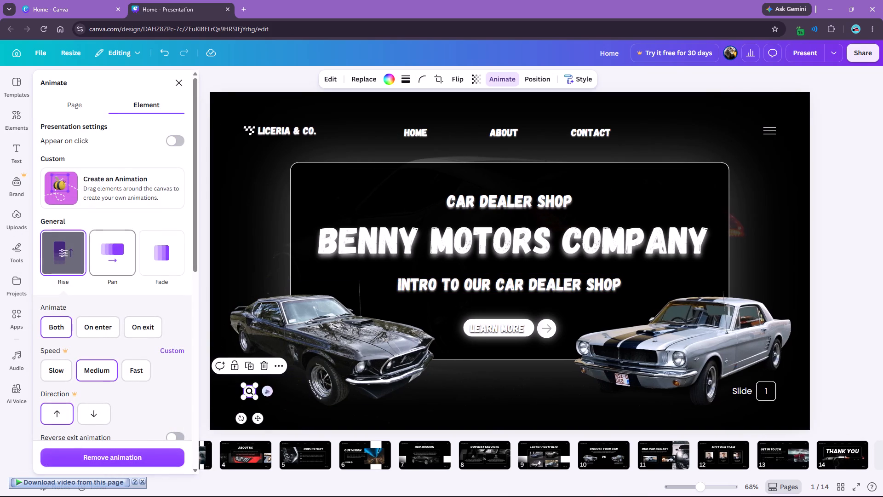
pyautogui.click(249, 393)
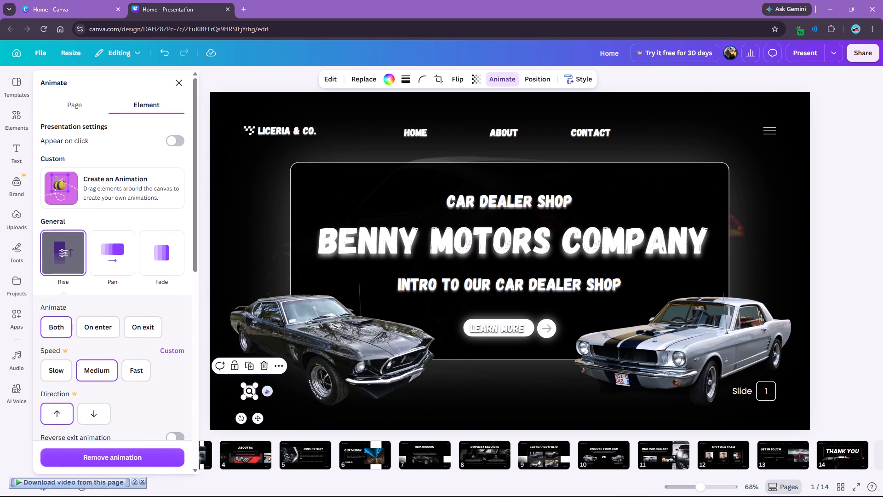
pyautogui.click(249, 389)
pyautogui.click(218, 393)
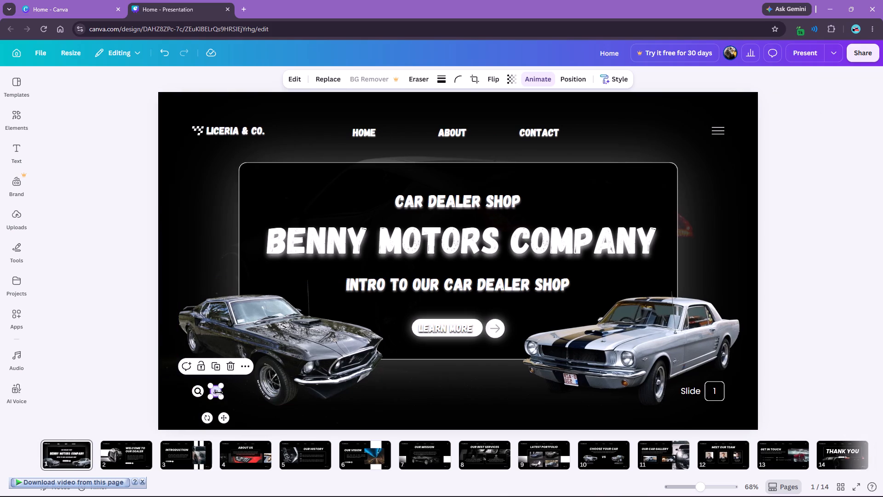
pyautogui.click(114, 314)
# Undo the last change with the play icon selected, and check the icon's animation settings.
pyautogui.click(218, 393)
pyautogui.hotkey('ctrl', 'z')
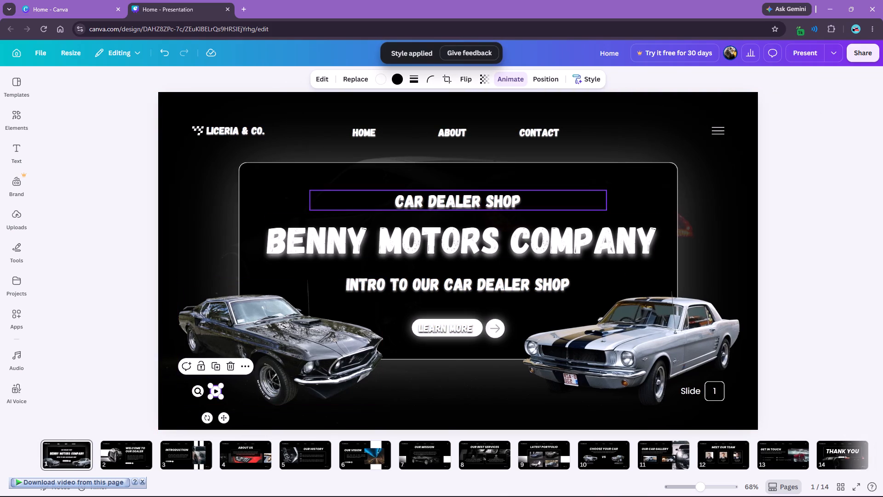
pyautogui.click(518, 80)
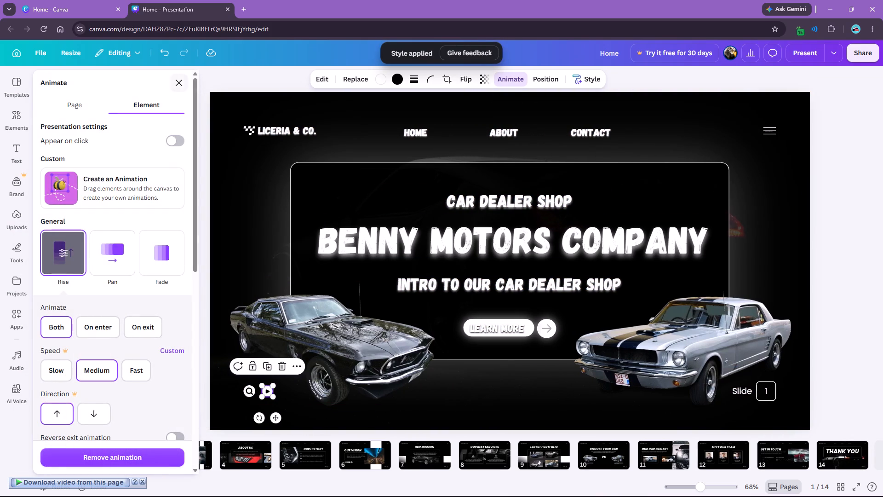
pyautogui.click(175, 88)
pyautogui.click(97, 156)
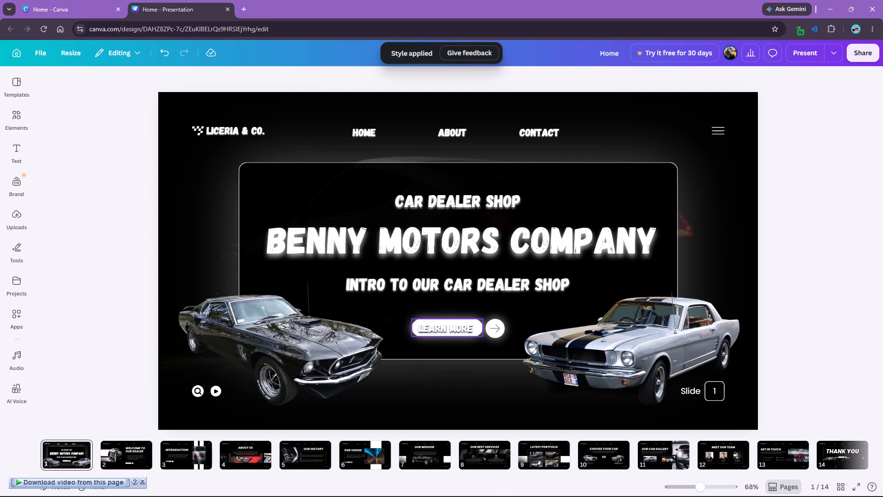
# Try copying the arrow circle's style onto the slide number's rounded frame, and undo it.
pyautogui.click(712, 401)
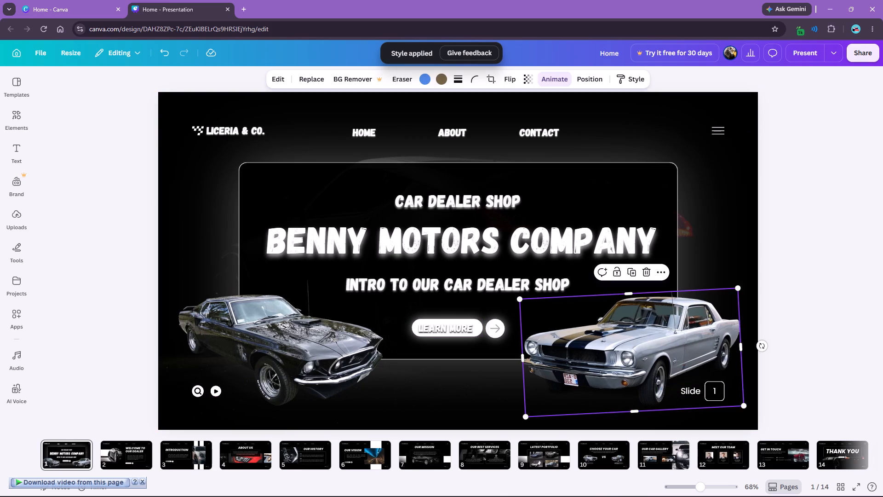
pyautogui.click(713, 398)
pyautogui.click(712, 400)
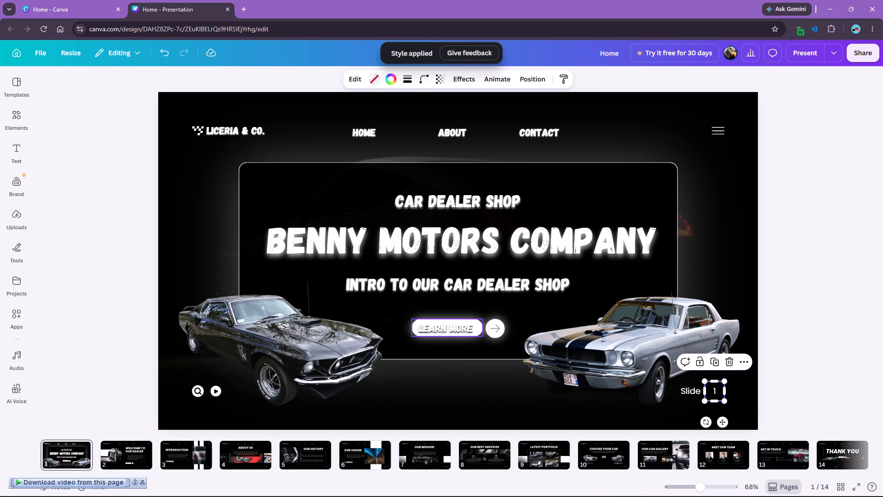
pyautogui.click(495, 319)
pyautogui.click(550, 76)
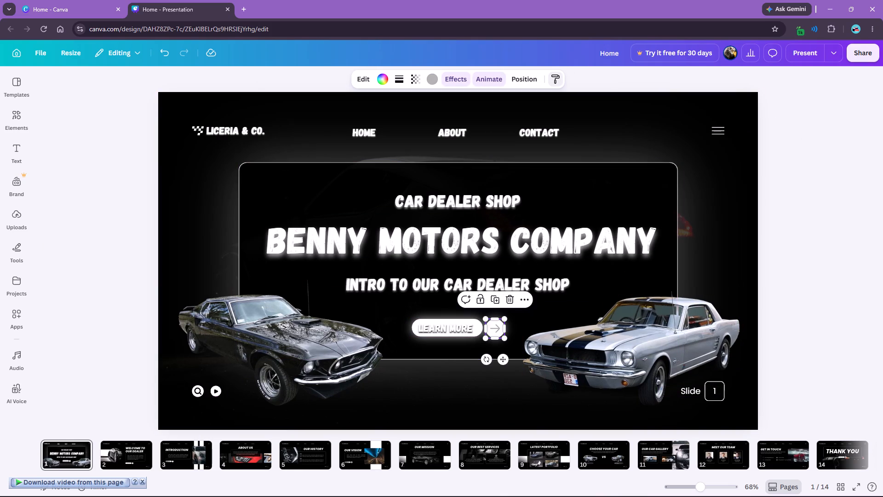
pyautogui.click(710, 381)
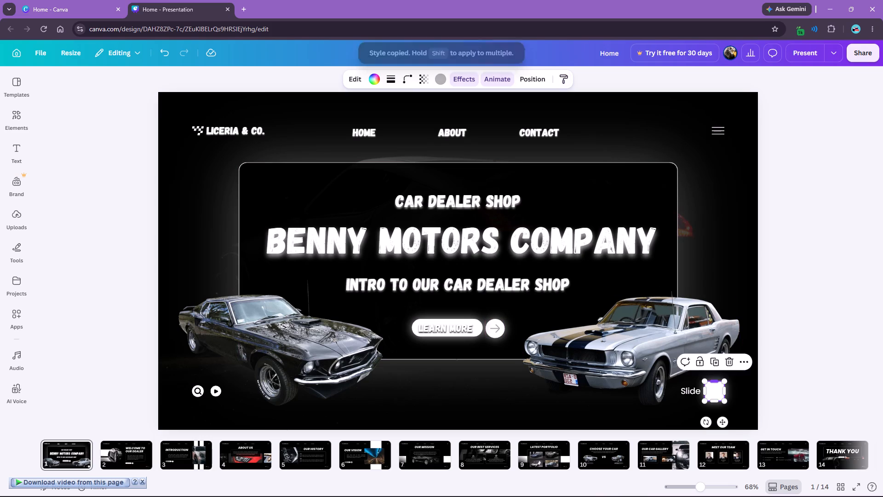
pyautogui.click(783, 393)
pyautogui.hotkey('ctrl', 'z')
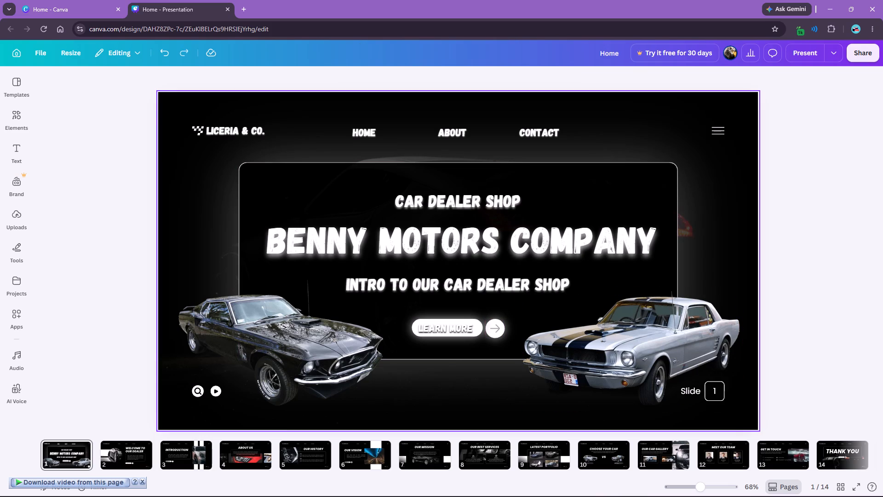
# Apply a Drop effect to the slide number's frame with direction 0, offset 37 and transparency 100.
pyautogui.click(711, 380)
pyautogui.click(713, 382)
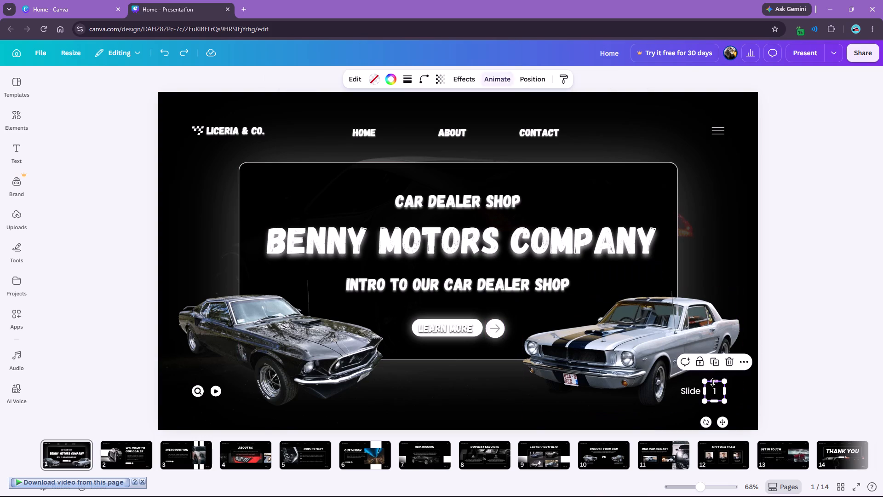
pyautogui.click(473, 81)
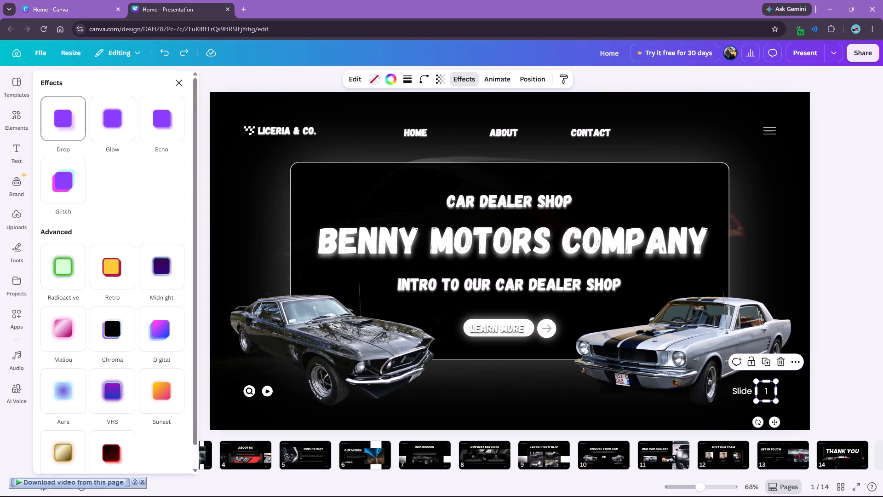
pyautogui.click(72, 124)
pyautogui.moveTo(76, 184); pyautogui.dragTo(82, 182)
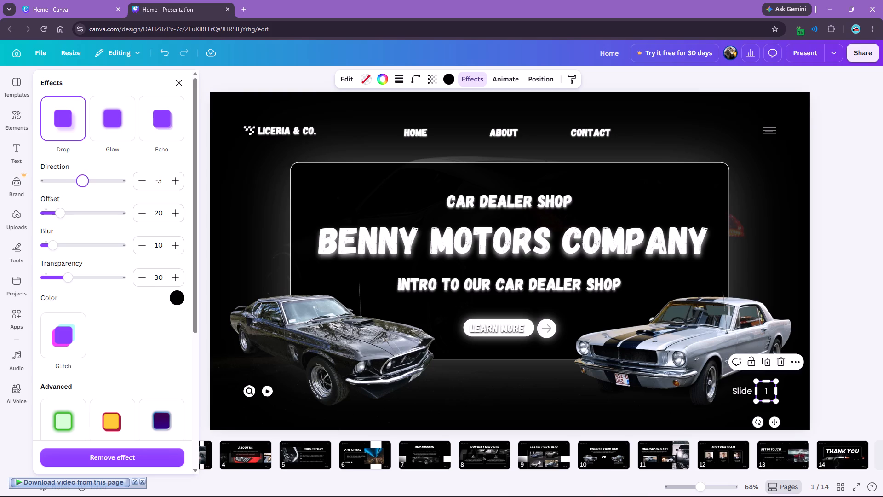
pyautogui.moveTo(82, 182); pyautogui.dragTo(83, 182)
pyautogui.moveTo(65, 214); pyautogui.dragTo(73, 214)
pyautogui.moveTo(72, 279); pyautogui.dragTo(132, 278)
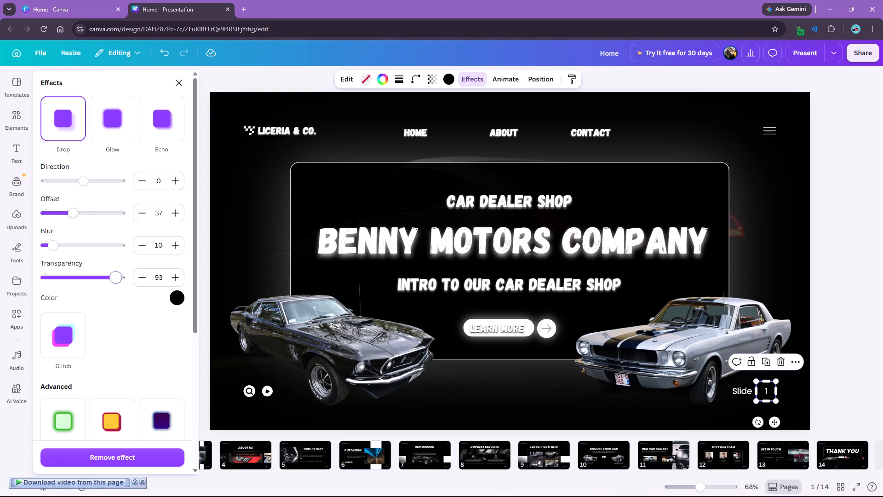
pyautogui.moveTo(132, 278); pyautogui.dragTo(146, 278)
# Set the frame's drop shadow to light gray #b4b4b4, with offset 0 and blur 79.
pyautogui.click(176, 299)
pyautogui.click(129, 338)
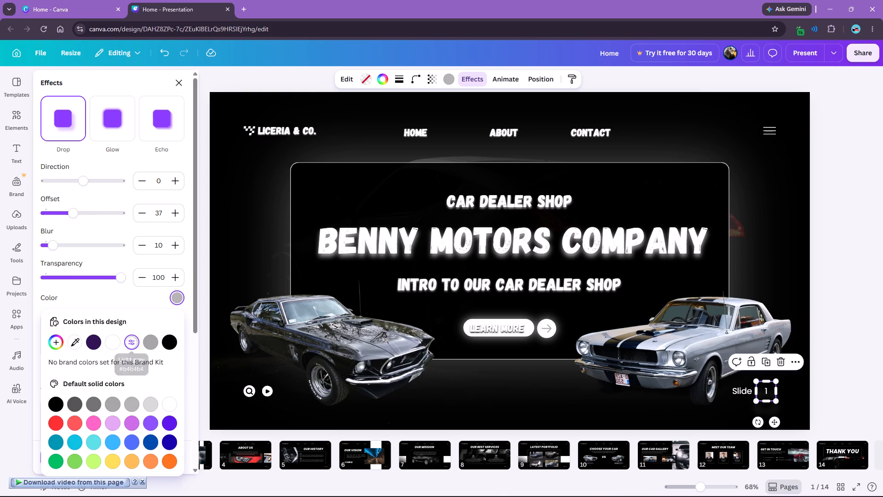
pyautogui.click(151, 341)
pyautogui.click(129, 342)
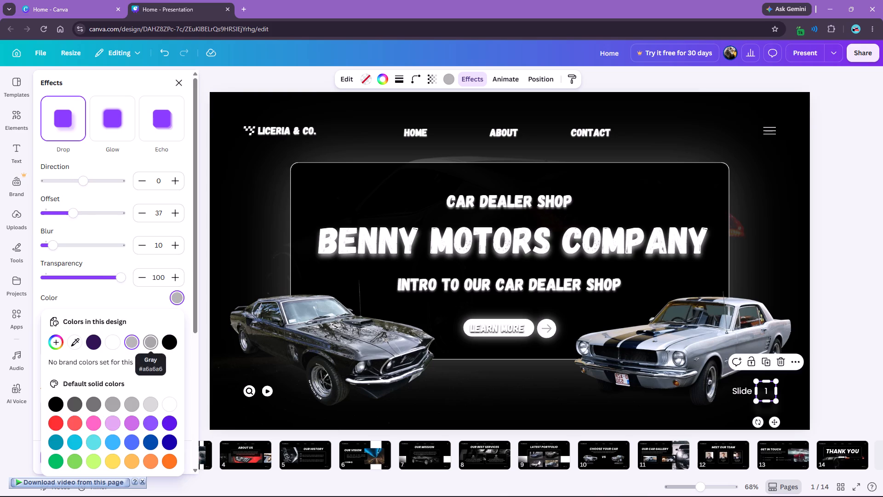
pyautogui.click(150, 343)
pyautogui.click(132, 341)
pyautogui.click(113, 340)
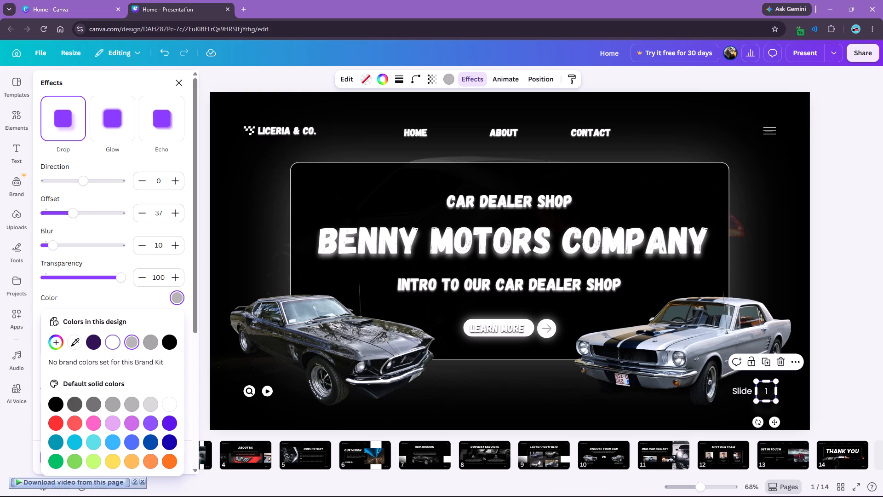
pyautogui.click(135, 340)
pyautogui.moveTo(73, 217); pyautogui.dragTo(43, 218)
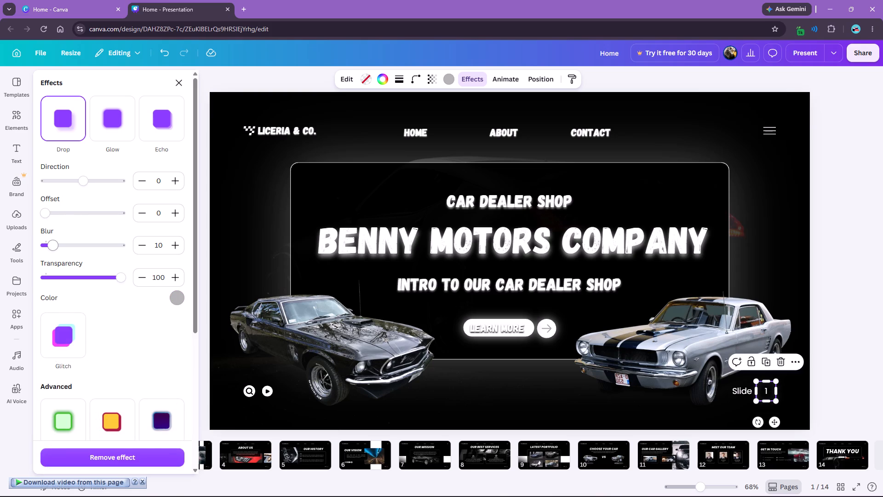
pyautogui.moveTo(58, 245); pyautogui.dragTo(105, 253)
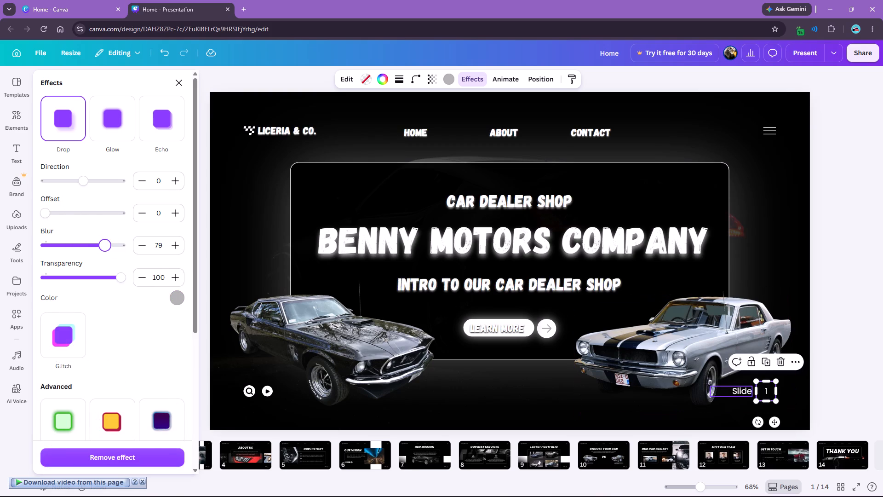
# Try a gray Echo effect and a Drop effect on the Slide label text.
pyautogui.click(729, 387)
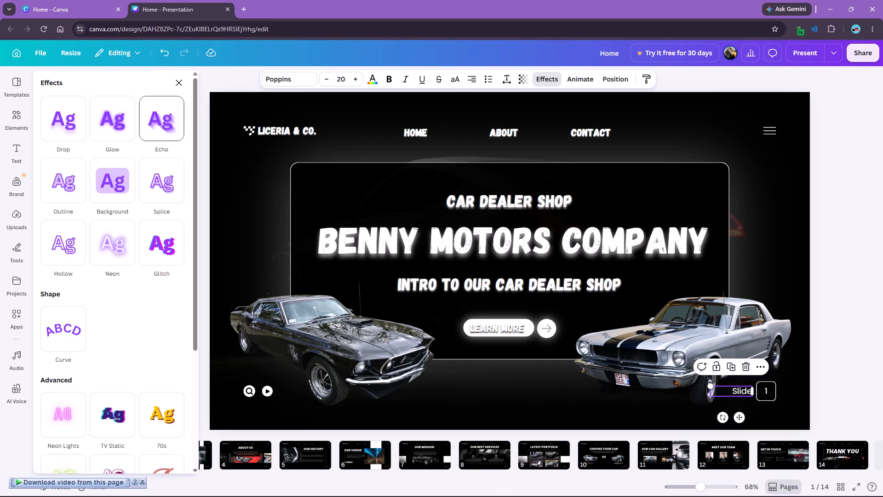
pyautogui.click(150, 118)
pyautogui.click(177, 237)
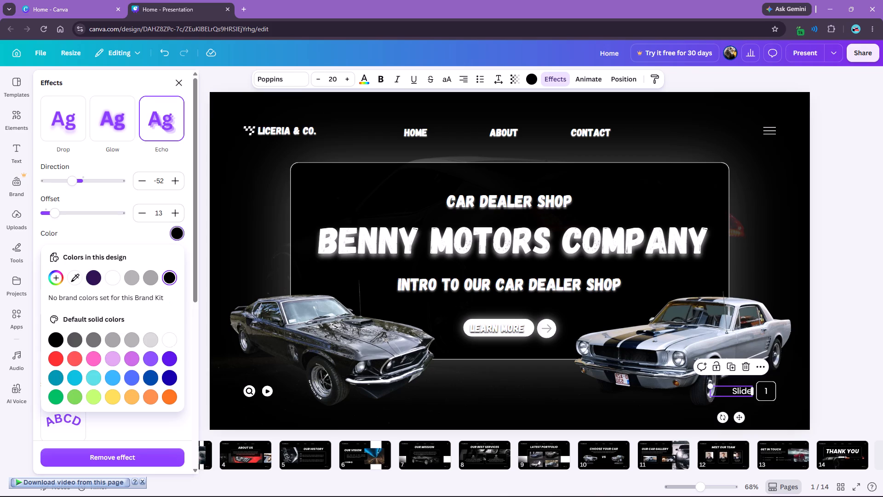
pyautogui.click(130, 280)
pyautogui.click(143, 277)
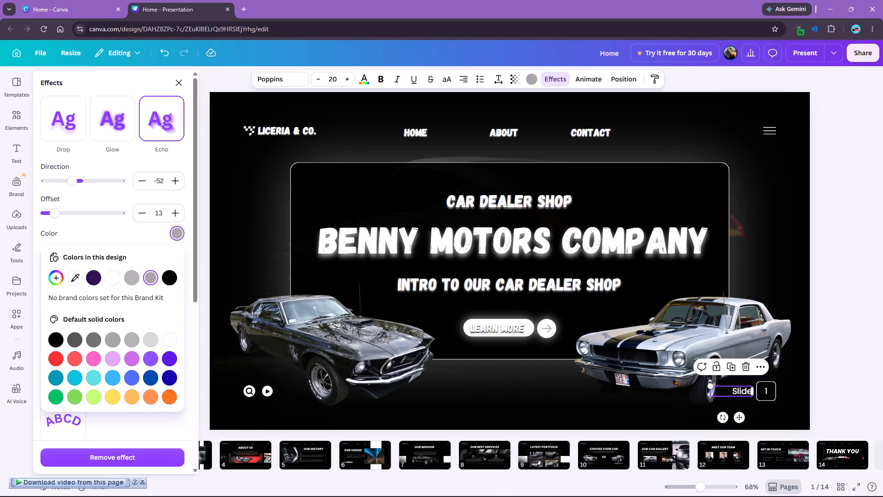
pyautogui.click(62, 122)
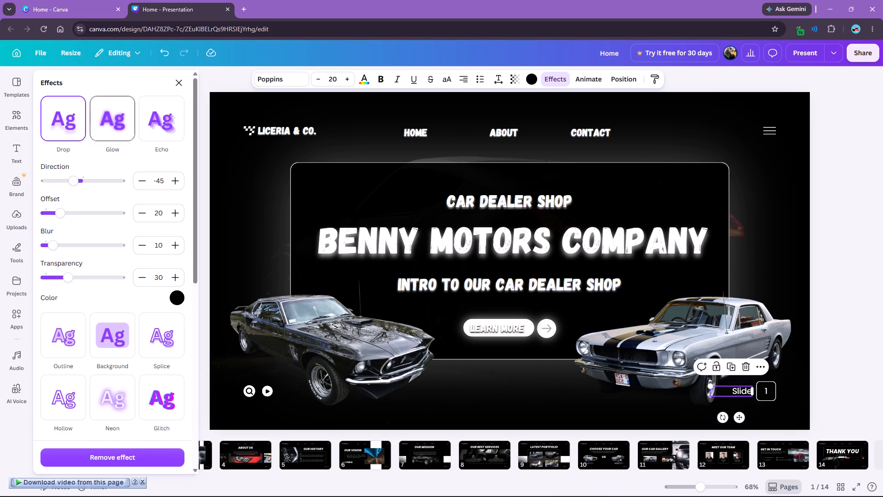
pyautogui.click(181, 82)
# Copy the HOME text's style onto the Slide label beside the slide number.
pyautogui.click(370, 138)
pyautogui.click(651, 77)
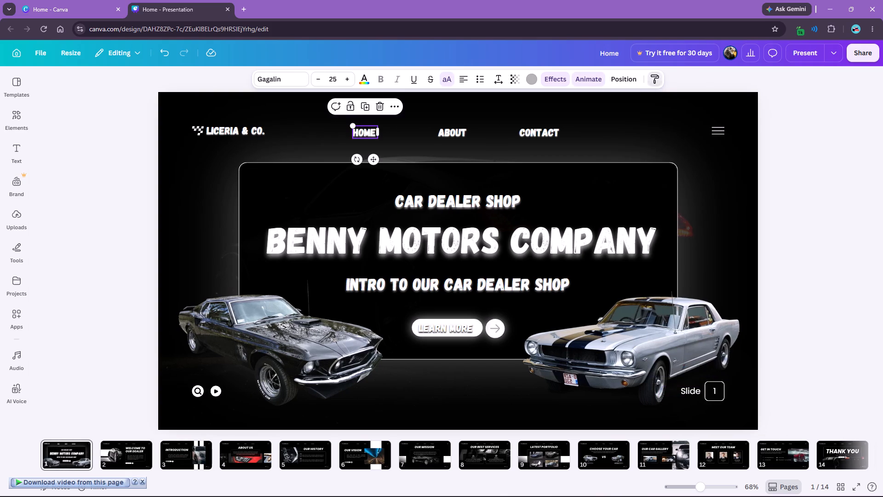
pyautogui.click(688, 391)
pyautogui.click(799, 364)
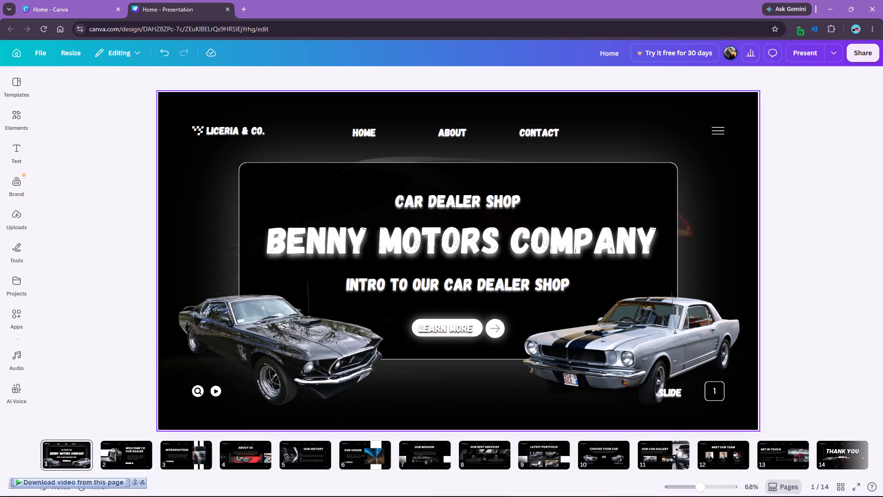
# Narrow the SLIDE label's text box and move it right beside the slide number's frame.
pyautogui.click(670, 395)
pyautogui.moveTo(702, 395); pyautogui.dragTo(687, 395)
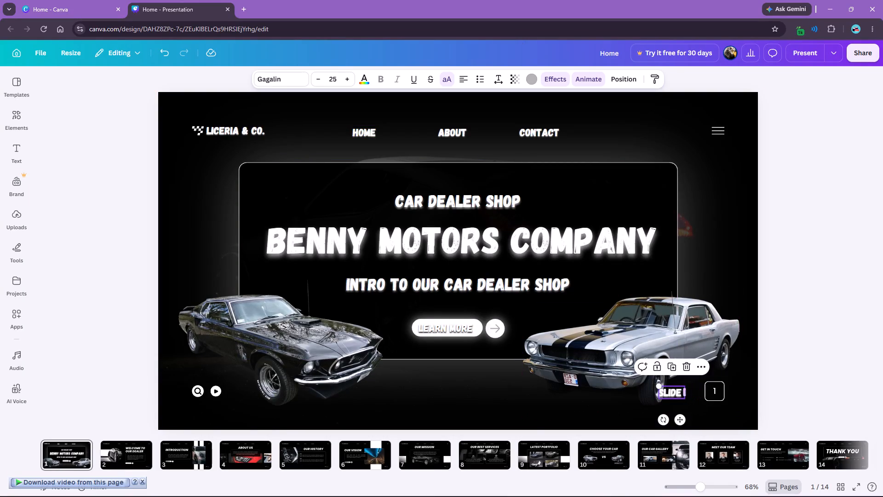
pyautogui.moveTo(671, 392); pyautogui.dragTo(688, 391)
pyautogui.click(802, 387)
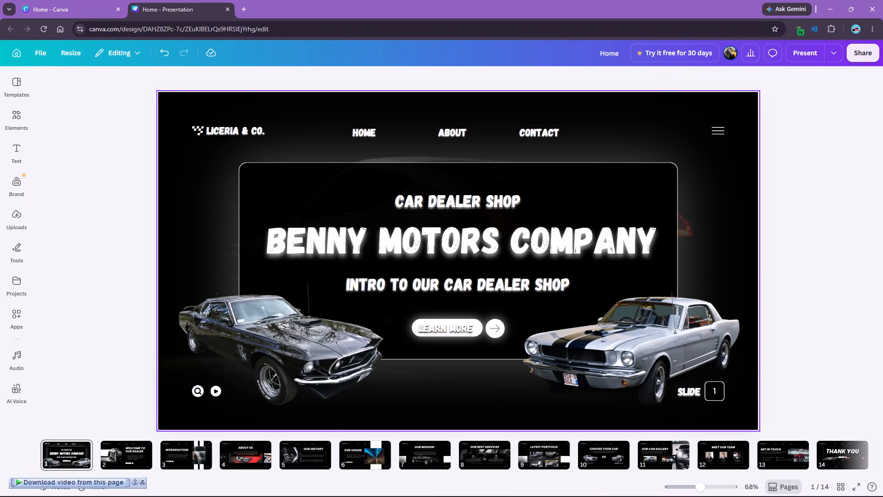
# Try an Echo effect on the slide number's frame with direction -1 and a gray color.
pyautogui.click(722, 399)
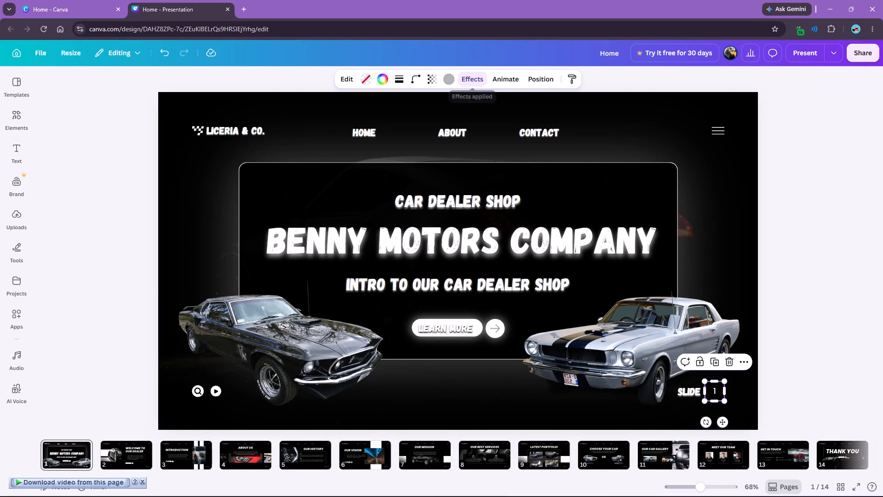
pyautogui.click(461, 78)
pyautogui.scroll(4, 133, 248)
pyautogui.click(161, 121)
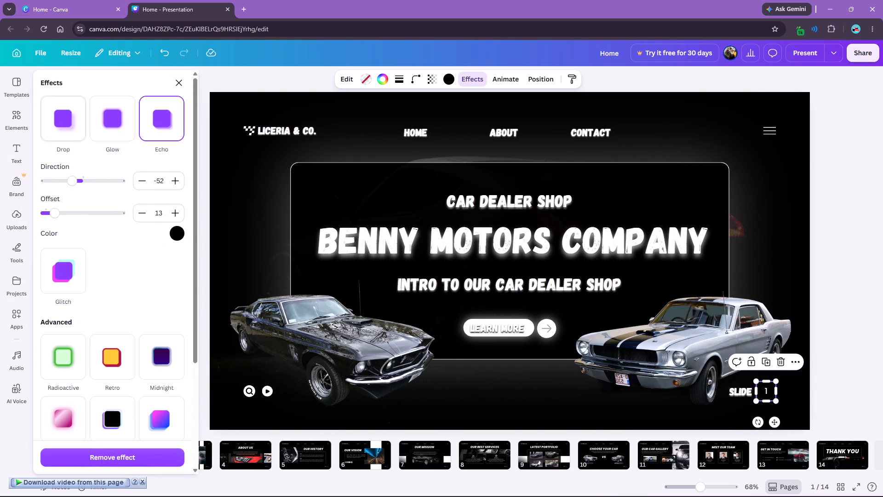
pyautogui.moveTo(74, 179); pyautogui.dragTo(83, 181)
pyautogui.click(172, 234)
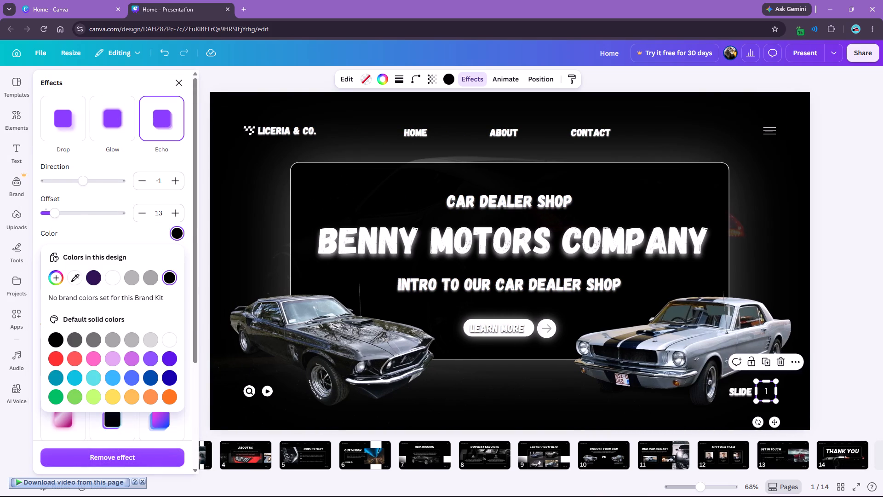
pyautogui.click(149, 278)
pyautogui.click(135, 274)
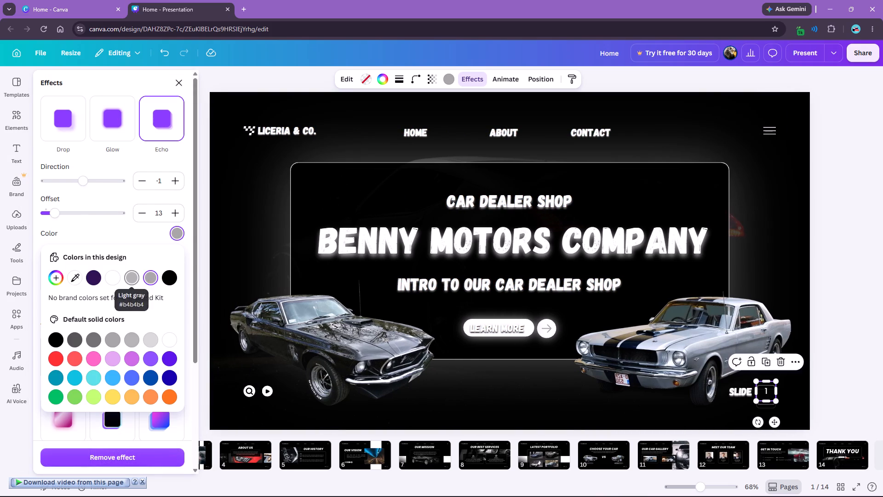
# Apply a Glow effect in gray #a6a6a6 to the slide number's frame and raise its intensity to the maximum.
pyautogui.click(117, 119)
pyautogui.click(177, 200)
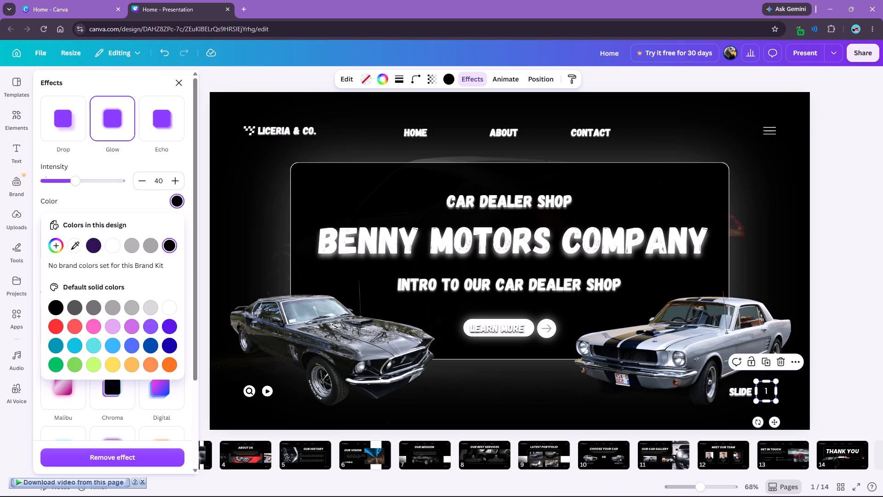
pyautogui.click(140, 246)
pyautogui.click(150, 245)
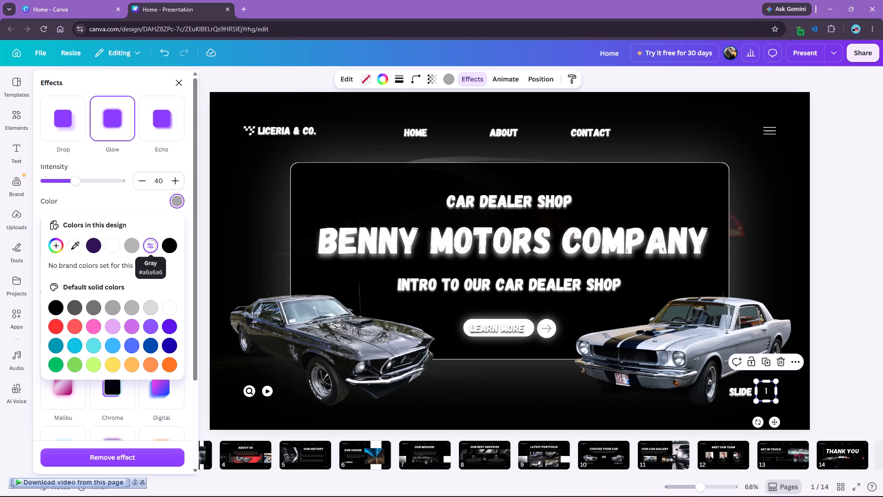
pyautogui.moveTo(84, 181); pyautogui.dragTo(160, 189)
pyautogui.click(839, 399)
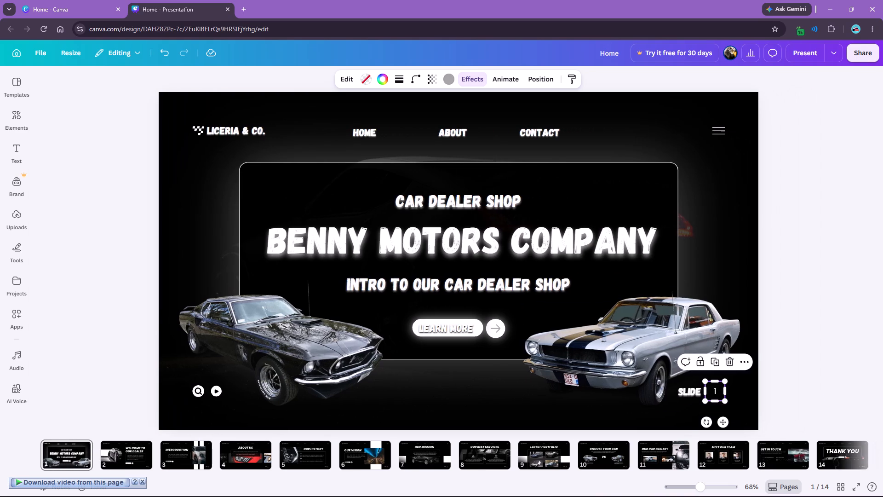
pyautogui.moveTo(822, 397); pyautogui.dragTo(815, 397)
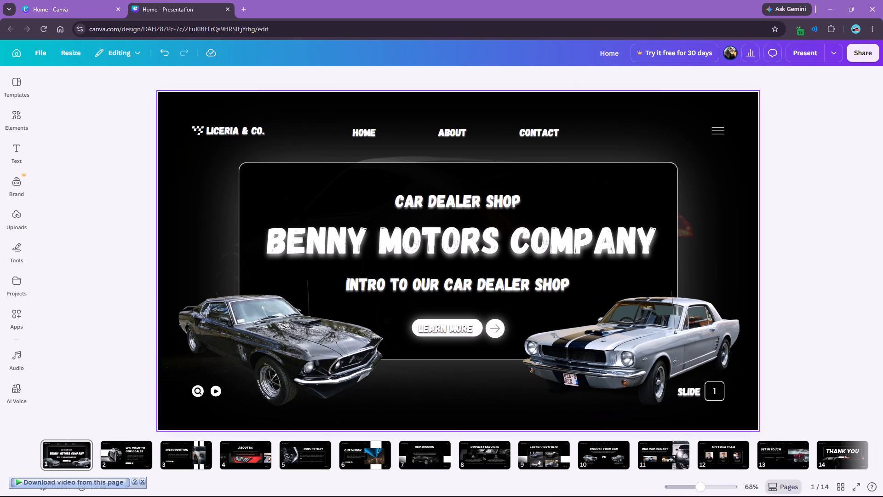
# Apply the Fade animation to the three-line menu icon in the first slide's header.
pyautogui.click(135, 102)
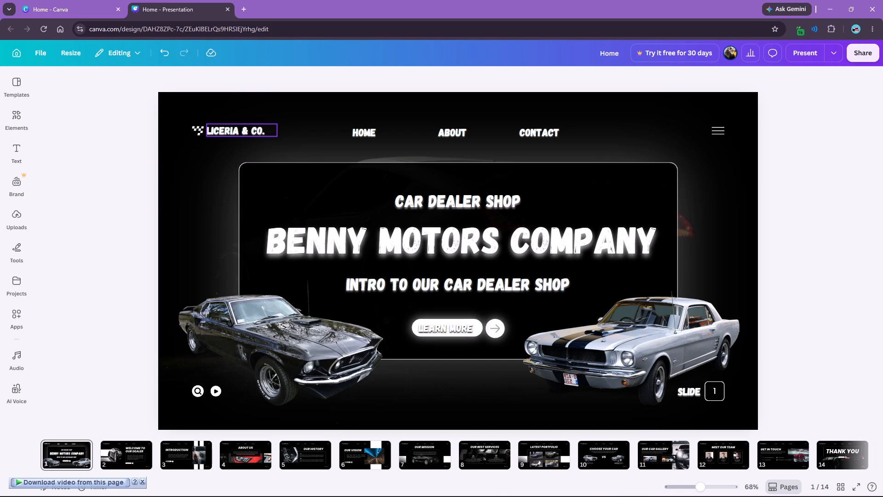
pyautogui.click(722, 131)
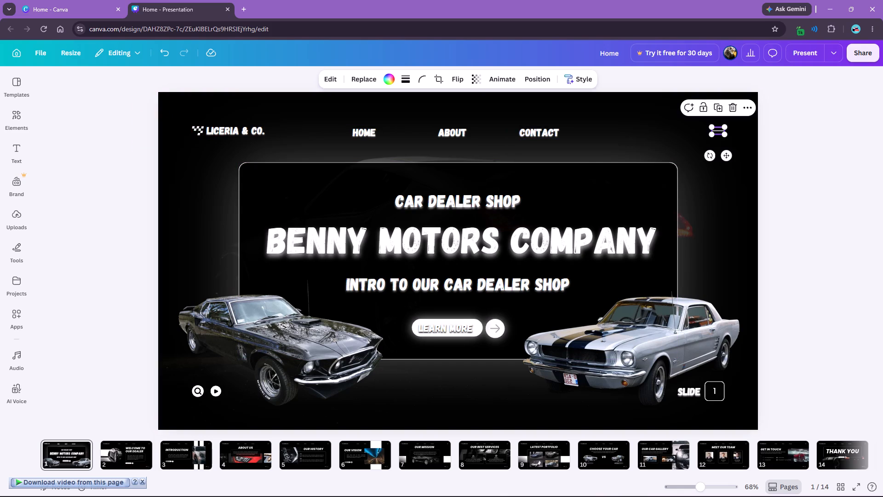
pyautogui.click(825, 151)
pyautogui.click(718, 129)
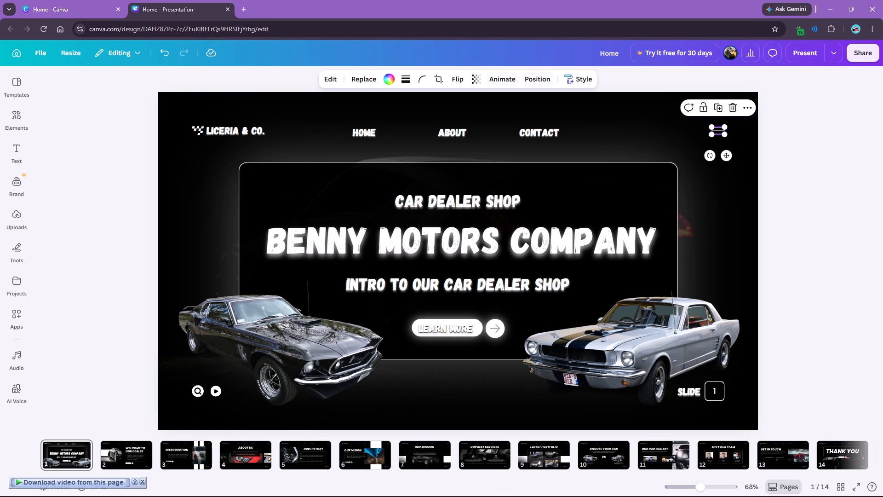
pyautogui.click(504, 77)
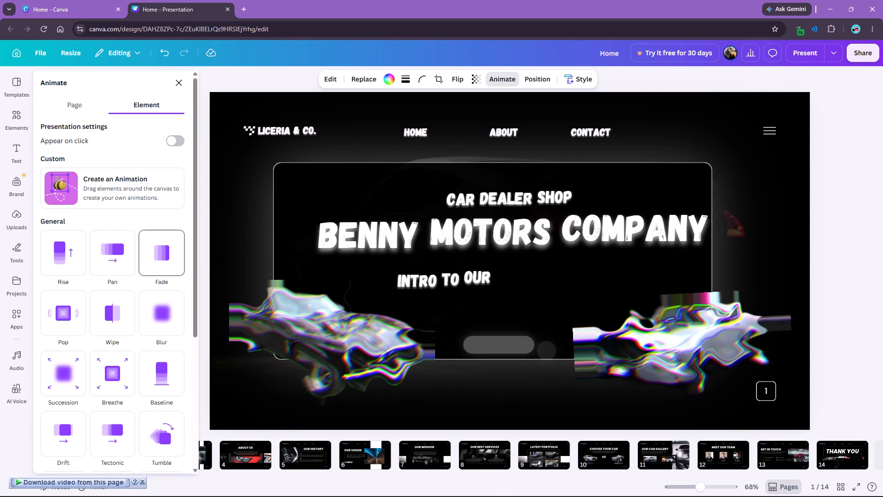
pyautogui.click(170, 258)
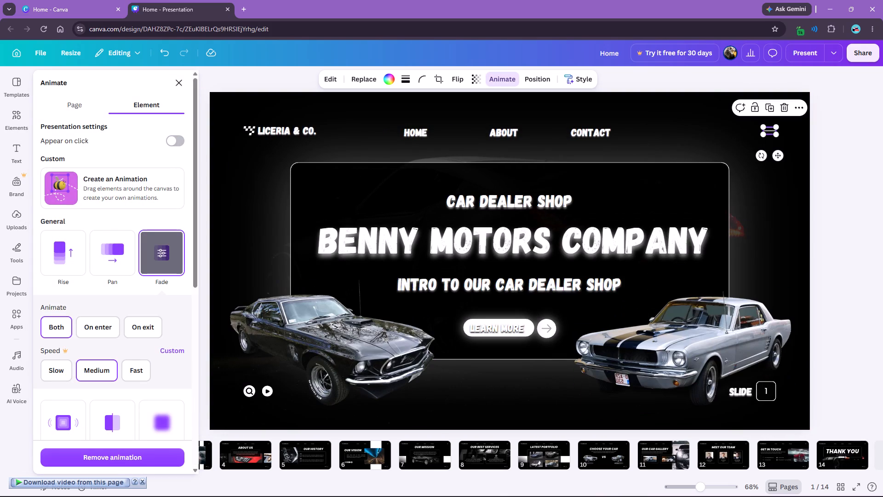
pyautogui.click(183, 80)
pyautogui.click(140, 102)
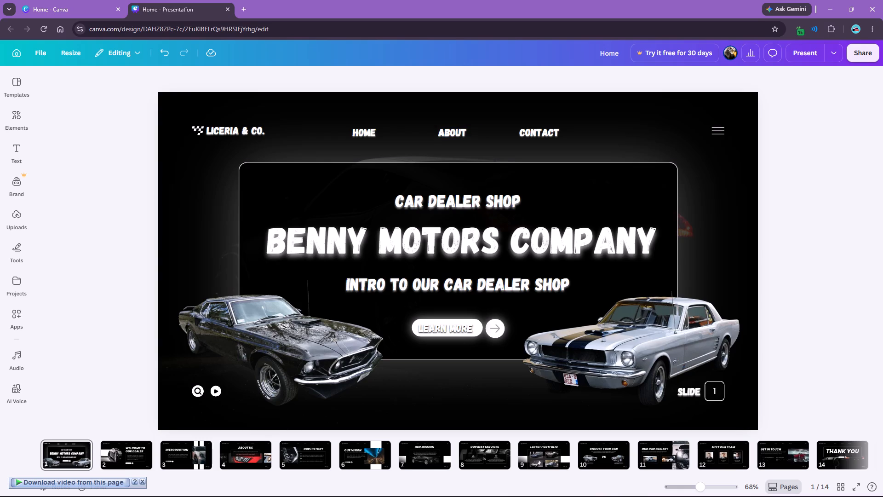
# Present the first slide full screen to check how its animations play, and return to editing.
pyautogui.click(793, 53)
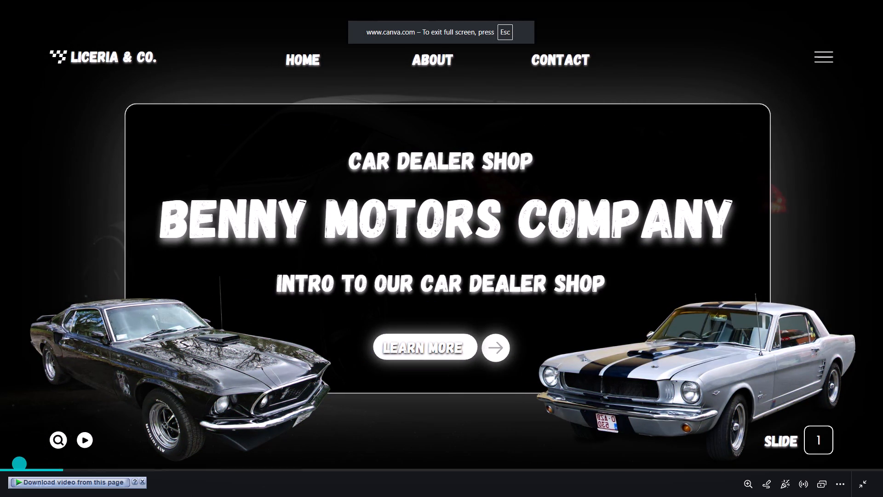
pyautogui.click(3, 469)
pyautogui.click(0, 469)
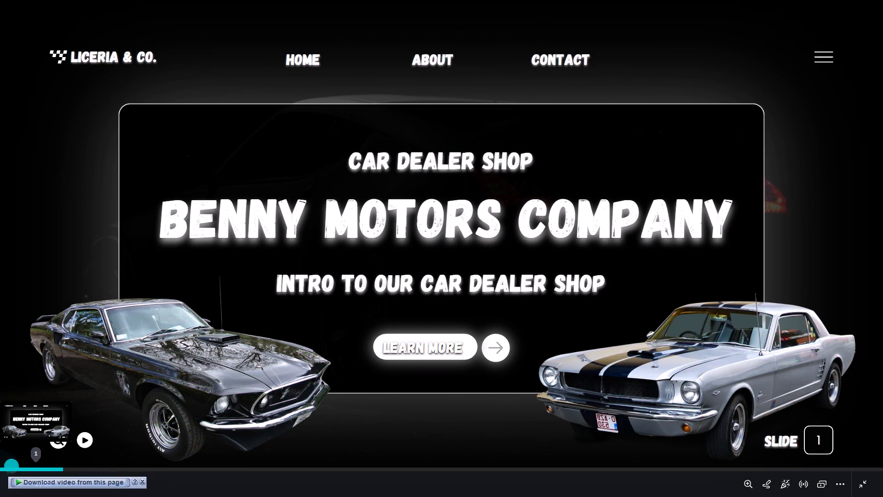
pyautogui.press('Escape')
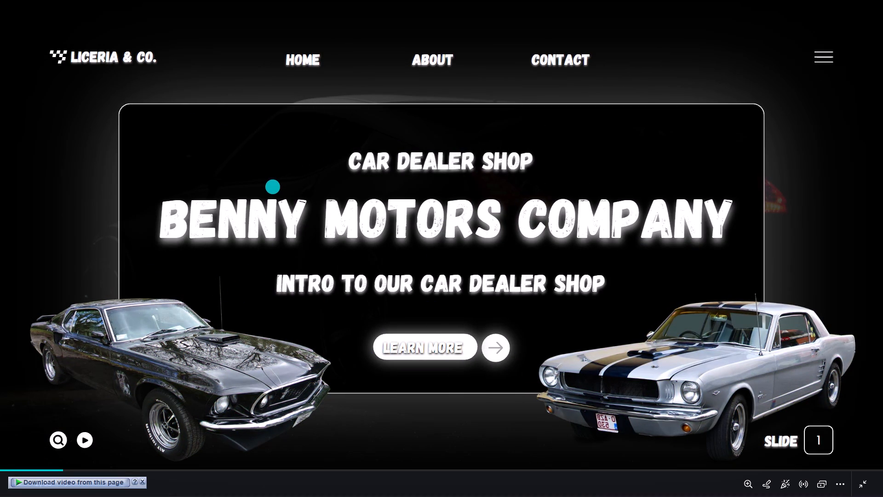
pyautogui.click(808, 51)
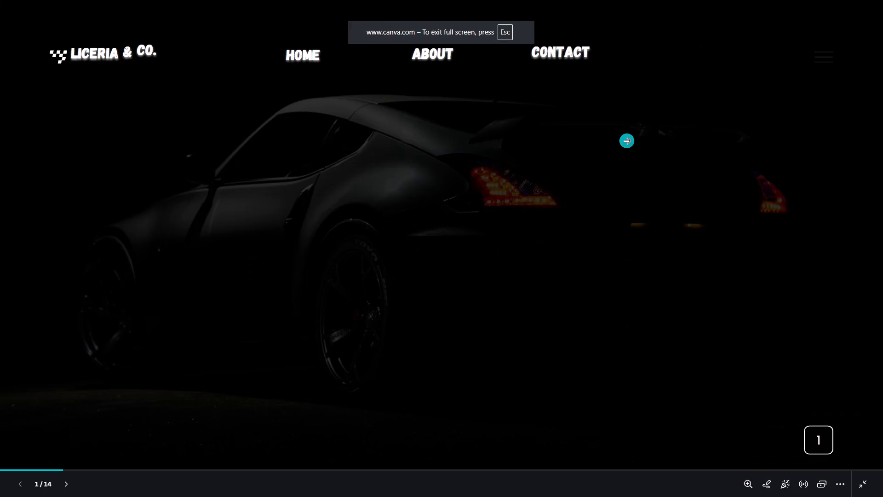
pyautogui.click(597, 197)
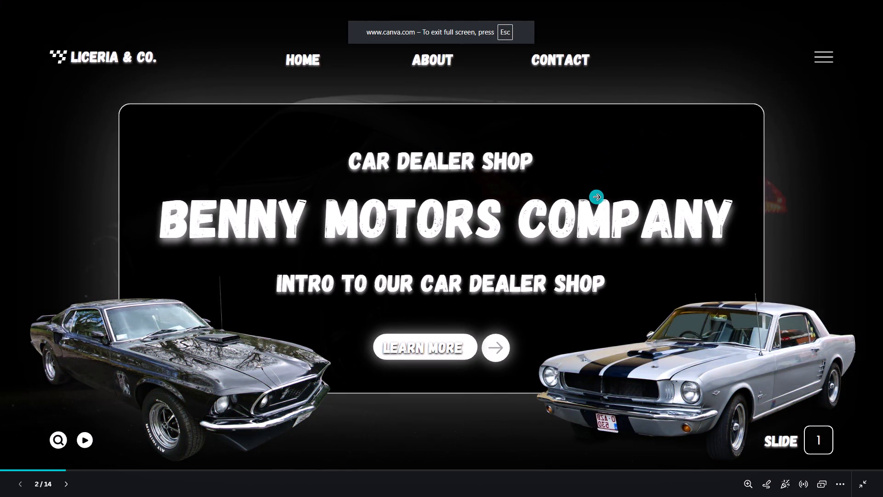
pyautogui.press('Escape')
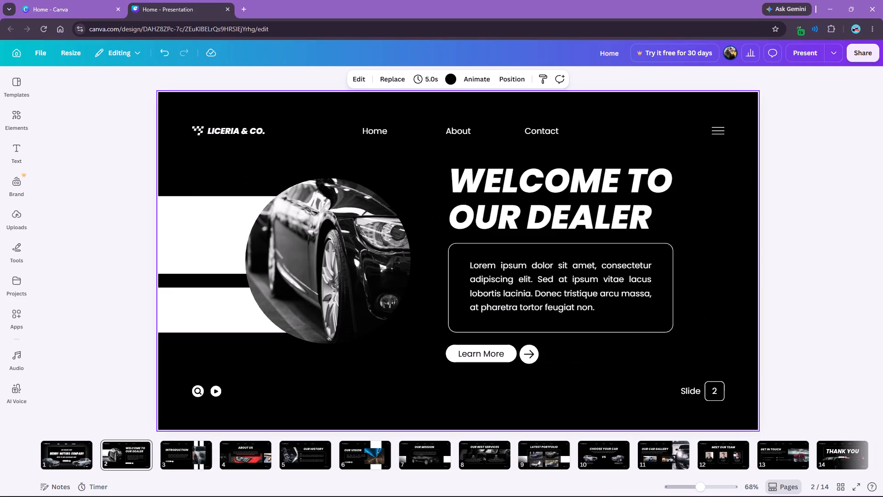
# Apply the Rise animation to the frame around the slide number on the first slide.
pyautogui.click(694, 385)
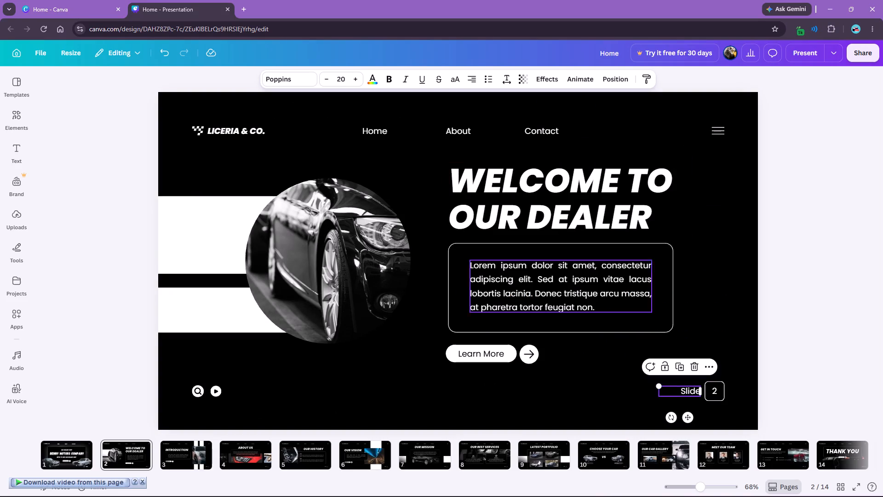
pyautogui.scroll(1, 589, 271)
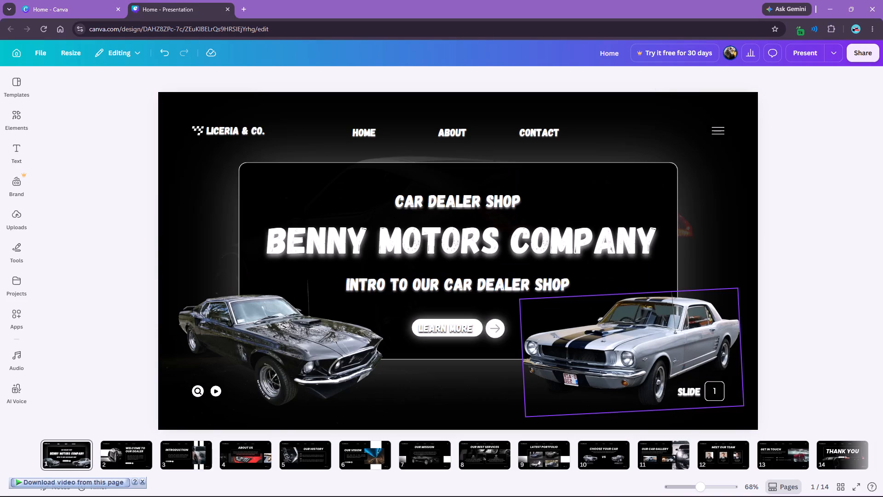
pyautogui.click(687, 393)
pyautogui.click(581, 74)
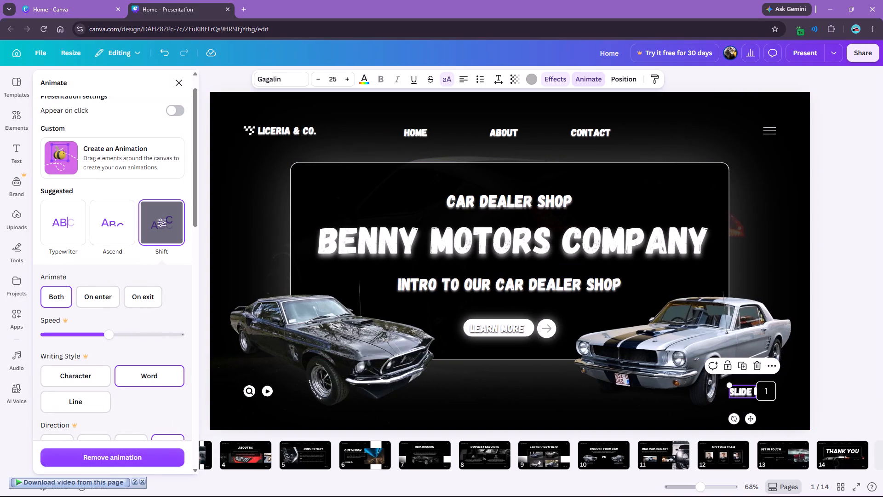
pyautogui.click(762, 385)
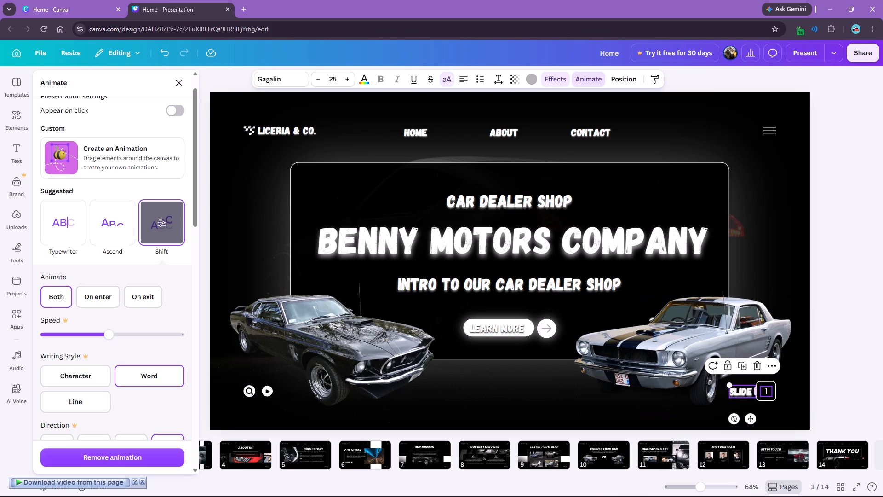
pyautogui.click(768, 384)
pyautogui.click(768, 382)
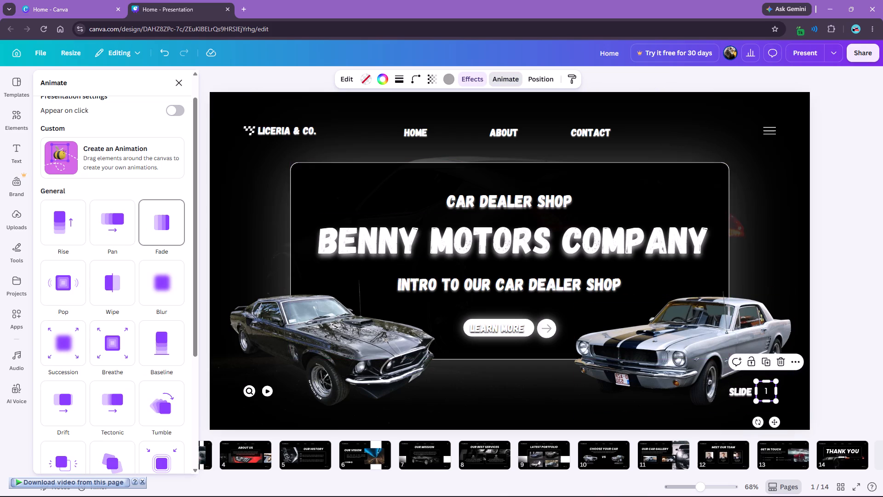
pyautogui.click(65, 225)
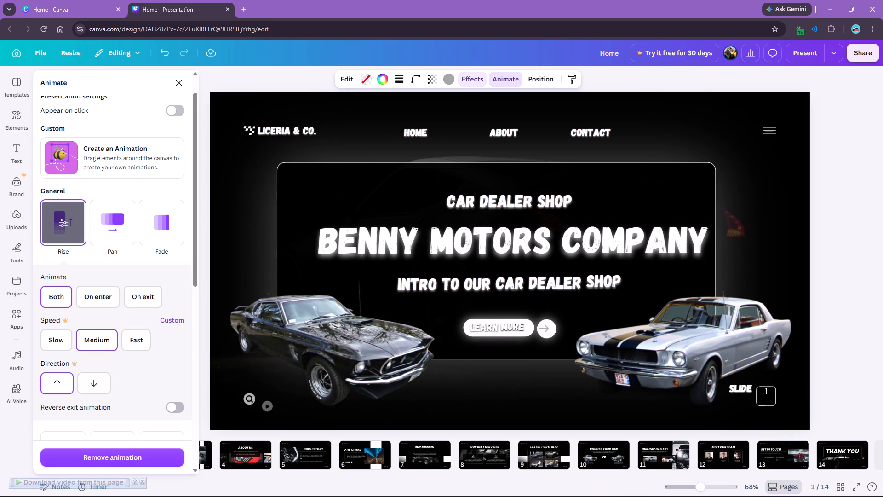
# Apply the Ascend animation to the number 1 inside the slide number's frame.
pyautogui.click(767, 392)
pyautogui.click(127, 224)
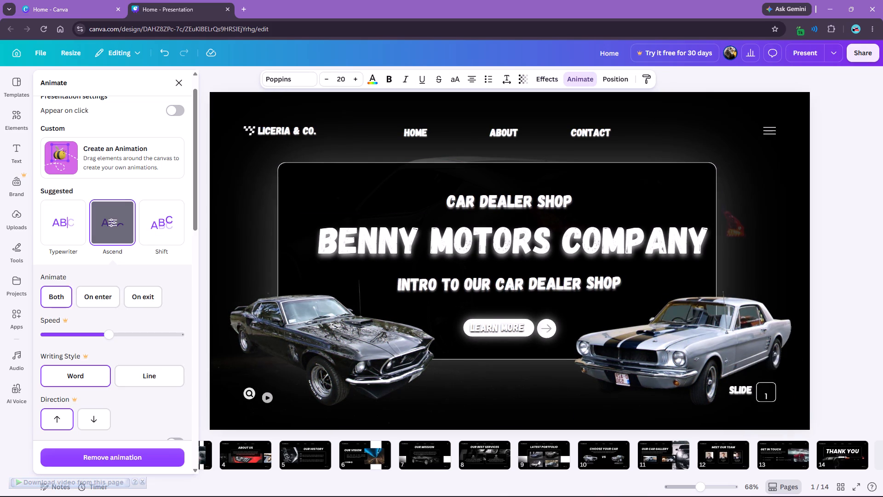
pyautogui.click(177, 81)
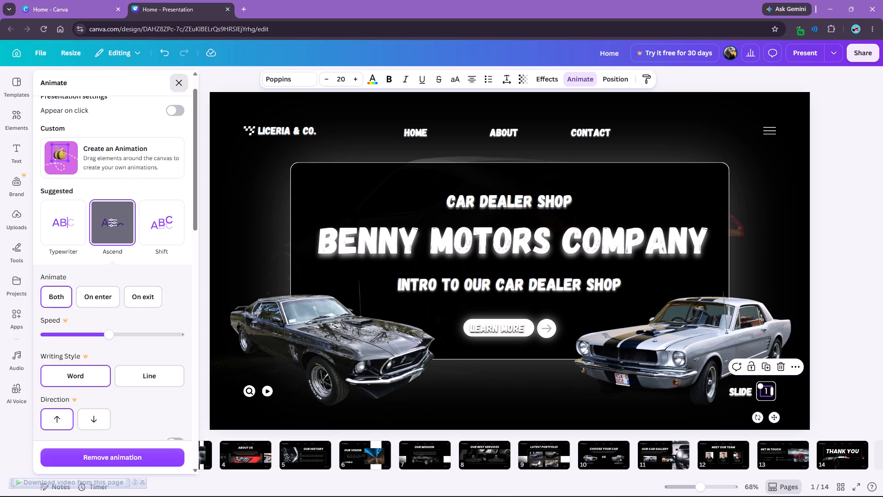
# Present the first slide full screen again to check the slide number's animations, and return to editing.
pyautogui.click(802, 54)
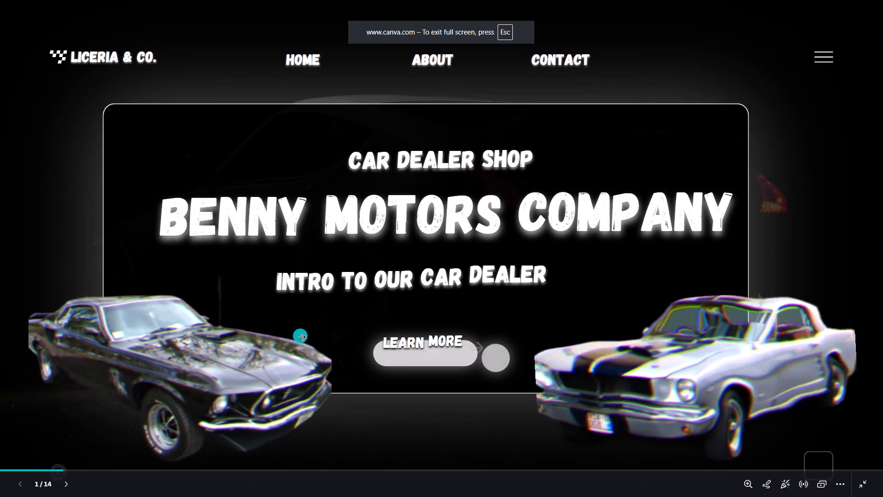
pyautogui.click(489, 302)
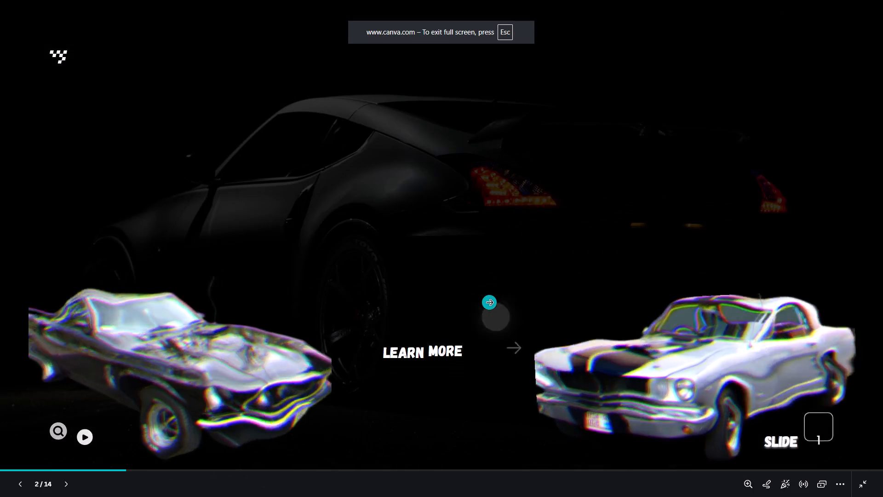
pyautogui.press('Escape')
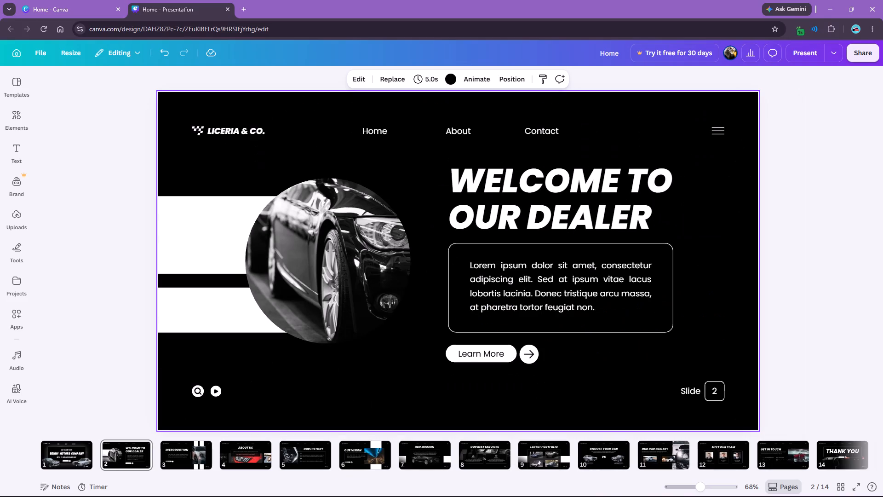
# Turn on the reverse exit animation for the Rise animation of the first slide's number frame.
pyautogui.scroll(1, 711, 405)
pyautogui.click(708, 398)
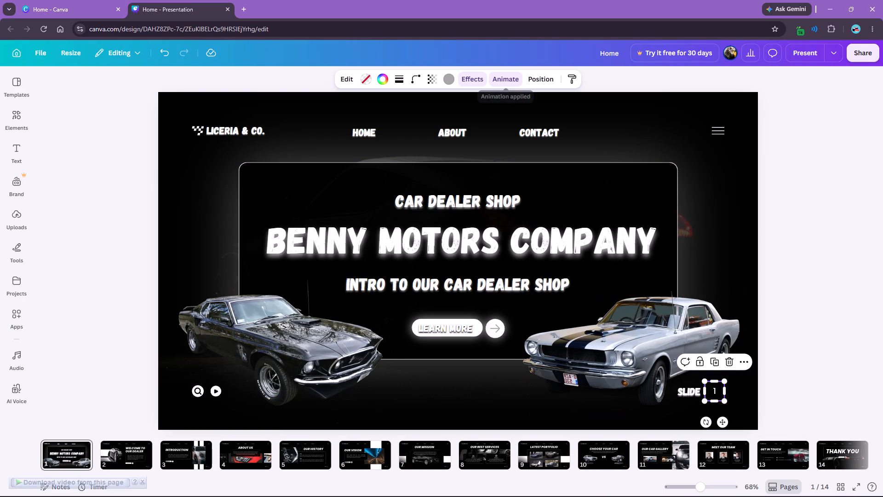
pyautogui.click(513, 81)
pyautogui.scroll(-4, 93, 260)
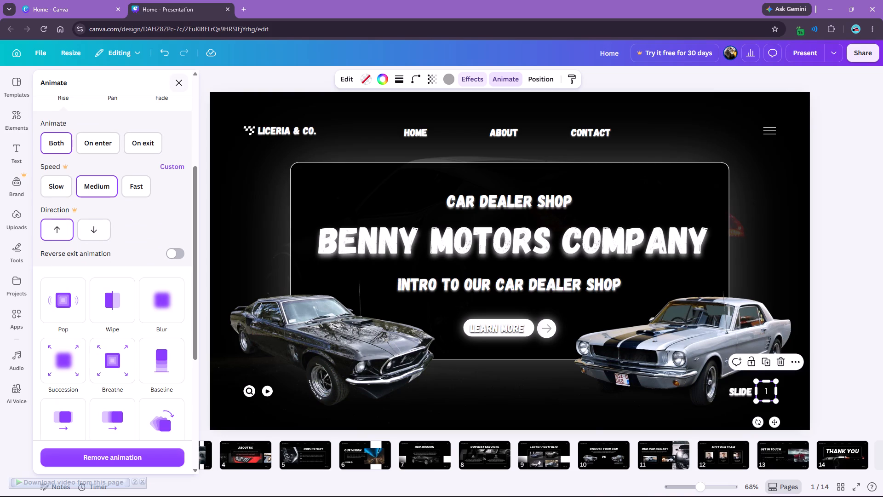
pyautogui.click(178, 256)
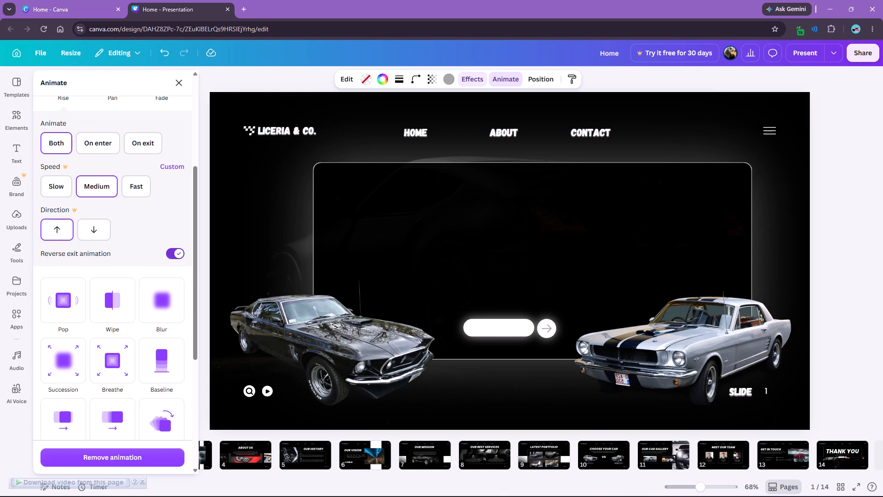
pyautogui.scroll(4, 156, 217)
pyautogui.click(179, 82)
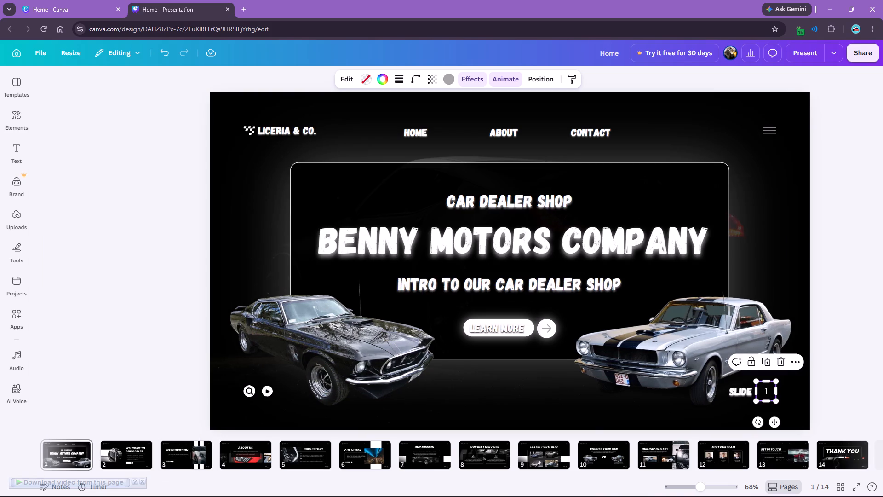
# Give the slide number 1 text a gray Echo effect with direction -18 and a small offset.
pyautogui.click(716, 392)
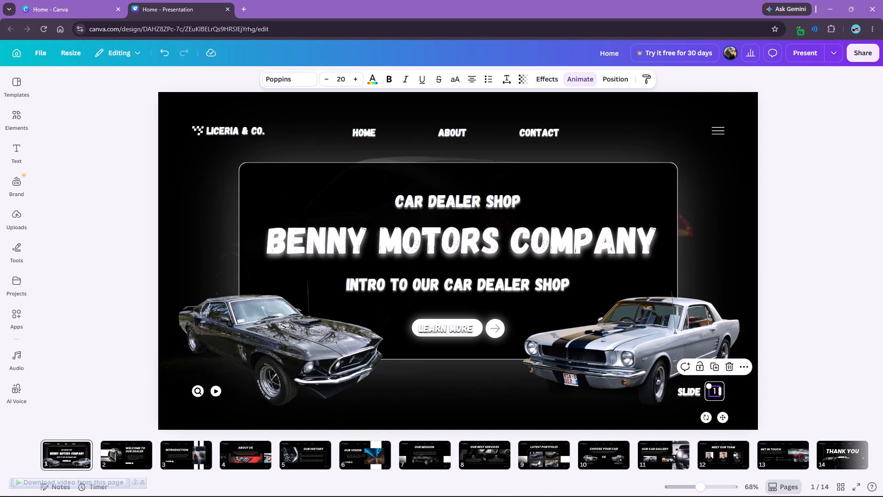
pyautogui.click(541, 78)
pyautogui.click(89, 117)
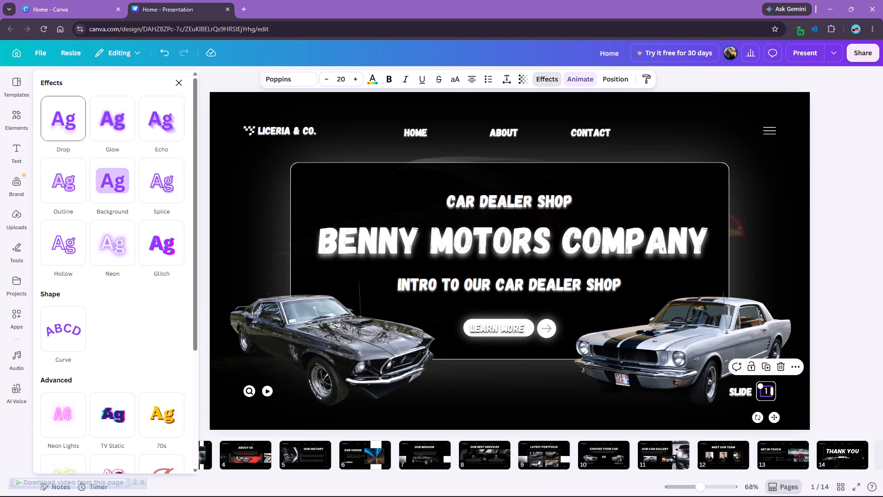
pyautogui.click(69, 117)
pyautogui.click(78, 180)
pyautogui.click(150, 133)
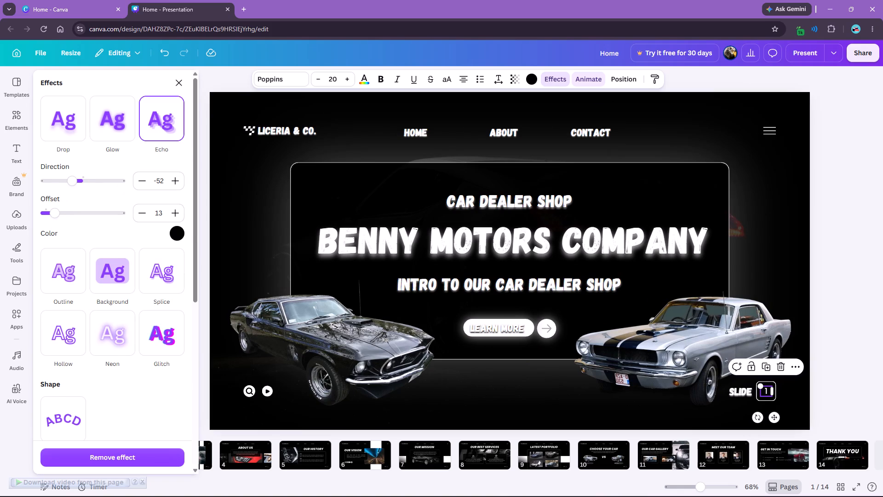
pyautogui.click(179, 231)
pyautogui.click(136, 275)
pyautogui.moveTo(70, 214); pyautogui.dragTo(123, 213)
pyautogui.moveTo(72, 179); pyautogui.dragTo(79, 179)
pyautogui.moveTo(120, 214); pyautogui.dragTo(25, 215)
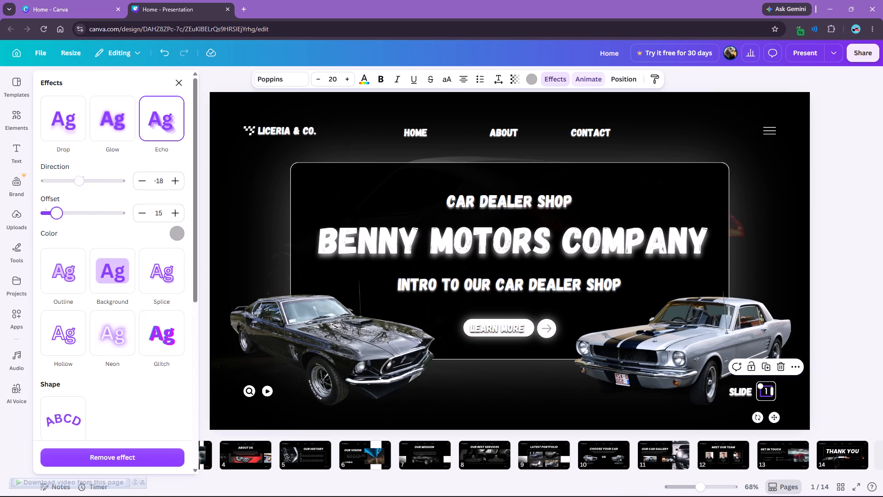
pyautogui.moveTo(25, 215); pyautogui.dragTo(89, 217)
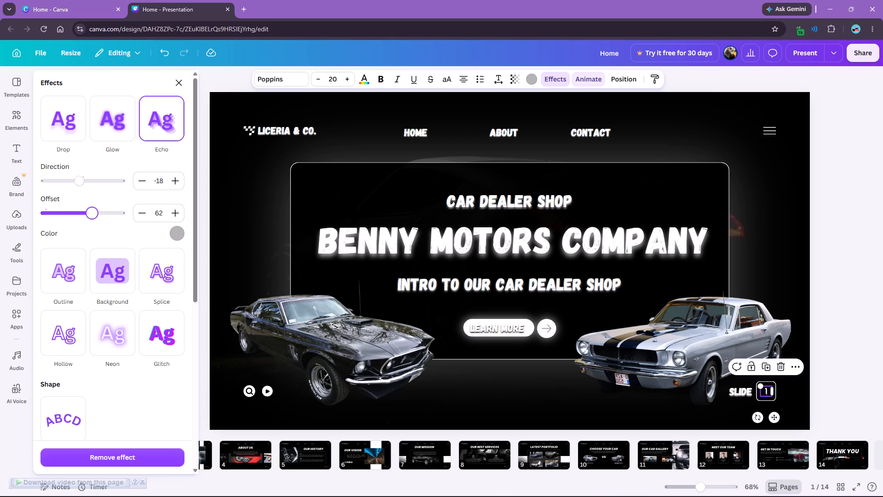
pyautogui.moveTo(89, 217); pyautogui.dragTo(42, 218)
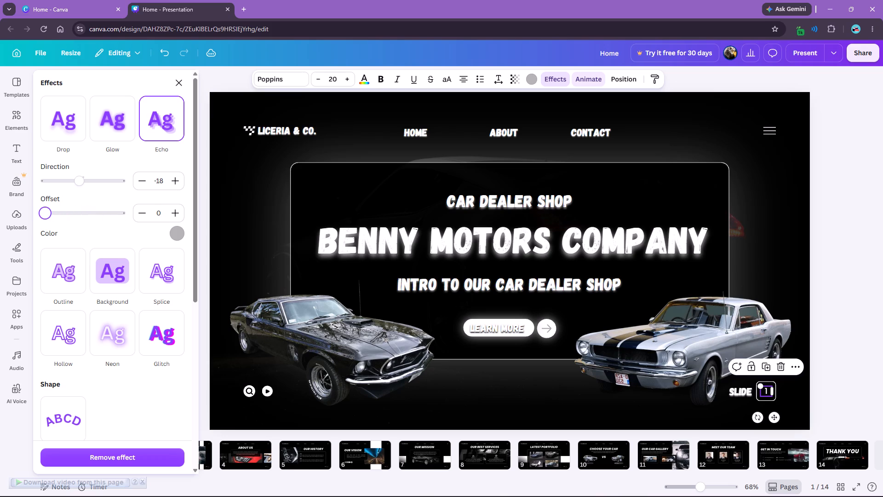
pyautogui.moveTo(42, 218); pyautogui.dragTo(57, 219)
pyautogui.click(174, 81)
pyautogui.moveTo(139, 144); pyautogui.dragTo(137, 150)
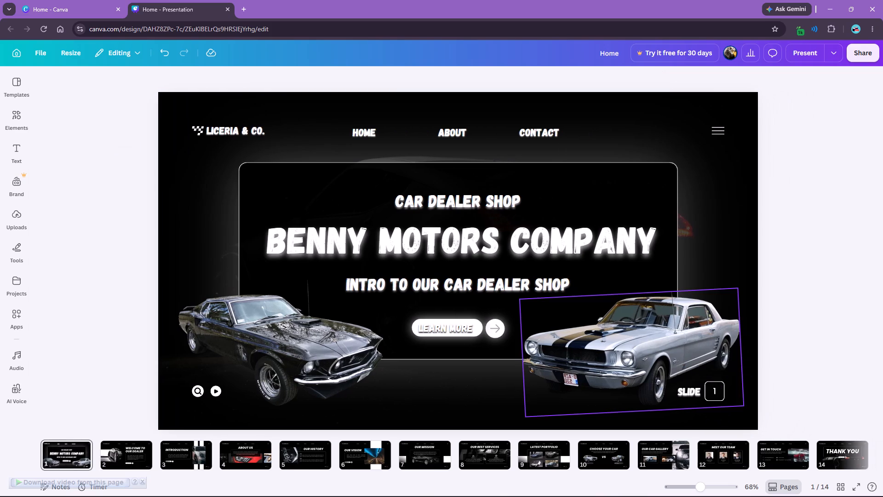
pyautogui.click(801, 362)
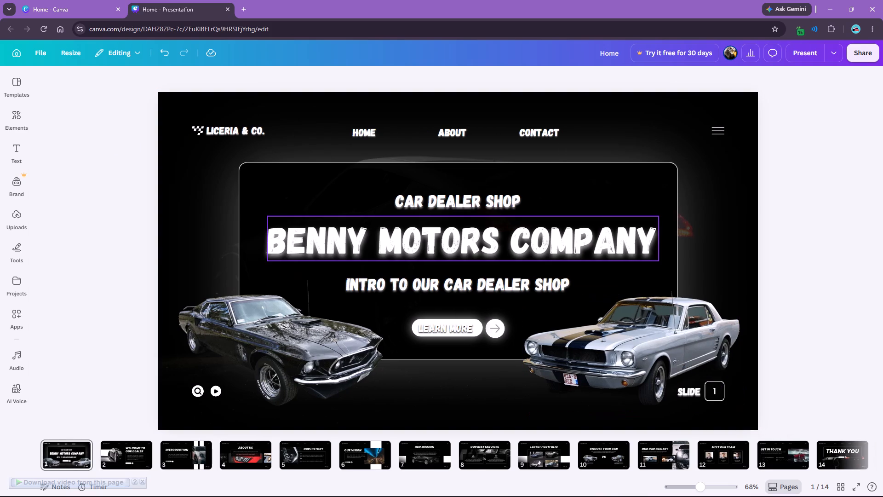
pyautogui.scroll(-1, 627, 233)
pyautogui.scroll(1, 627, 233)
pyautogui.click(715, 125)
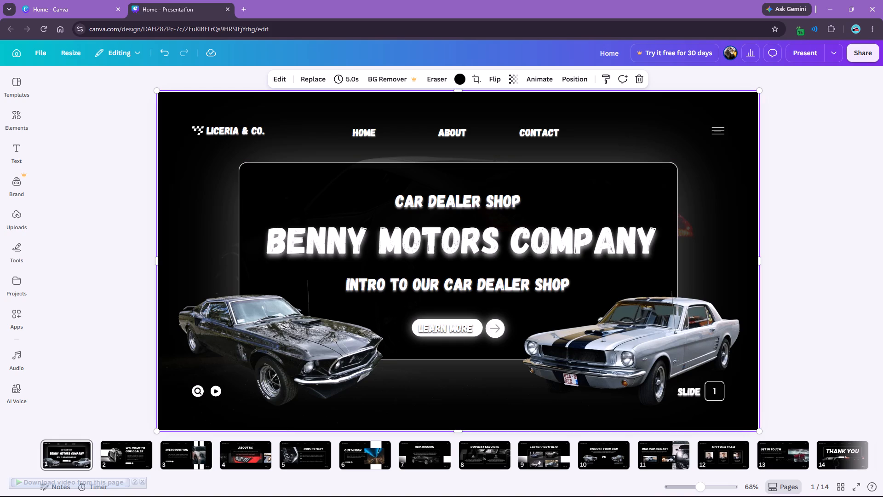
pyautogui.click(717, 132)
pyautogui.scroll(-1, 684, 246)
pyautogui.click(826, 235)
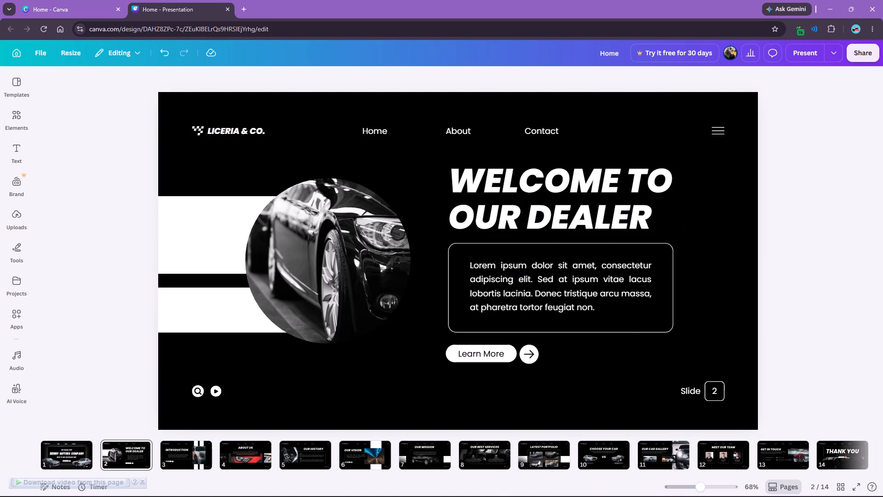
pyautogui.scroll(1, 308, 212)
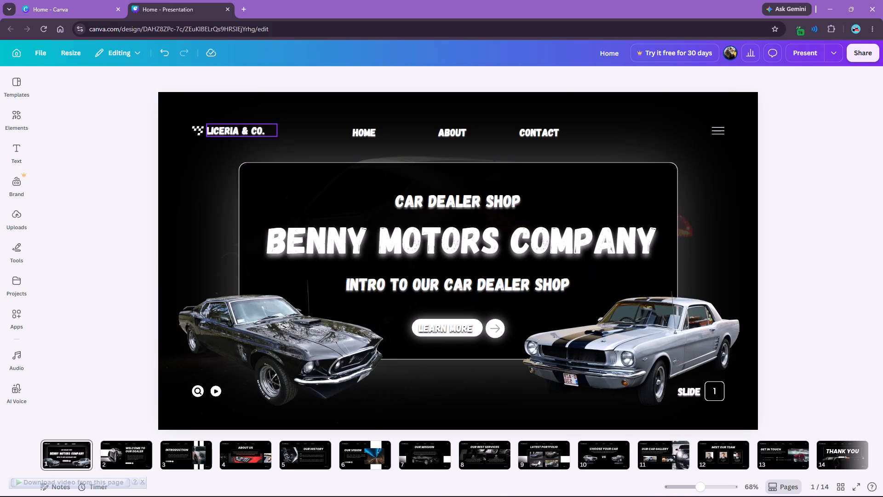
# Replace slide 2's company name with a copy of slide 1's styled LICERIA & CO. text.
pyautogui.click(234, 124)
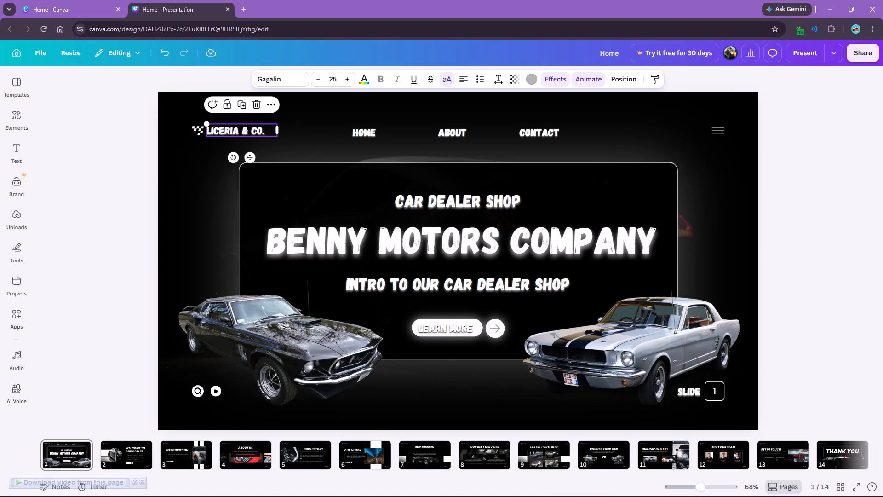
pyautogui.hotkey('ctrl', 'c')
pyautogui.scroll(-1, 304, 202)
pyautogui.click(231, 139)
pyautogui.hotkey('ctrl', 'v')
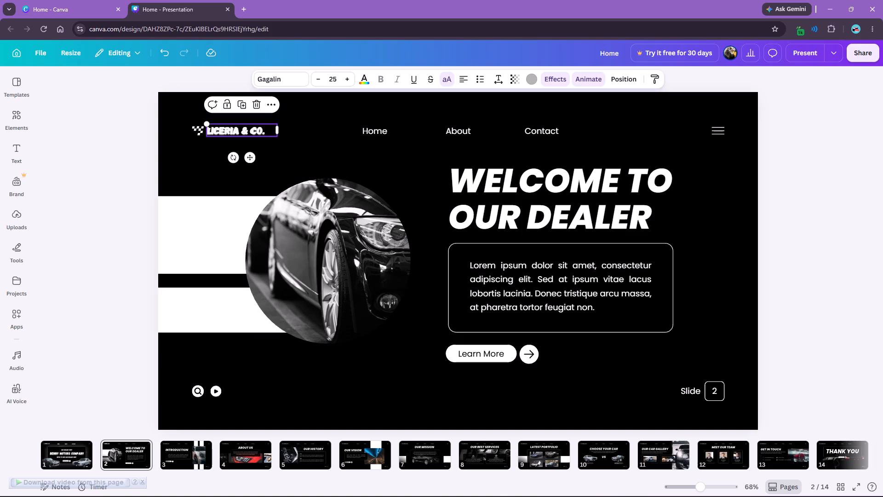
pyautogui.moveTo(239, 132); pyautogui.dragTo(245, 156)
pyautogui.click(235, 133)
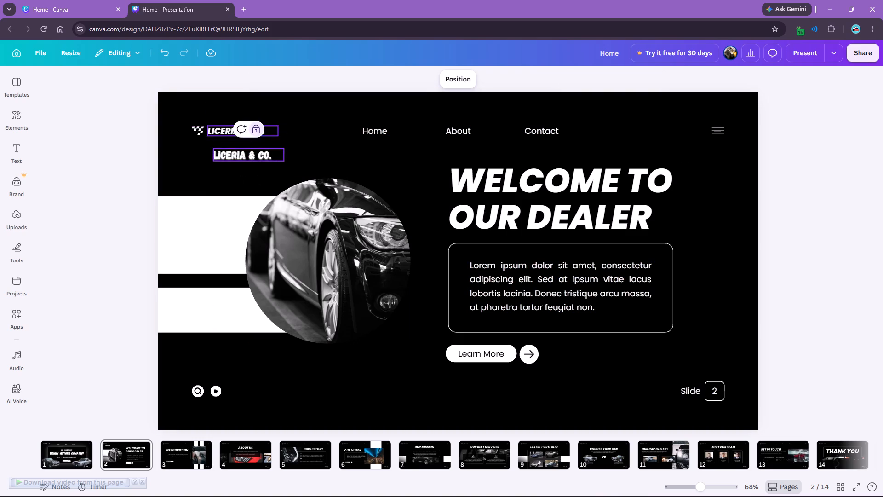
pyautogui.click(180, 147)
pyautogui.click(228, 131)
pyautogui.click(258, 105)
# Position the pasted LICERIA & CO. text beside the checkered logo in slide 2's header.
pyautogui.moveTo(241, 157); pyautogui.dragTo(241, 145)
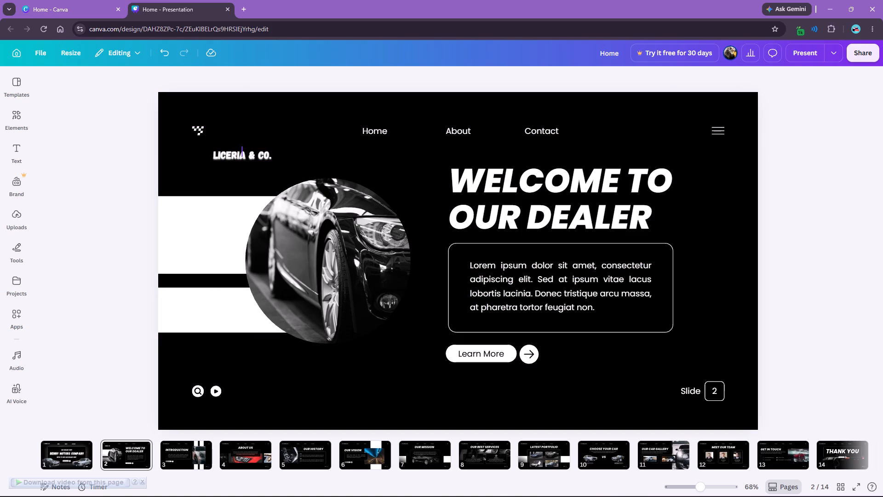
pyautogui.moveTo(241, 145); pyautogui.dragTo(241, 135)
pyautogui.click(271, 138)
pyautogui.moveTo(240, 154); pyautogui.dragTo(239, 130)
pyautogui.moveTo(247, 154); pyautogui.dragTo(252, 146)
pyautogui.click(237, 156)
pyautogui.moveTo(247, 154); pyautogui.dragTo(259, 152)
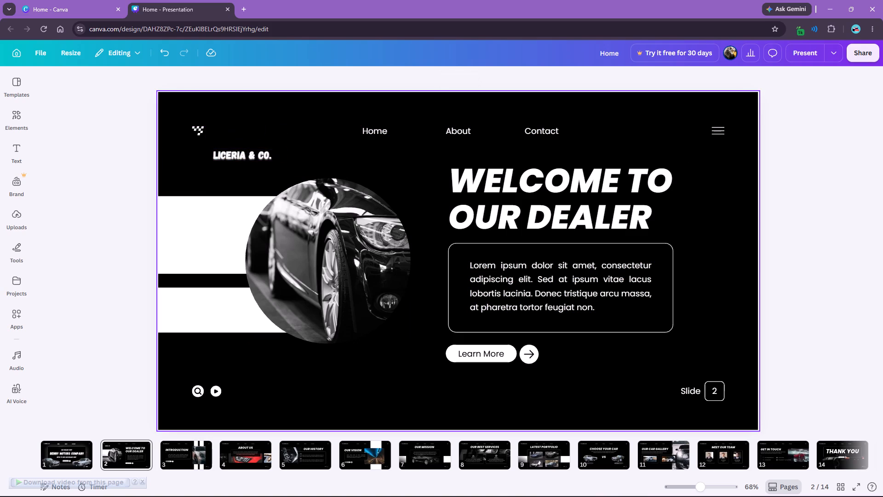
pyautogui.click(248, 153)
pyautogui.click(252, 127)
pyautogui.moveTo(244, 157); pyautogui.dragTo(240, 134)
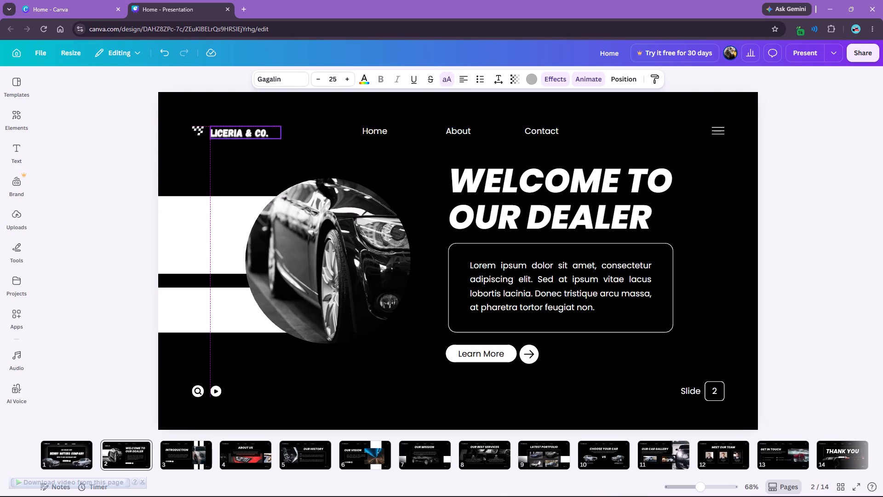
pyautogui.moveTo(240, 134); pyautogui.dragTo(240, 133)
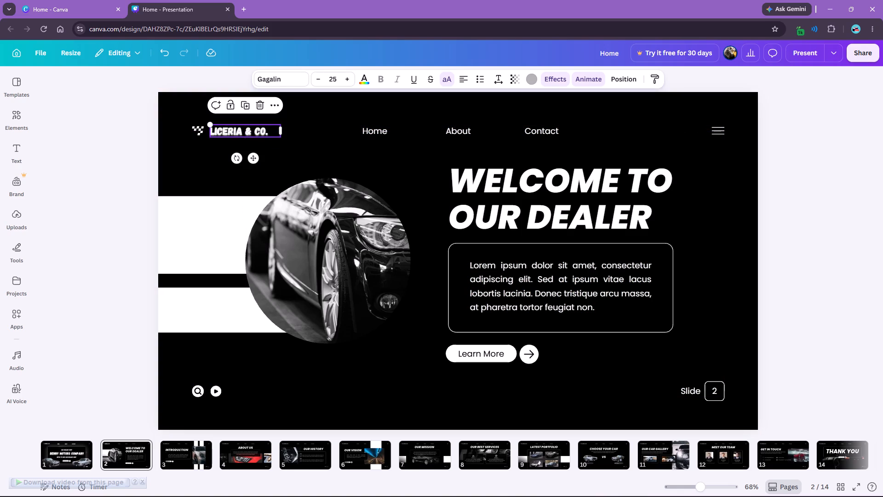
# Copy the LICERIA & CO. text style to the Home, About and Contact labels in slide 2's header.
pyautogui.click(655, 80)
pyautogui.click(370, 132)
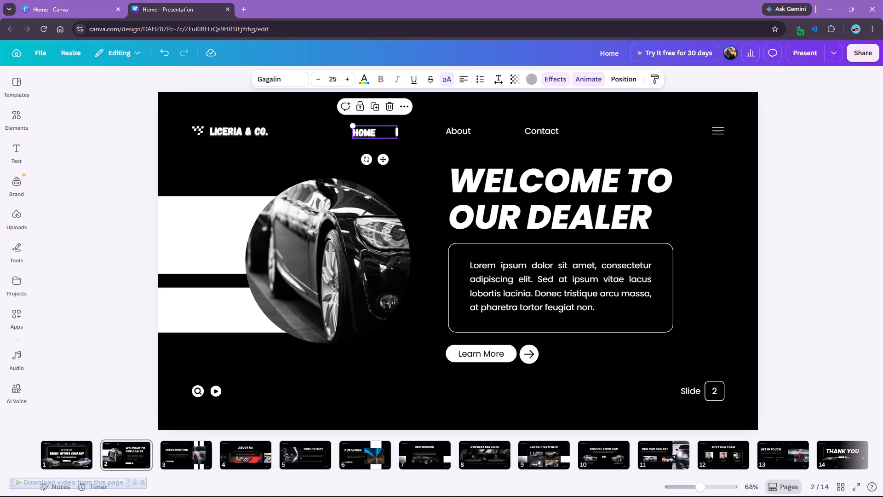
pyautogui.click(654, 78)
pyautogui.click(461, 131)
pyautogui.click(653, 77)
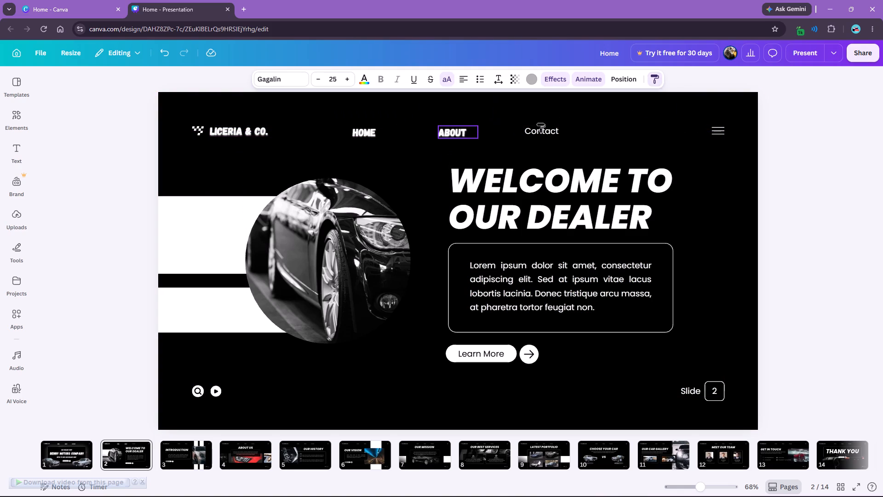
pyautogui.click(548, 136)
pyautogui.click(657, 126)
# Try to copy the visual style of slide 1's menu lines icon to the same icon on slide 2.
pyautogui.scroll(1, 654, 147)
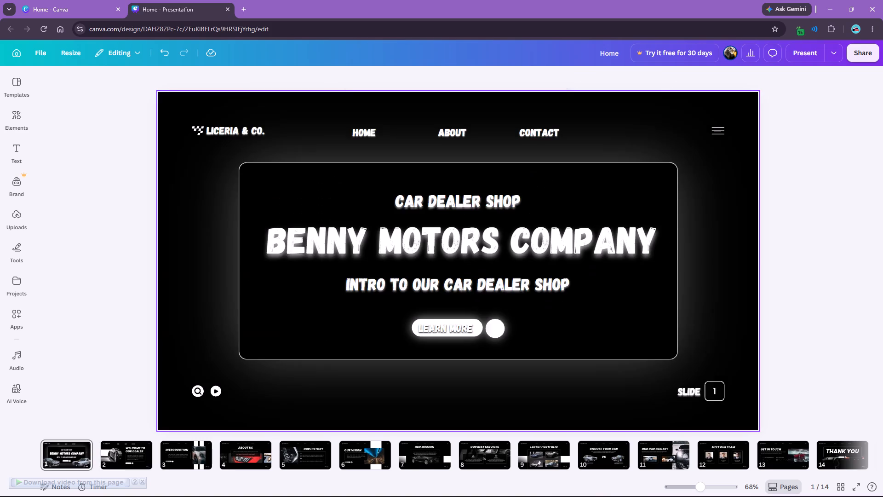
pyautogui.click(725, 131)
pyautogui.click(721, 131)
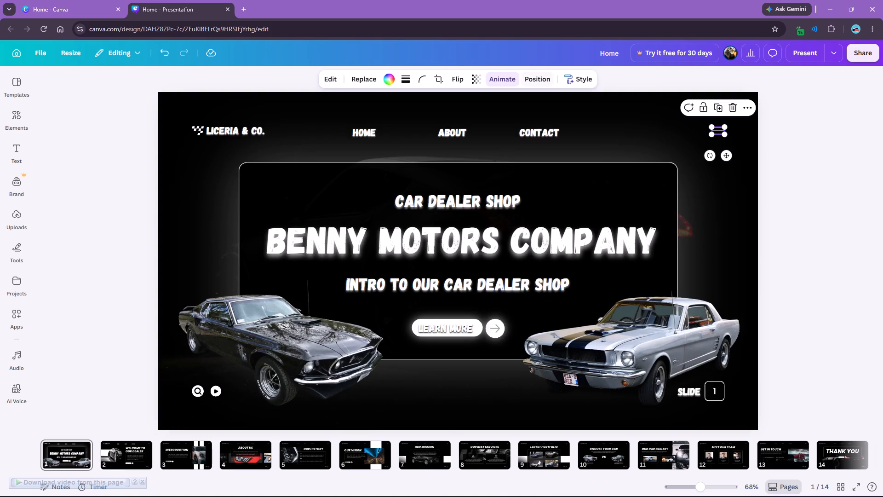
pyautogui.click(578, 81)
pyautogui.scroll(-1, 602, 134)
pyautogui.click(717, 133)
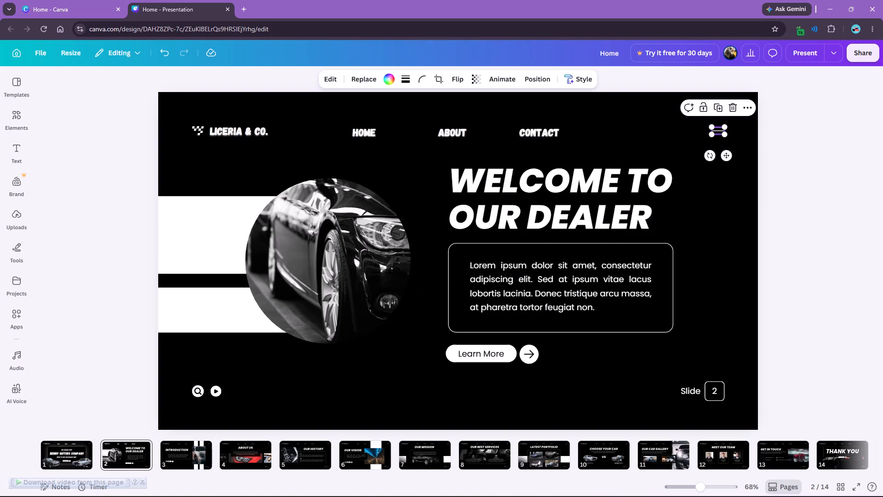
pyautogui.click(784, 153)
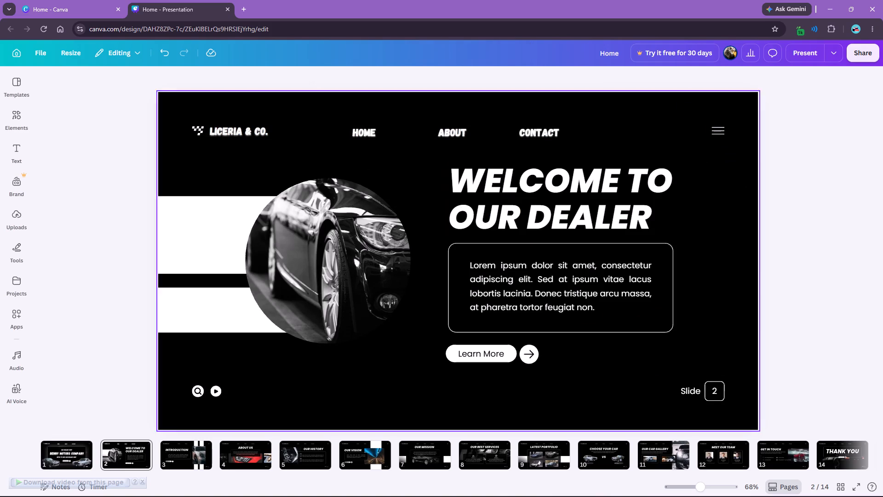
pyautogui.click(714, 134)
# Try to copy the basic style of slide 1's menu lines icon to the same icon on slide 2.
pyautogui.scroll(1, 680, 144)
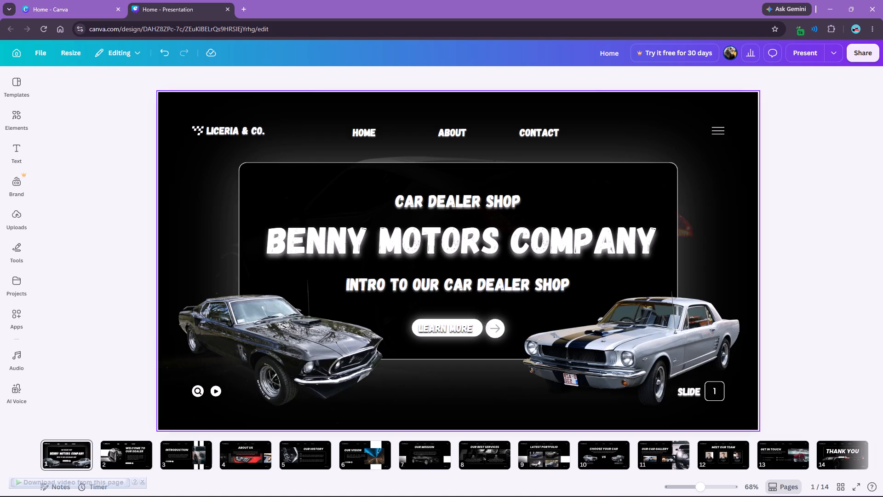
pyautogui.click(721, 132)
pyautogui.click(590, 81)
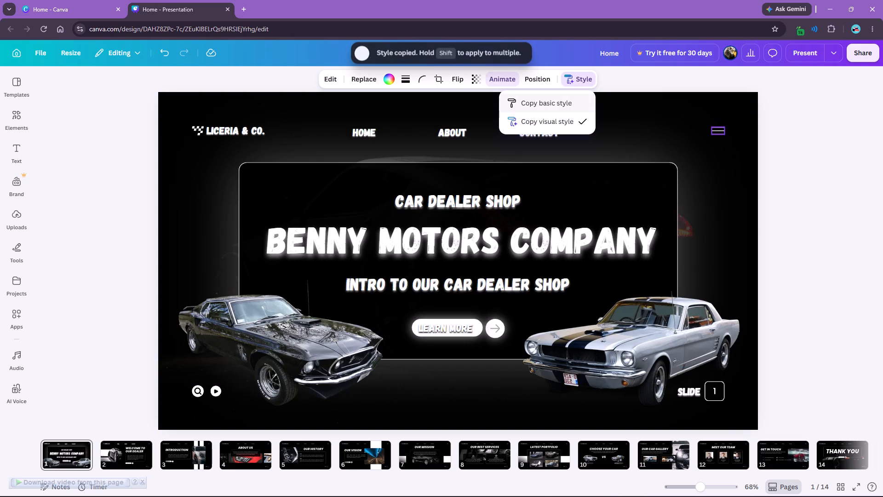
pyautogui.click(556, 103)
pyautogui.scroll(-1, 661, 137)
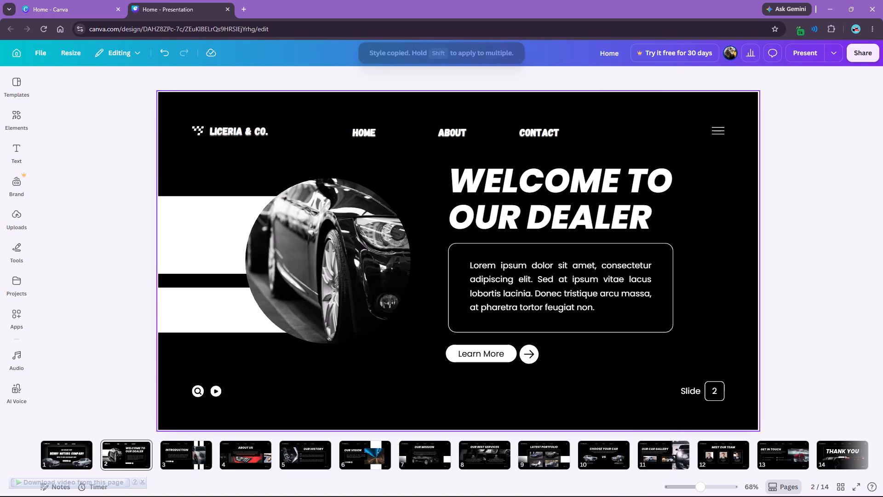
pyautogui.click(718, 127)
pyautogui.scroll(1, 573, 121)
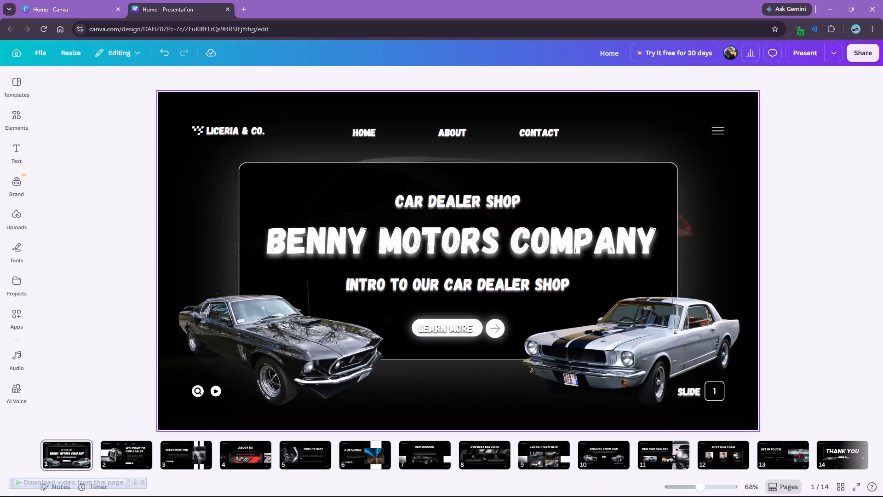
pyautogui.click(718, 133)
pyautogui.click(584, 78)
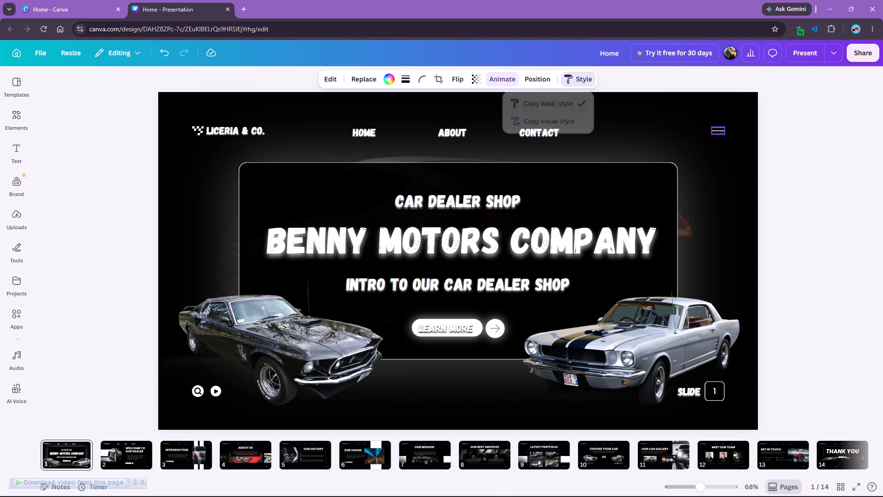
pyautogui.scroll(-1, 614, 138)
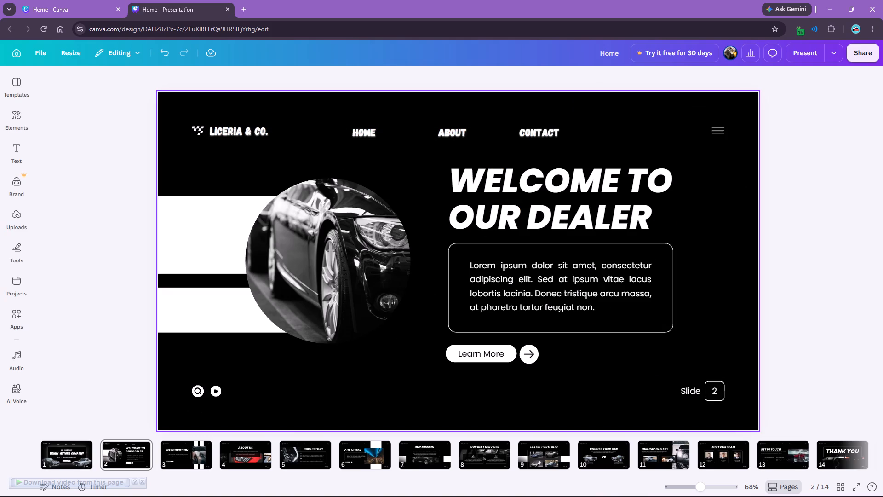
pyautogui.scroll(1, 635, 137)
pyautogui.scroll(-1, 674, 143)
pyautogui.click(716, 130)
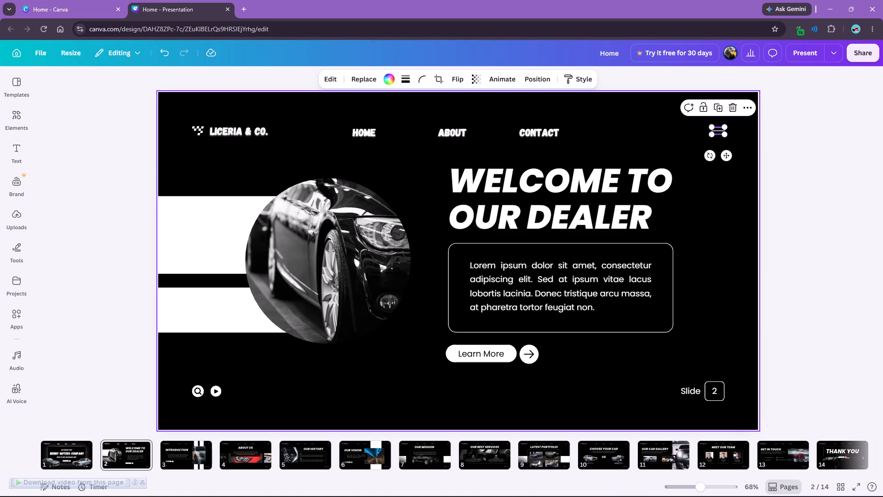
# Copy the HOME label's text style to slide 2's Welcome to Our Dealer heading and set its font size to 72.
pyautogui.click(378, 136)
pyautogui.click(651, 78)
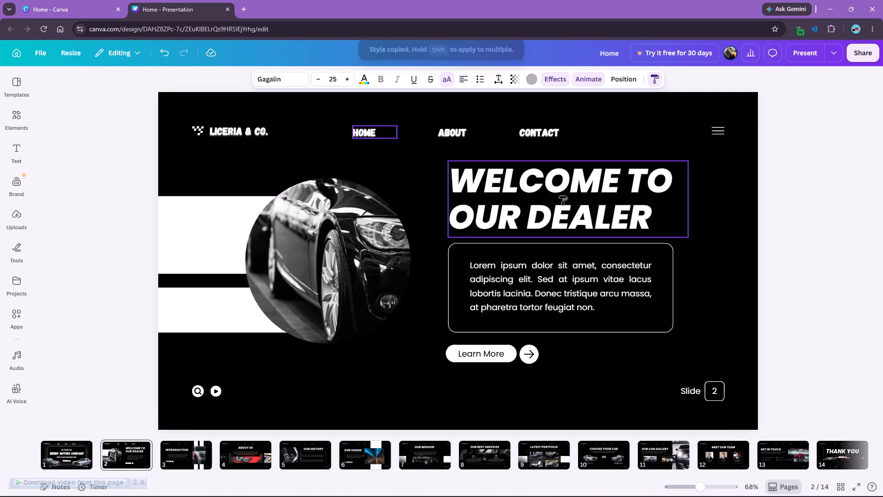
pyautogui.click(563, 196)
pyautogui.click(347, 79)
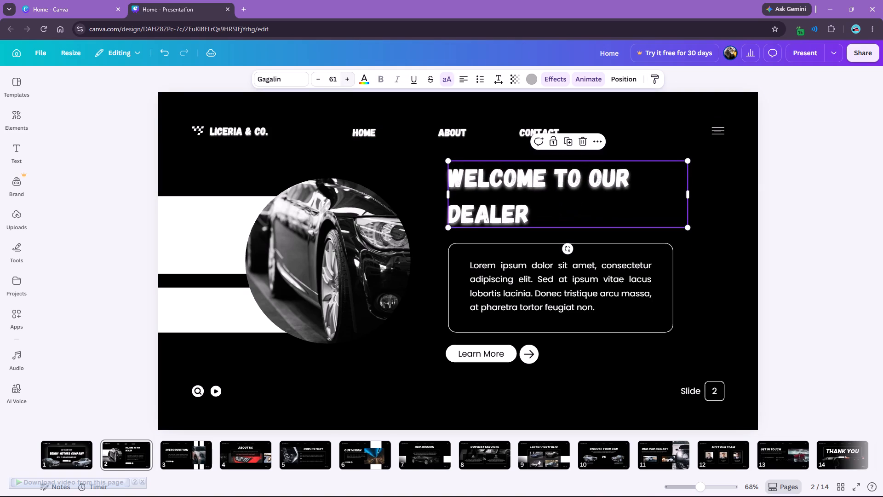
pyautogui.click(707, 248)
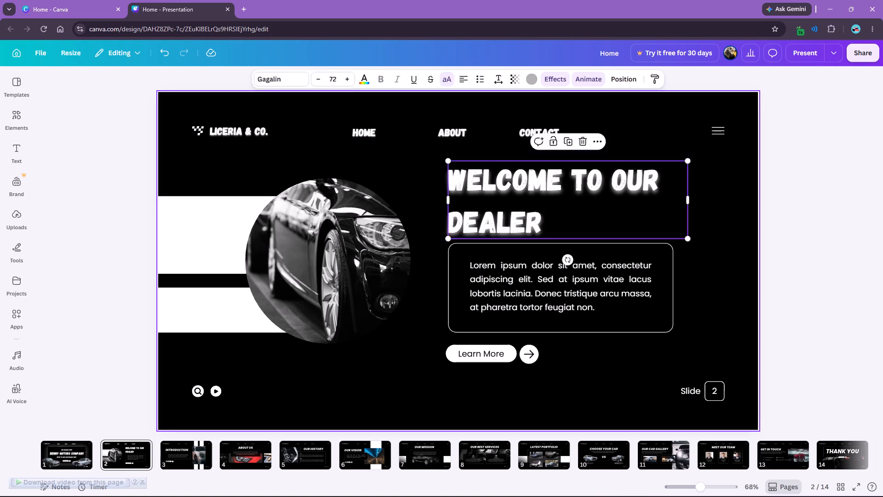
# Add the word SHOP to the end of slide 2's heading so it reads WELCOME TO OUR DEALER SHOP.
pyautogui.click(545, 222)
pyautogui.click(566, 224)
pyautogui.click(571, 224)
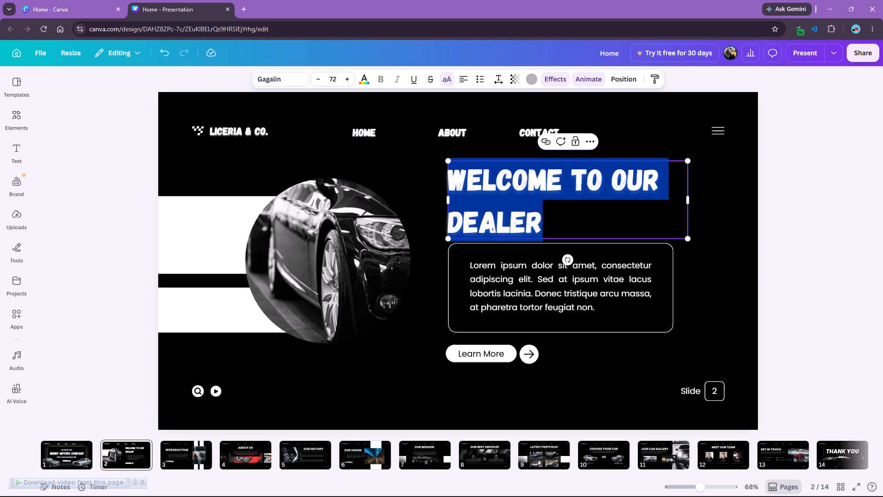
pyautogui.click(571, 223)
pyautogui.click(593, 219)
pyautogui.press('space')
pyautogui.write('SHOP')
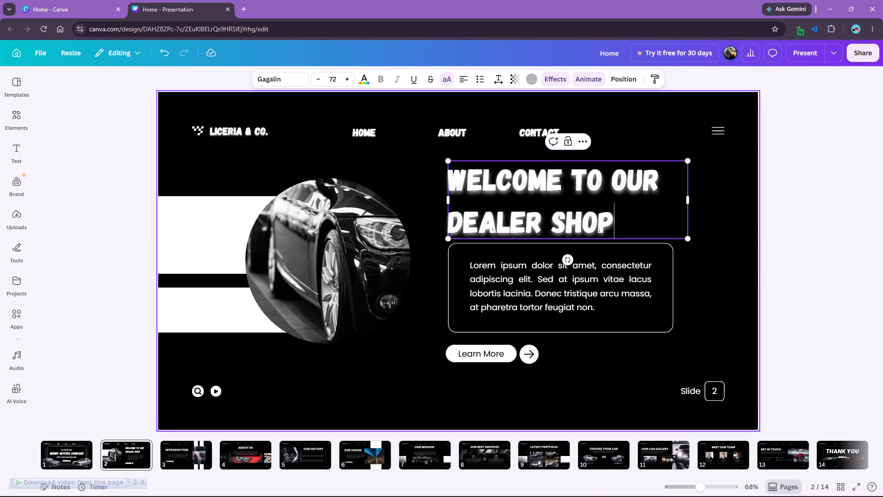
pyautogui.click(724, 281)
# Copy the ABOUT label's text style to slide 2's lorem ipsum paragraph and center the paragraph within its rounded frame.
pyautogui.click(453, 127)
pyautogui.click(655, 75)
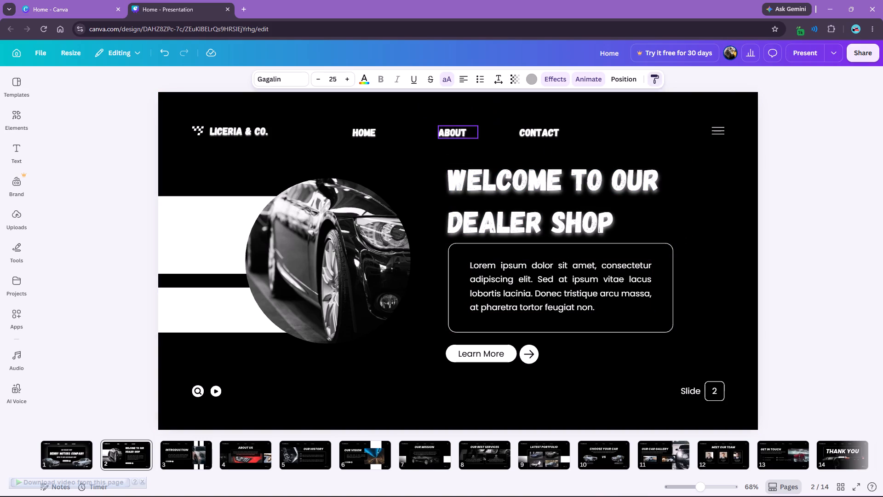
pyautogui.click(563, 280)
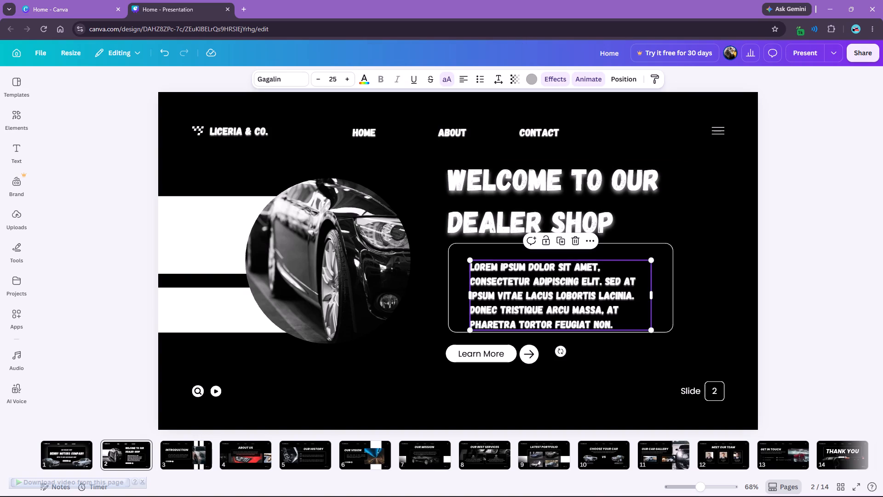
pyautogui.moveTo(567, 293); pyautogui.dragTo(567, 287)
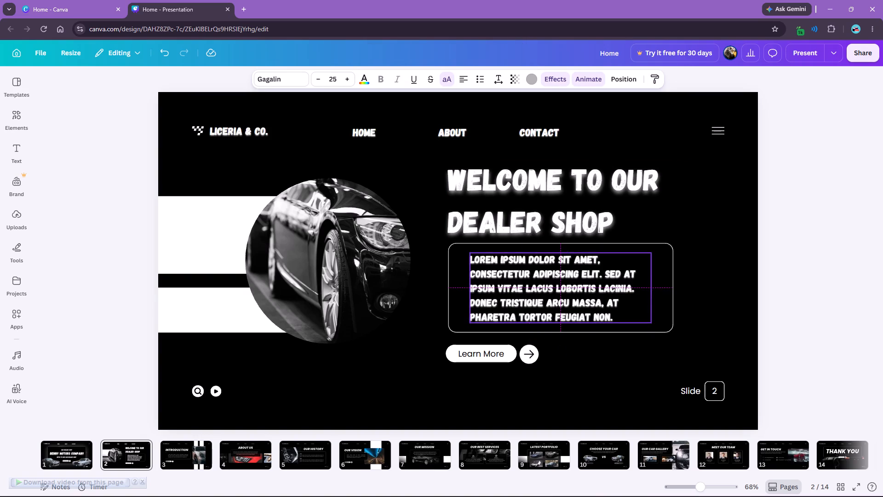
pyautogui.moveTo(567, 287); pyautogui.dragTo(567, 285)
# Replace slide 2's lorem ipsum paragraph with INTRO TO OUR DEALER SHOP AND ABOUT OUR DEALER SHOP.
pyautogui.doubleClick(557, 285)
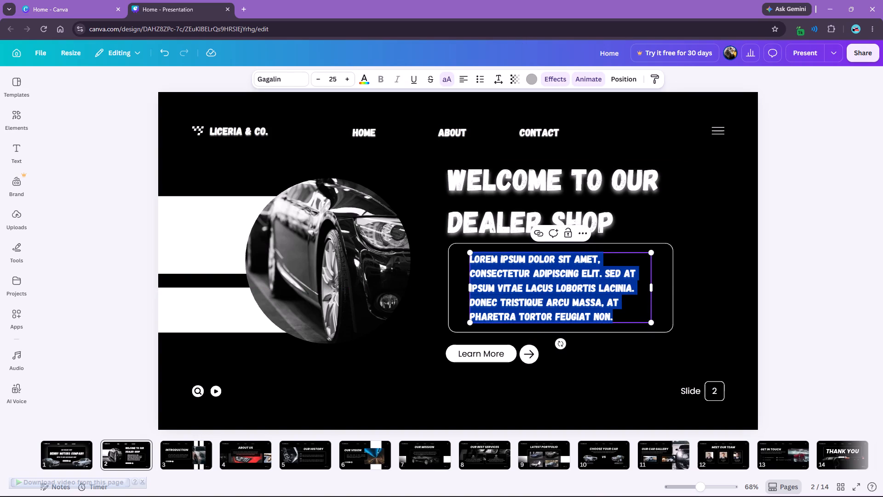
pyautogui.write('INTRO TO OUR DEL')
pyautogui.write('EAR')
pyautogui.hotkey('shift', 'BackSpace')
pyautogui.hotkey('shift', 'BackSpace')
pyautogui.hotkey('shift', 'BackSpace')
pyautogui.hotkey('shift', 'BackSpace')
pyautogui.hotkey('shift', 'BackSpace')
pyautogui.write('EALER A')
pyautogui.hotkey('shift', 'BackSpace')
pyautogui.write('SHOP')
pyautogui.press('space')
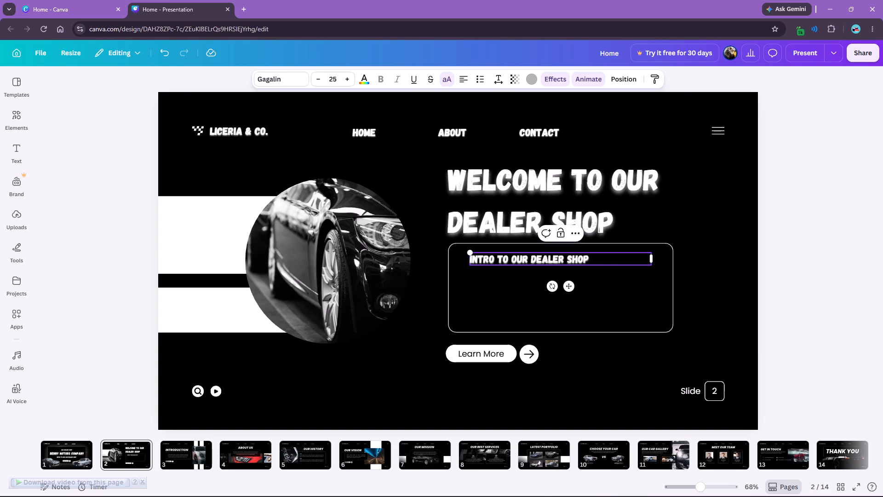
pyautogui.write('AND ABOUT OUR DEEAL')
pyautogui.hotkey('shift', 'BackSpace')
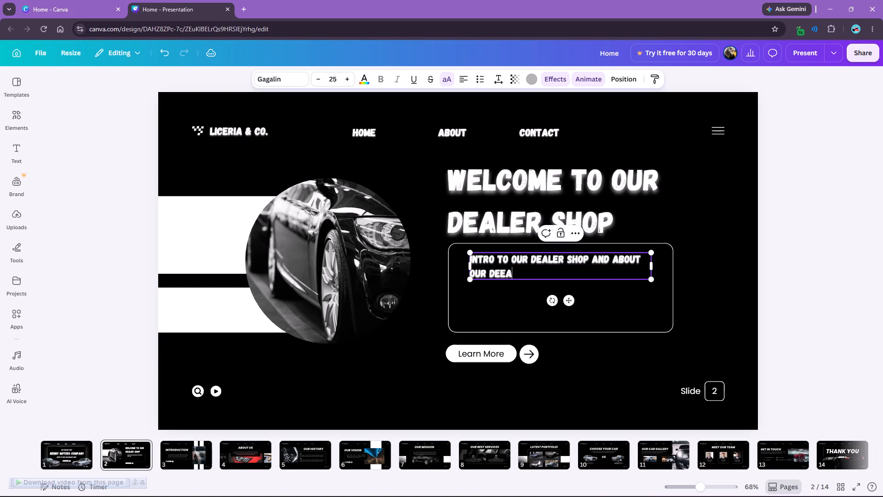
pyautogui.hotkey('shift', 'BackSpace')
pyautogui.hotkey('shift', 'BackSpace')
pyautogui.write('ALER SHOP')
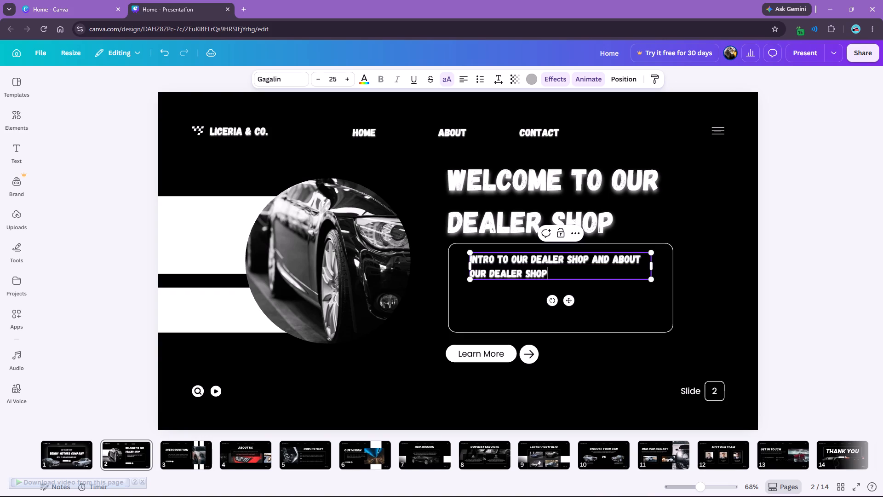
pyautogui.click(767, 346)
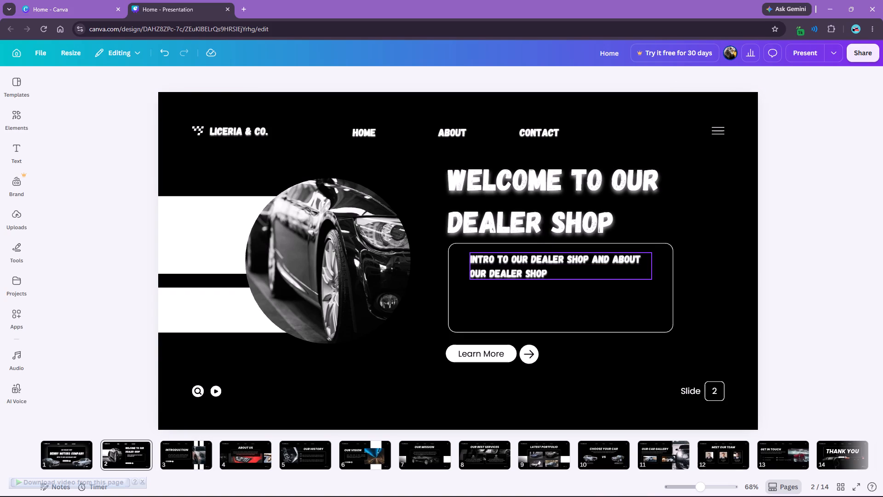
# Move the intro text down to the vertical middle of its rounded frame.
pyautogui.moveTo(545, 266); pyautogui.dragTo(544, 284)
pyautogui.click(733, 286)
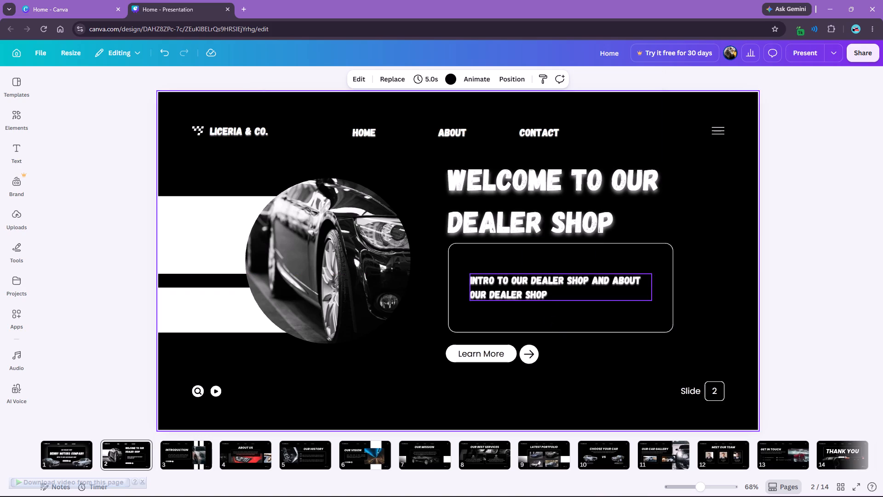
# Give the rounded frame a light gray Drop effect with direction -1, offset 0, blur 25 and transparency 100.
pyautogui.click(484, 247)
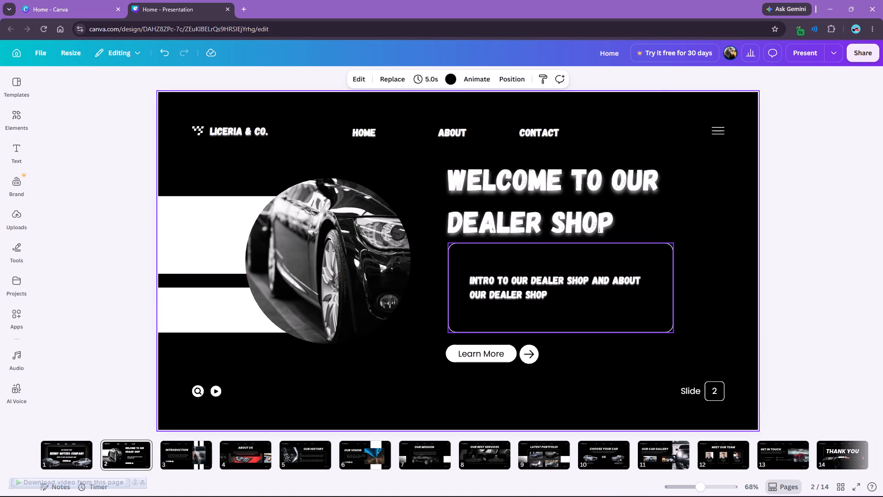
pyautogui.click(455, 79)
pyautogui.click(70, 125)
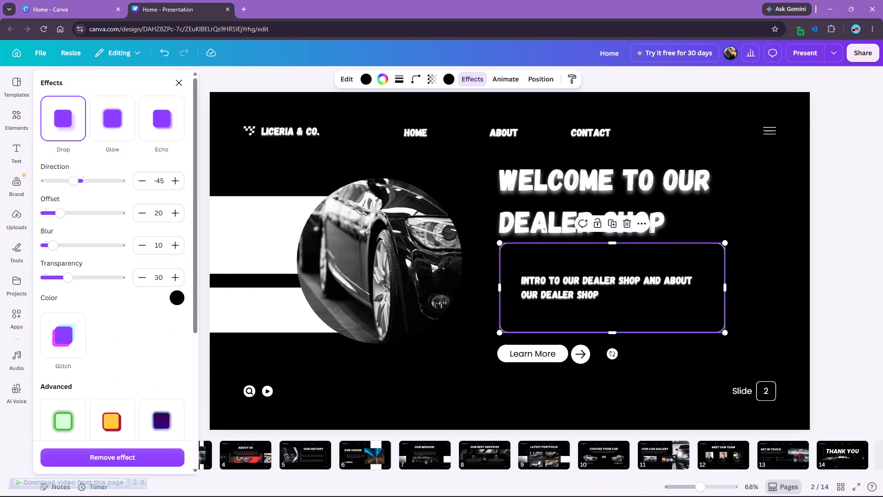
pyautogui.moveTo(74, 182); pyautogui.dragTo(82, 182)
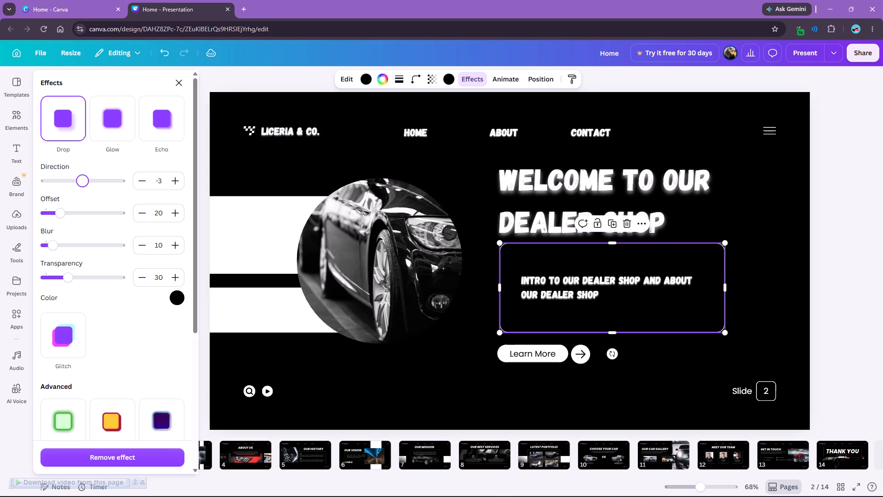
pyautogui.moveTo(82, 182); pyautogui.dragTo(83, 182)
pyautogui.click(172, 298)
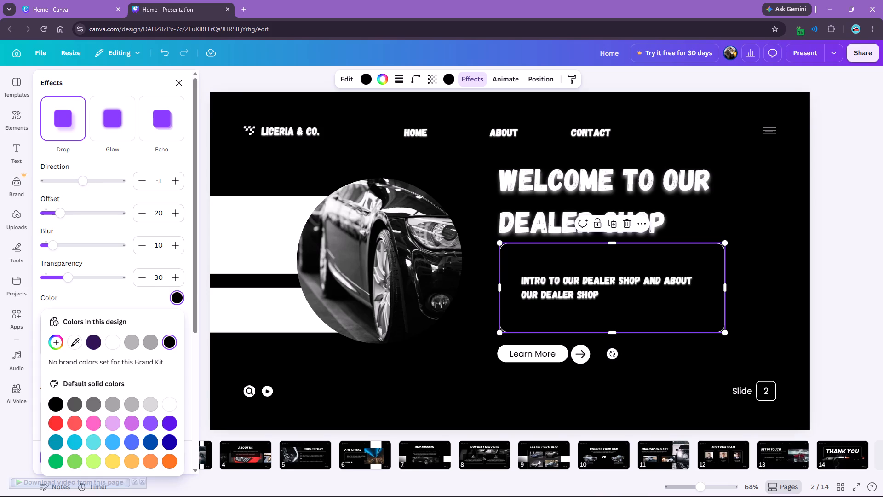
pyautogui.click(131, 340)
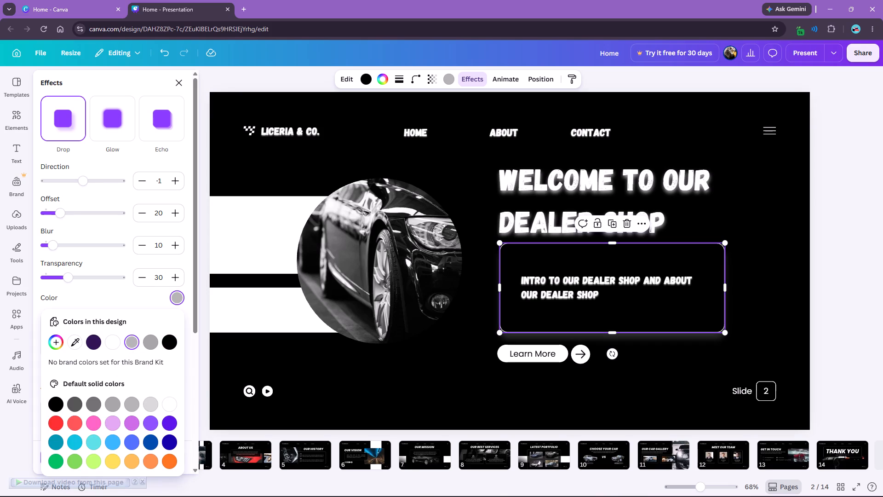
pyautogui.moveTo(59, 218); pyautogui.dragTo(68, 218)
pyautogui.moveTo(70, 283); pyautogui.dragTo(145, 283)
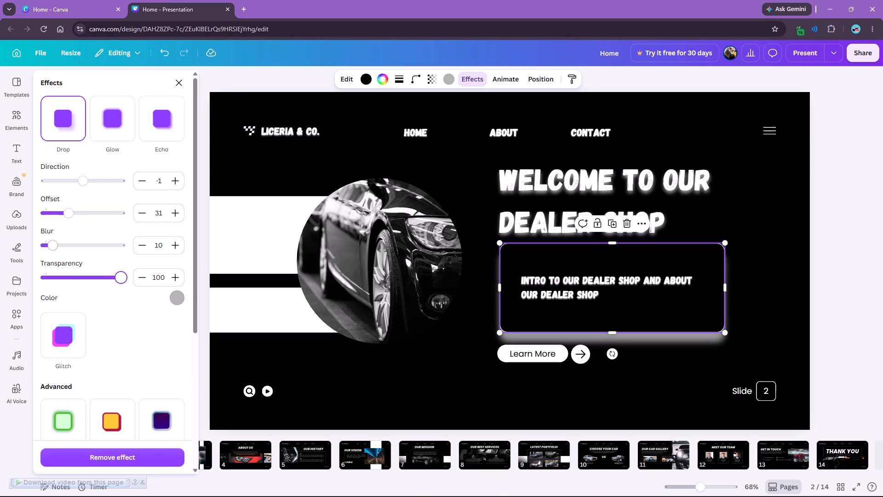
pyautogui.moveTo(57, 247); pyautogui.dragTo(82, 251)
pyautogui.moveTo(65, 212); pyautogui.dragTo(55, 213)
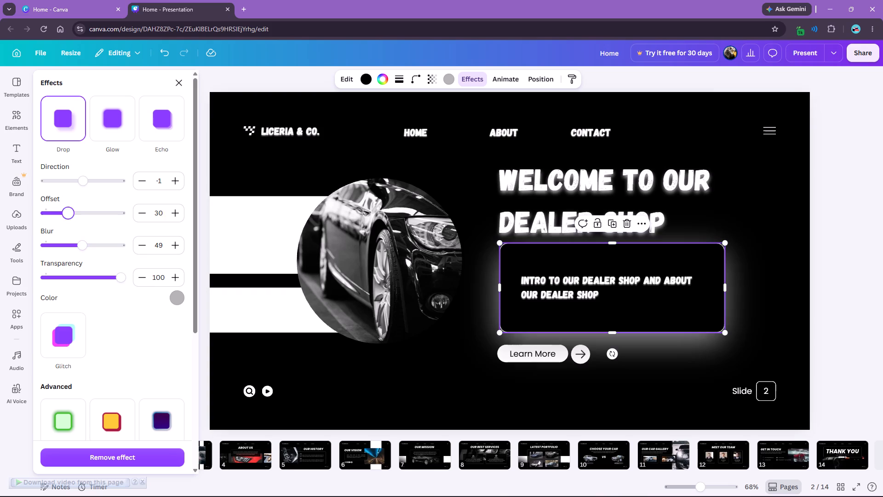
pyautogui.moveTo(55, 213); pyautogui.dragTo(10, 213)
pyautogui.moveTo(80, 247); pyautogui.dragTo(49, 245)
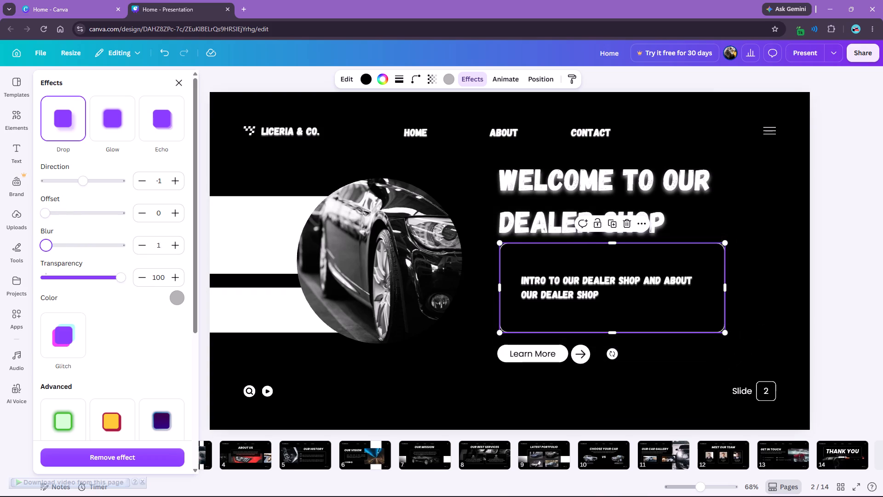
pyautogui.moveTo(49, 245); pyautogui.dragTo(63, 247)
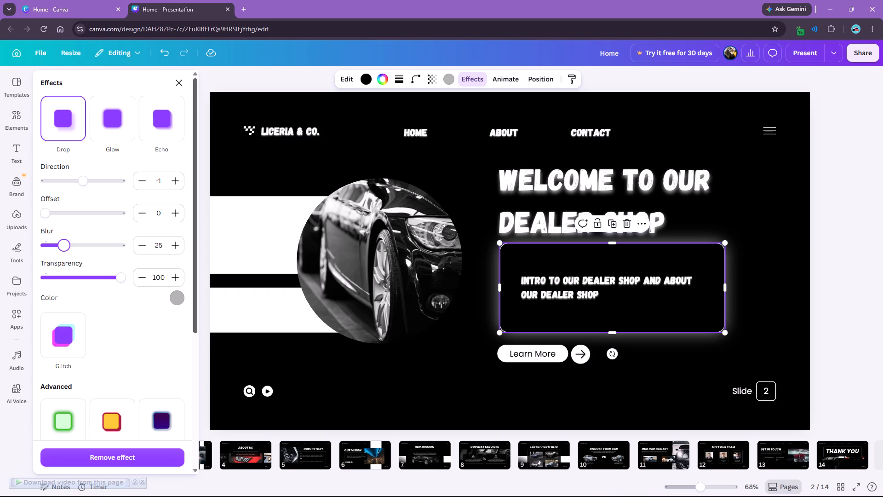
pyautogui.scroll(-3, 95, 268)
pyautogui.click(180, 84)
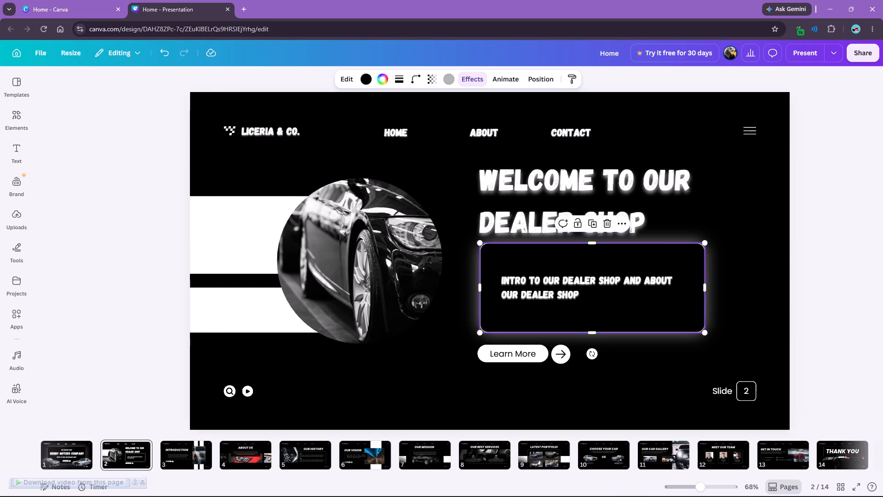
pyautogui.click(76, 183)
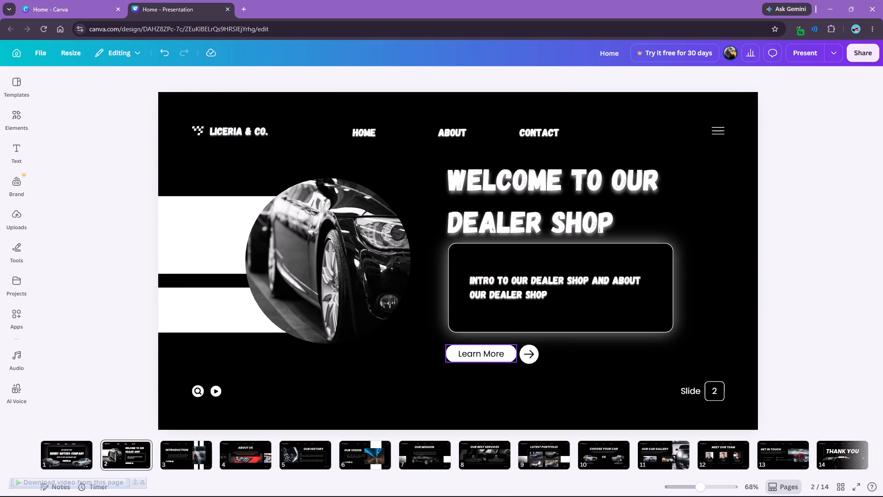
# Give the Learn More button shape a light gray Drop effect with direction -10, offset 0, transparency 100 and a slight blur.
pyautogui.click(489, 347)
pyautogui.click(445, 77)
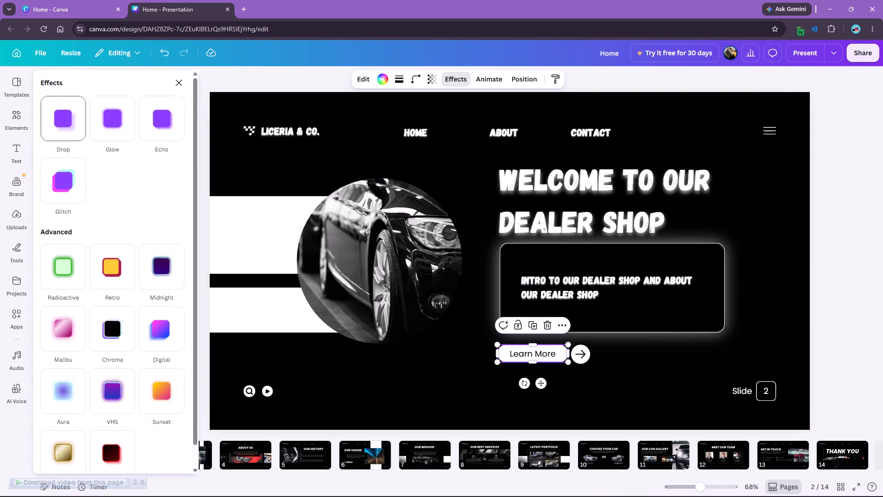
pyautogui.click(65, 121)
pyautogui.click(78, 184)
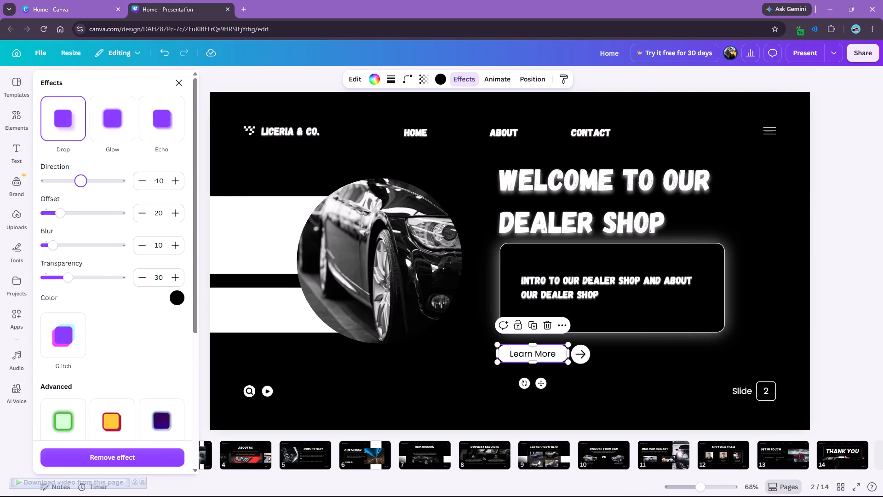
pyautogui.moveTo(67, 284); pyautogui.dragTo(147, 285)
pyautogui.moveTo(63, 215); pyautogui.dragTo(40, 218)
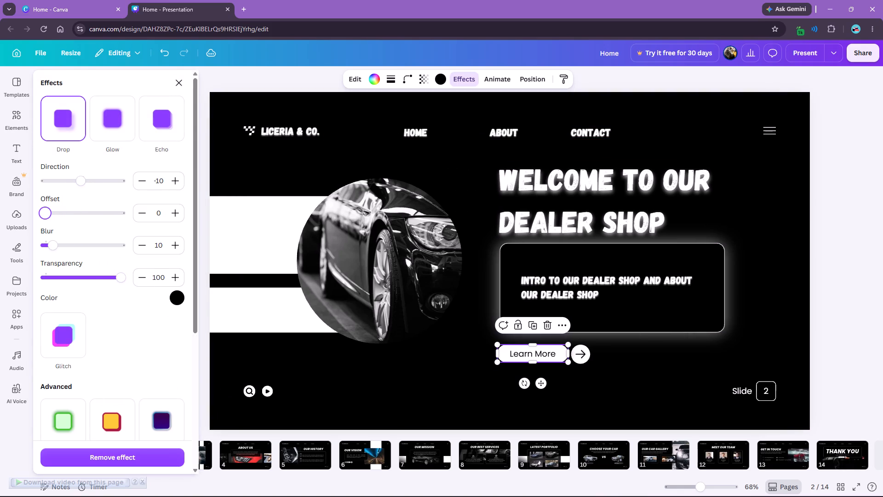
pyautogui.moveTo(54, 247); pyautogui.dragTo(63, 248)
pyautogui.click(178, 297)
pyautogui.click(132, 342)
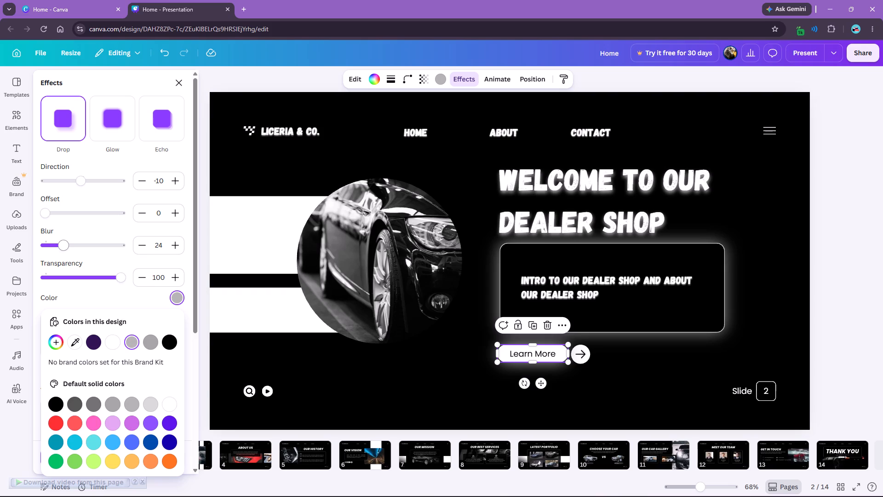
pyautogui.moveTo(65, 245); pyautogui.dragTo(55, 246)
pyautogui.click(181, 84)
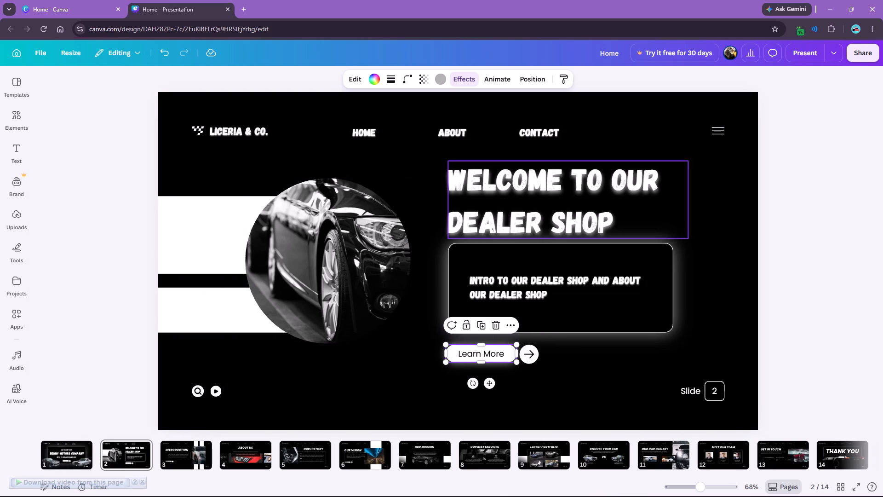
# Copy the Learn More button shape's style to the arrow circle beside it.
pyautogui.click(568, 83)
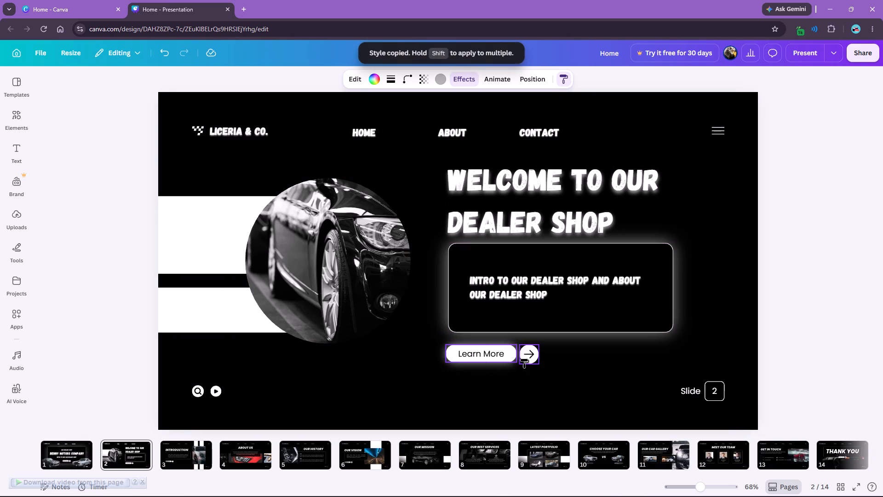
pyautogui.click(524, 359)
pyautogui.click(708, 331)
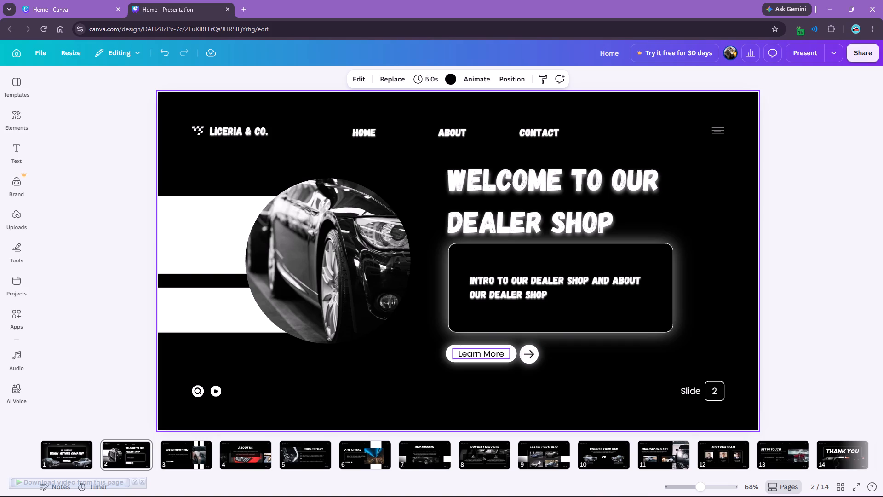
# Copy the CONTACT label's text style to slide 2's Slide label.
pyautogui.click(478, 352)
pyautogui.click(696, 395)
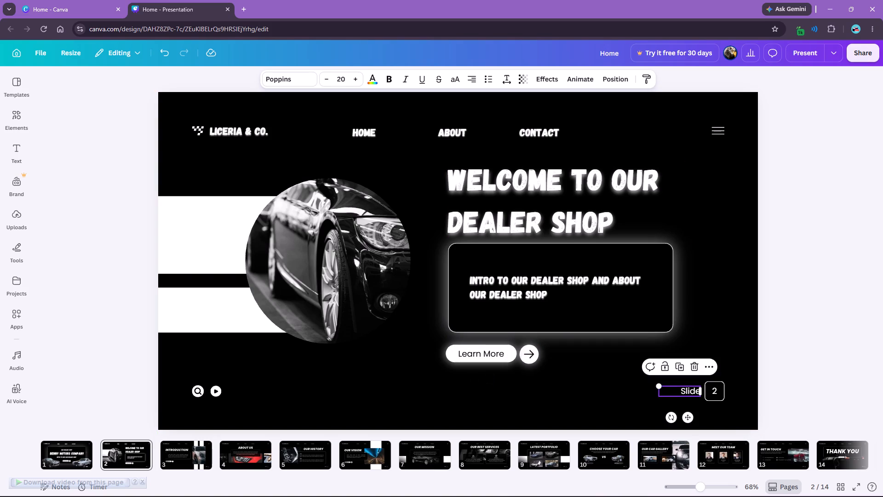
pyautogui.click(522, 131)
pyautogui.click(646, 81)
pyautogui.click(649, 80)
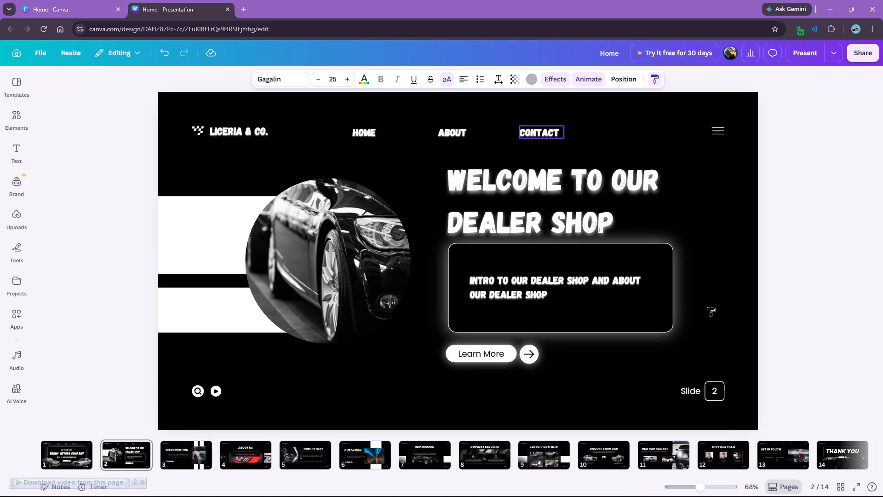
pyautogui.click(693, 385)
# Narrow the SLIDE label's text box to fit its word and move it right beside the slide number frame.
pyautogui.moveTo(703, 394); pyautogui.dragTo(686, 394)
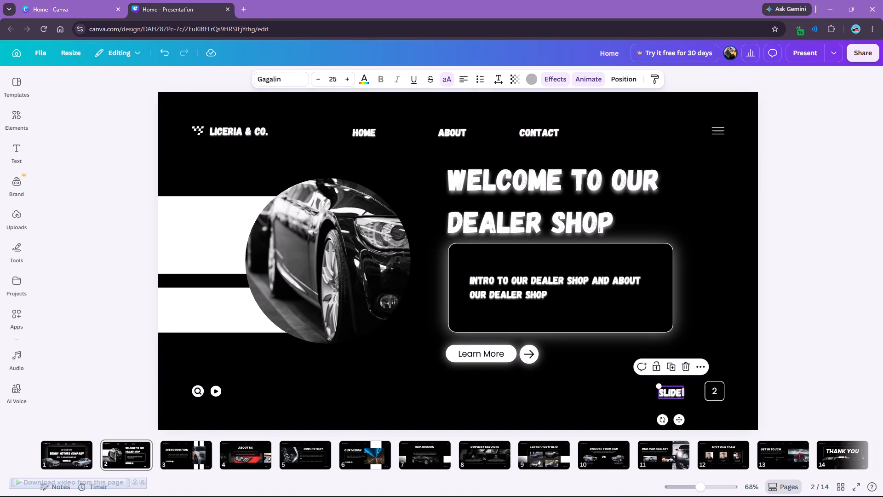
pyautogui.moveTo(674, 393); pyautogui.dragTo(691, 392)
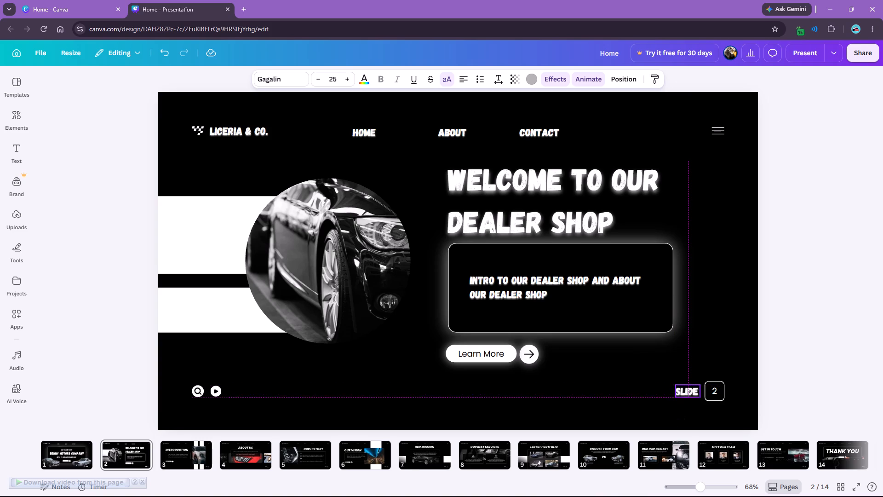
pyautogui.moveTo(691, 392); pyautogui.dragTo(692, 393)
pyautogui.click(744, 411)
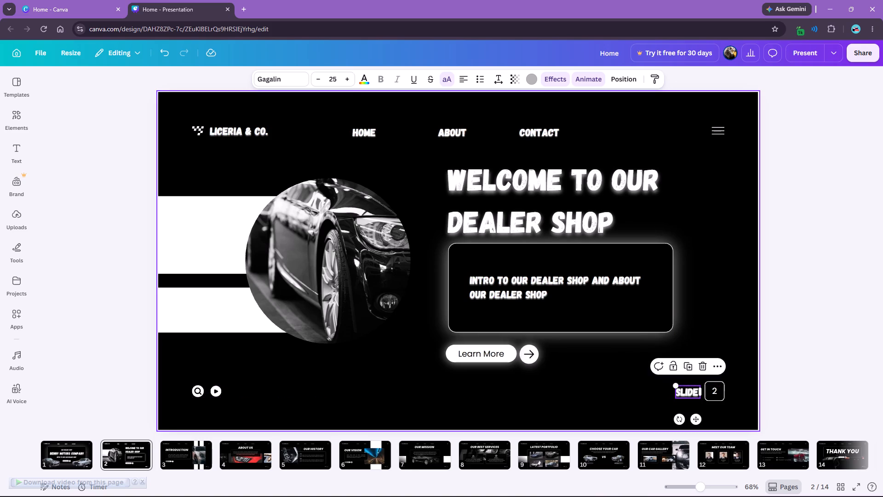
pyautogui.moveTo(688, 390); pyautogui.dragTo(693, 389)
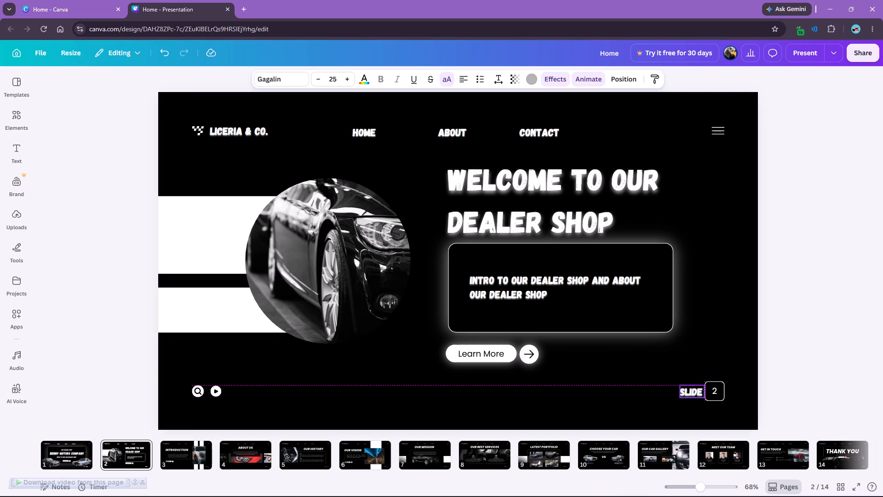
pyautogui.moveTo(693, 389); pyautogui.dragTo(693, 389)
pyautogui.click(725, 419)
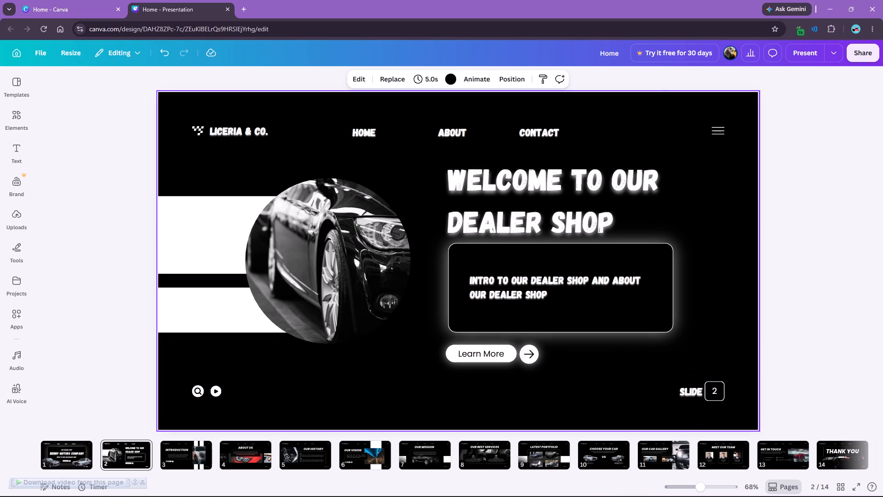
# Give slide 2's number frame a light gray Drop effect with direction 0, offset 0, blur 36 and transparency 100.
pyautogui.click(714, 399)
pyautogui.click(464, 76)
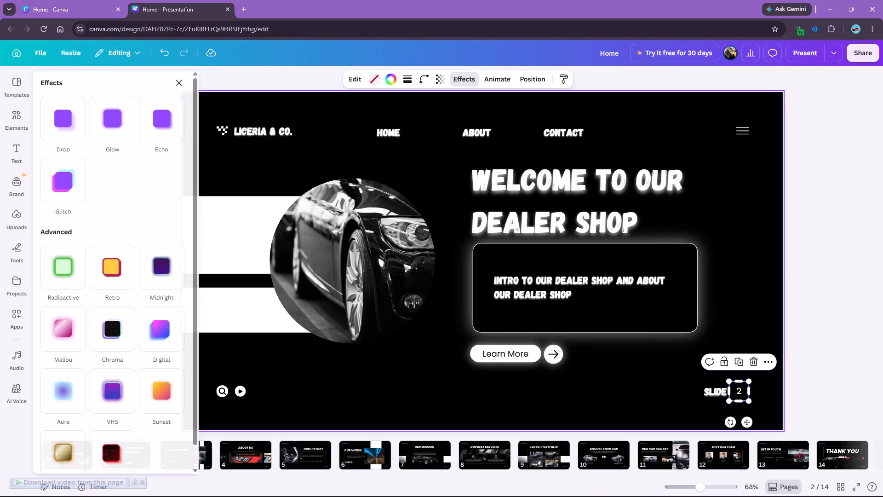
pyautogui.click(100, 119)
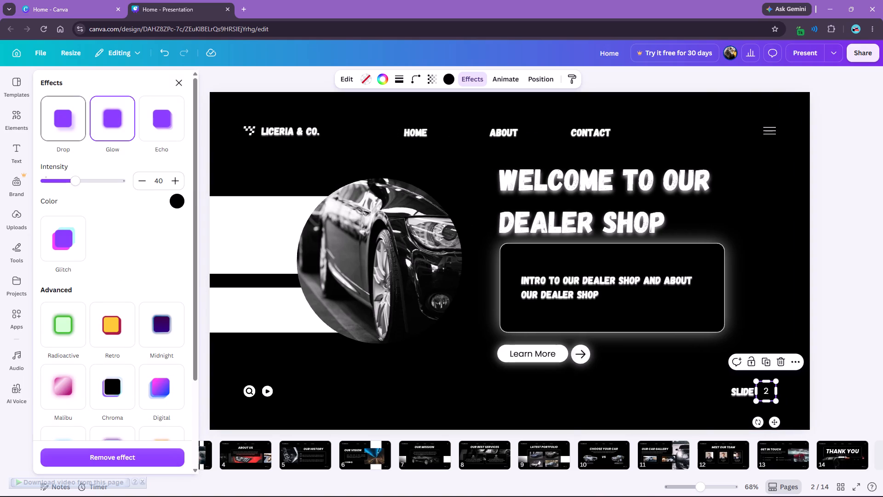
pyautogui.click(65, 126)
pyautogui.click(81, 184)
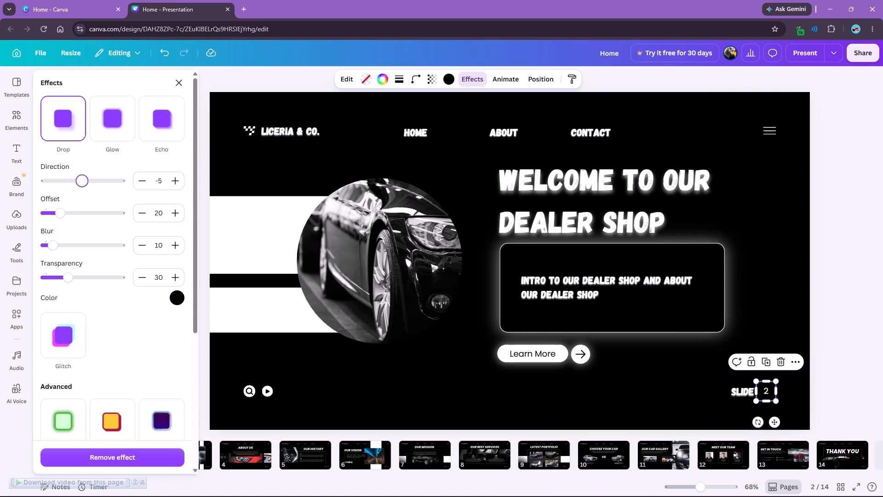
pyautogui.moveTo(67, 216); pyautogui.dragTo(77, 220)
pyautogui.moveTo(73, 280); pyautogui.dragTo(132, 284)
pyautogui.moveTo(61, 248); pyautogui.dragTo(72, 248)
pyautogui.moveTo(73, 214); pyautogui.dragTo(40, 213)
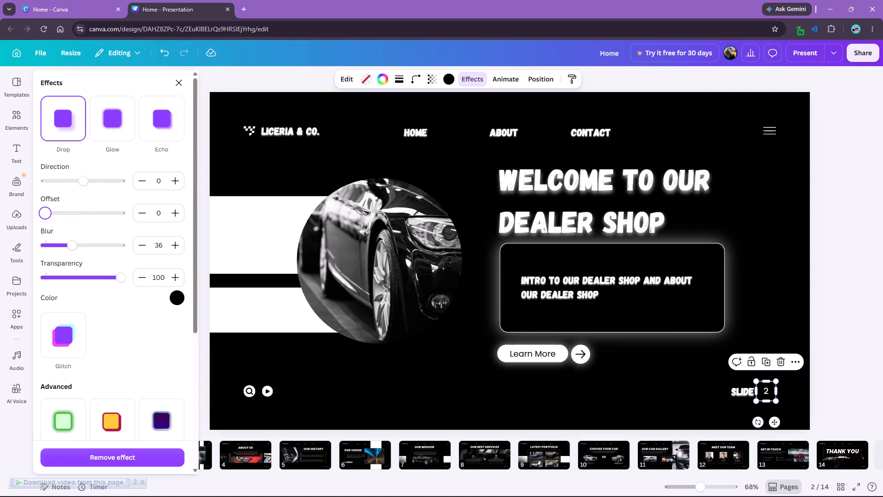
pyautogui.click(180, 301)
pyautogui.click(136, 339)
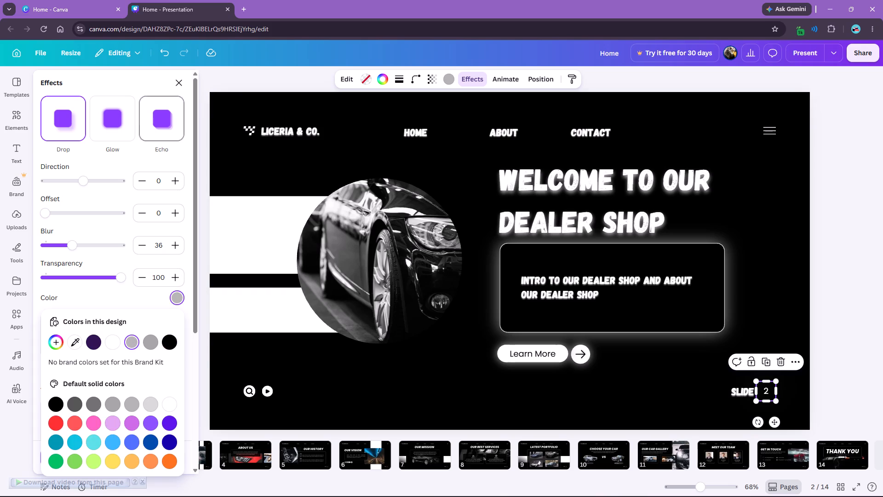
pyautogui.click(178, 87)
pyautogui.click(101, 211)
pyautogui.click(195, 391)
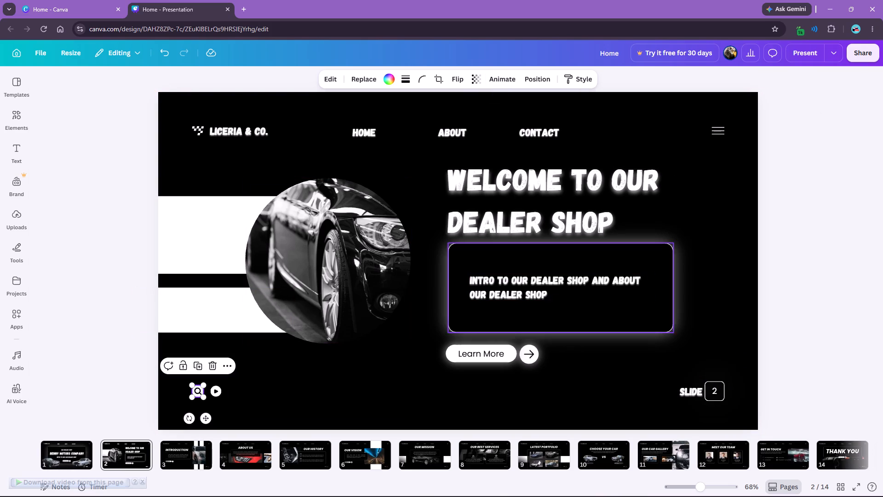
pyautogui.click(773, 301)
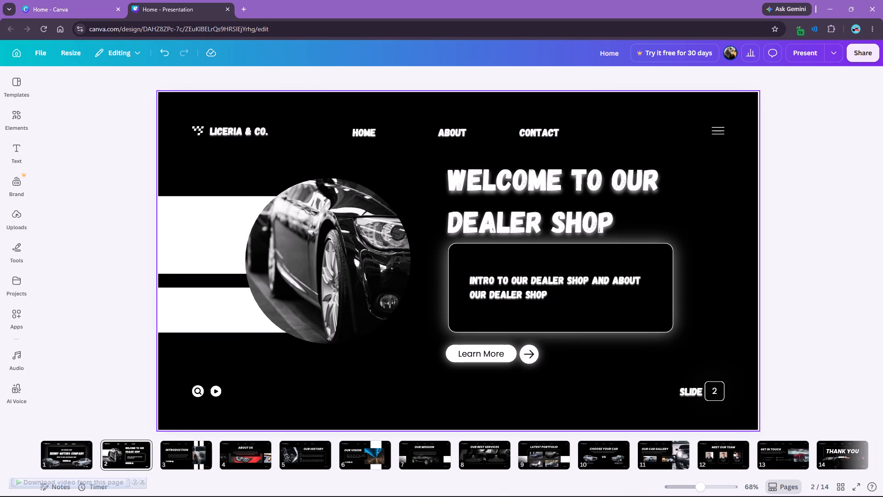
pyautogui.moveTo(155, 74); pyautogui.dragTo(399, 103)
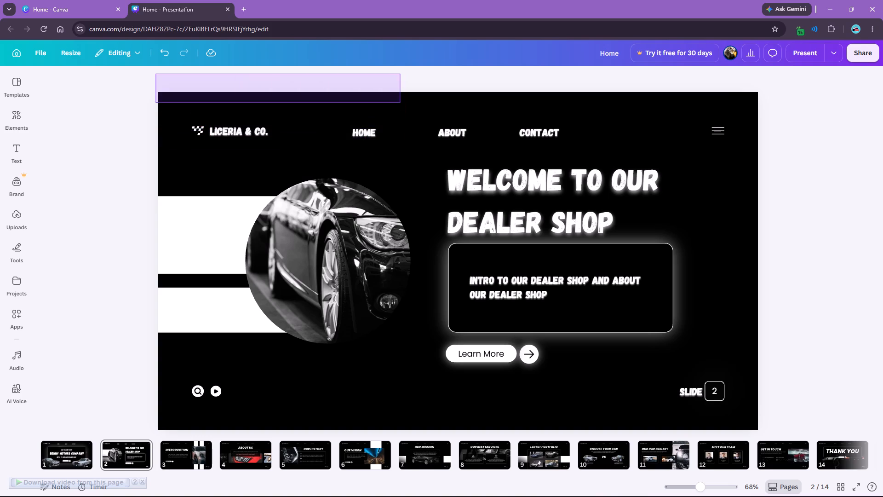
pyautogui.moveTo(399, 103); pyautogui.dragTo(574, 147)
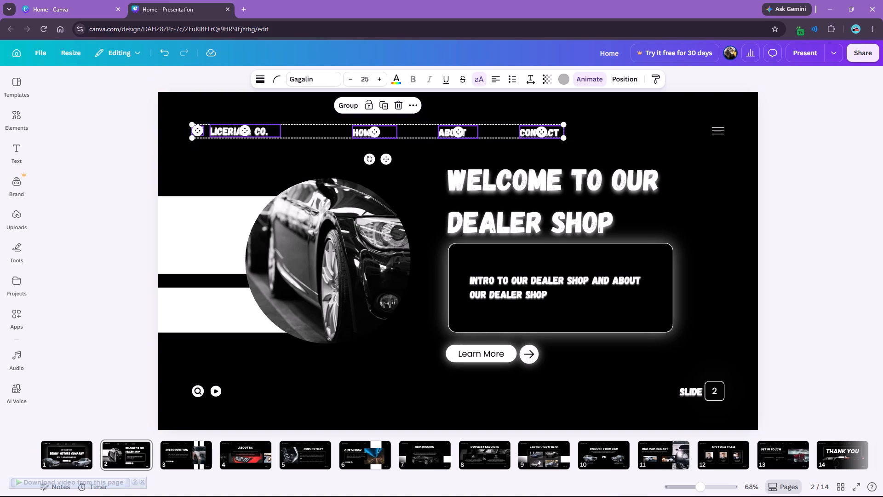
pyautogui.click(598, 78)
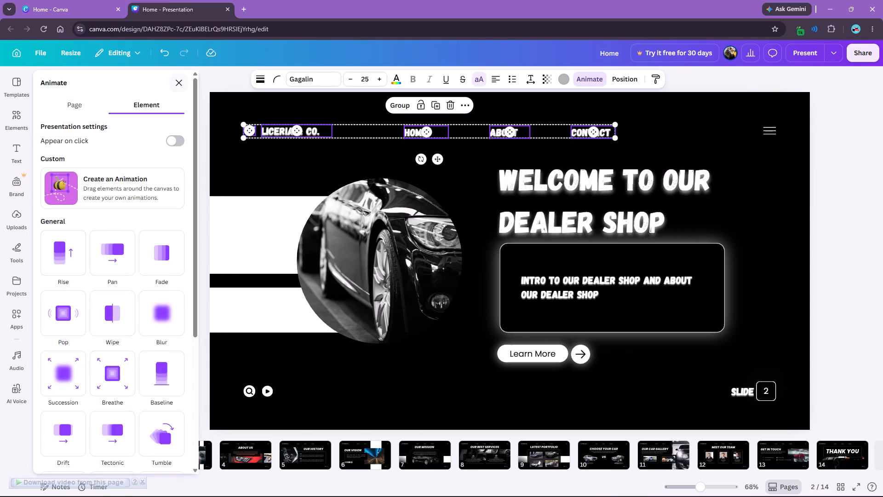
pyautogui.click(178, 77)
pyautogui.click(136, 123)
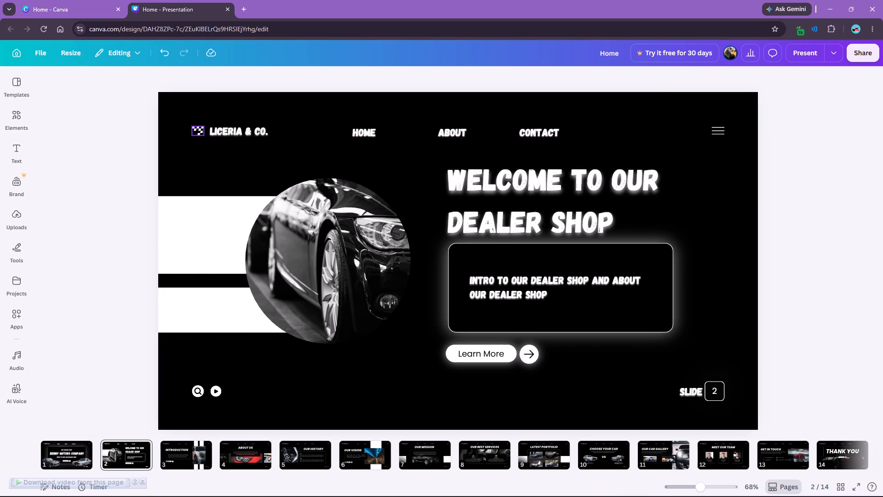
# Apply the Ascend animation, on both enter and exit, to the LICERIA & CO., HOME, ABOUT and CONTACT header texts.
pyautogui.moveTo(238, 77); pyautogui.dragTo(570, 147)
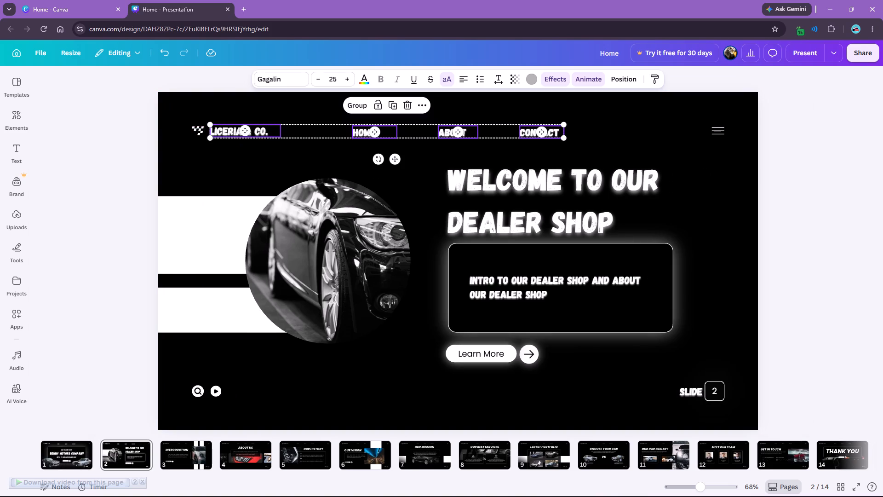
pyautogui.click(584, 79)
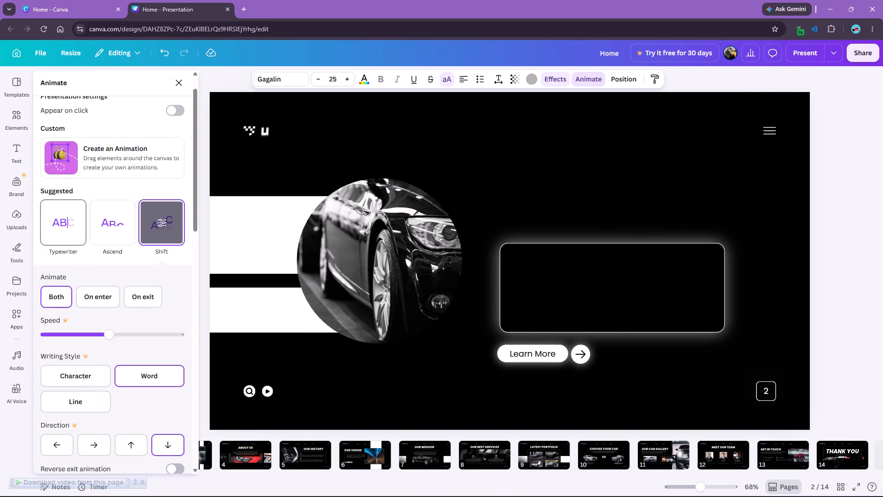
pyautogui.scroll(-1, 120, 224)
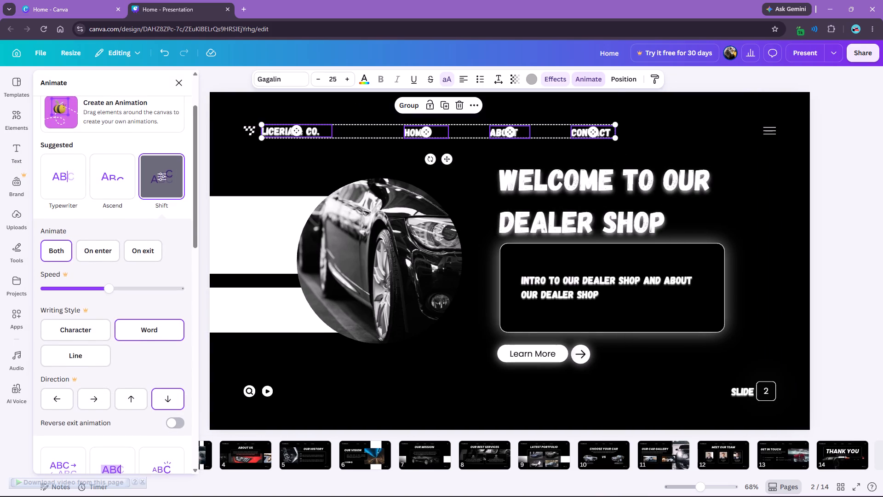
pyautogui.click(103, 168)
pyautogui.click(46, 250)
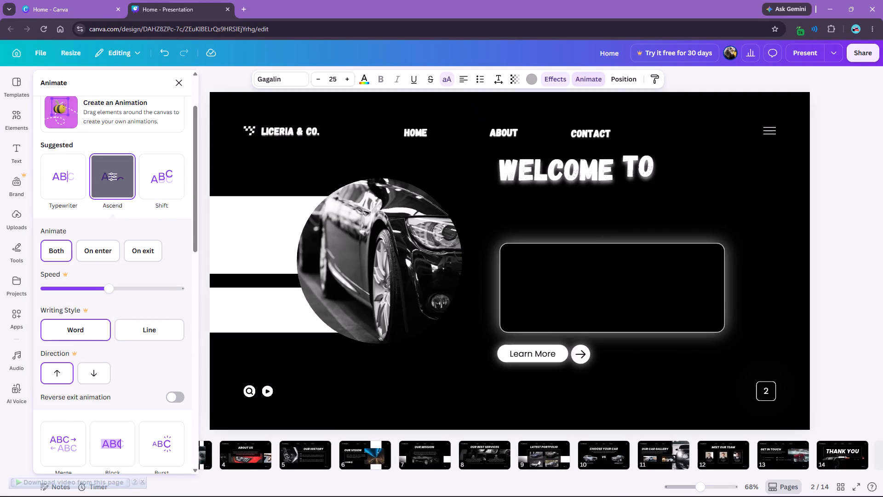
# Apply the Ascend animation, on both enter and exit, to the WELCOME TO OUR DEALER SHOP heading and the intro text.
pyautogui.click(569, 184)
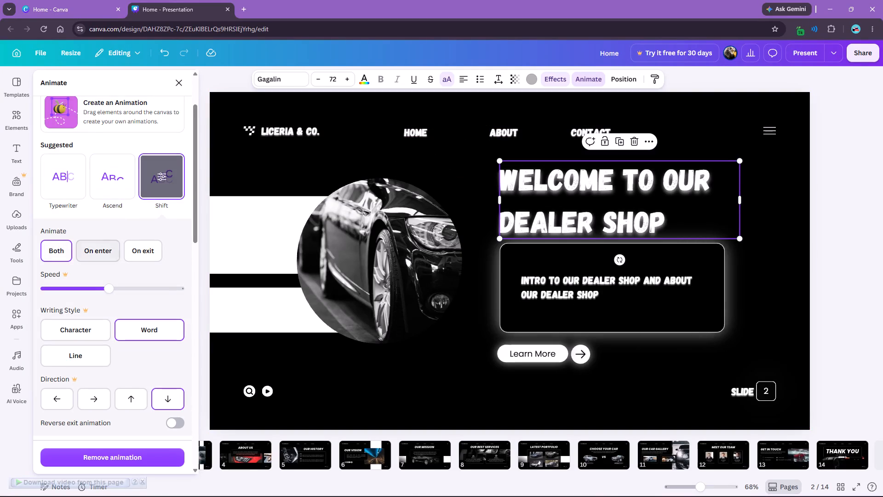
pyautogui.click(107, 172)
pyautogui.click(57, 251)
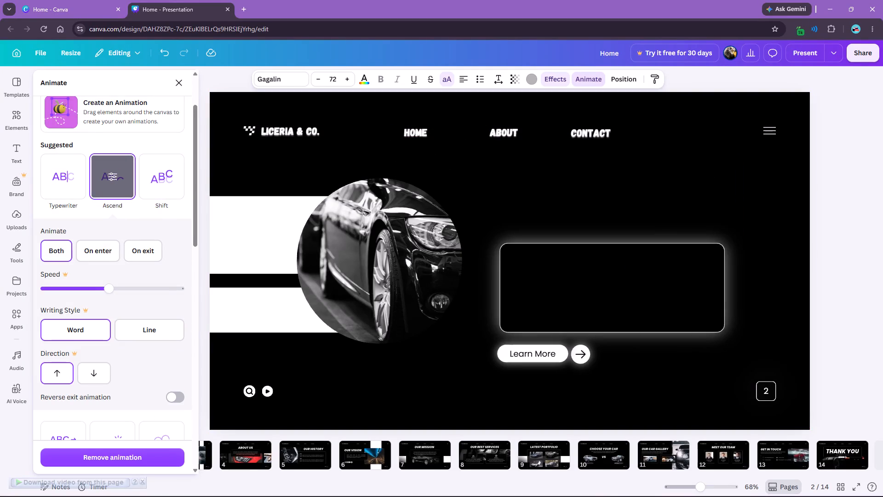
pyautogui.click(575, 282)
pyautogui.click(118, 171)
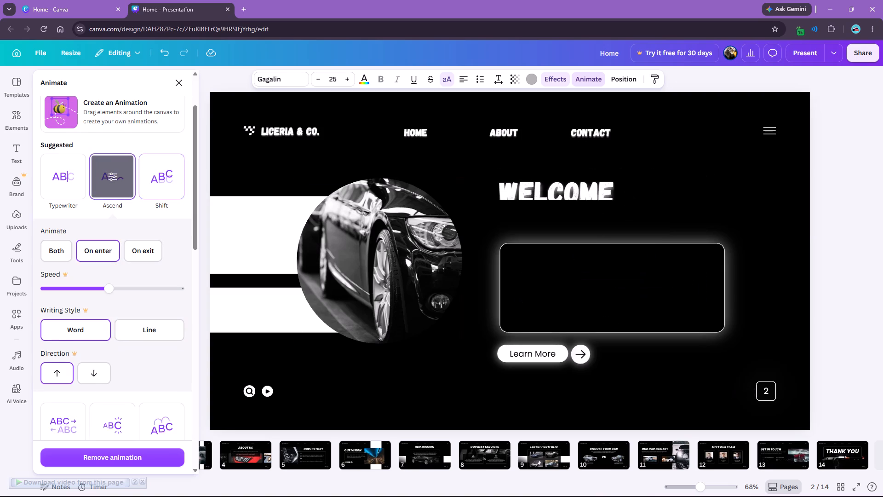
pyautogui.click(56, 245)
# Animate the Learn More text with Shift and the arrow beside it with Pan.
pyautogui.click(539, 354)
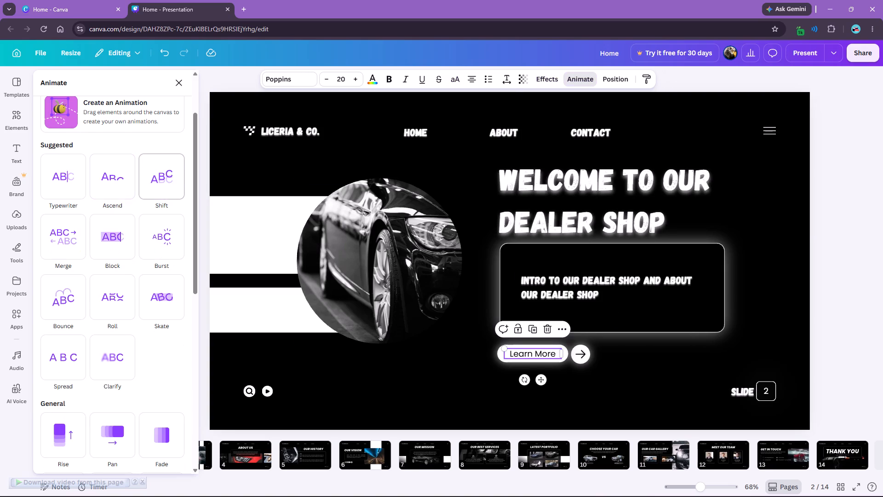
pyautogui.click(156, 172)
pyautogui.click(578, 356)
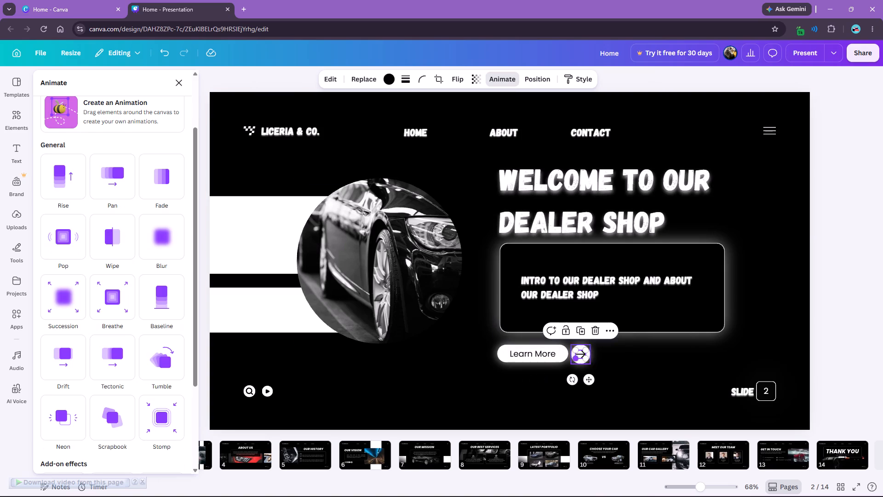
pyautogui.click(69, 179)
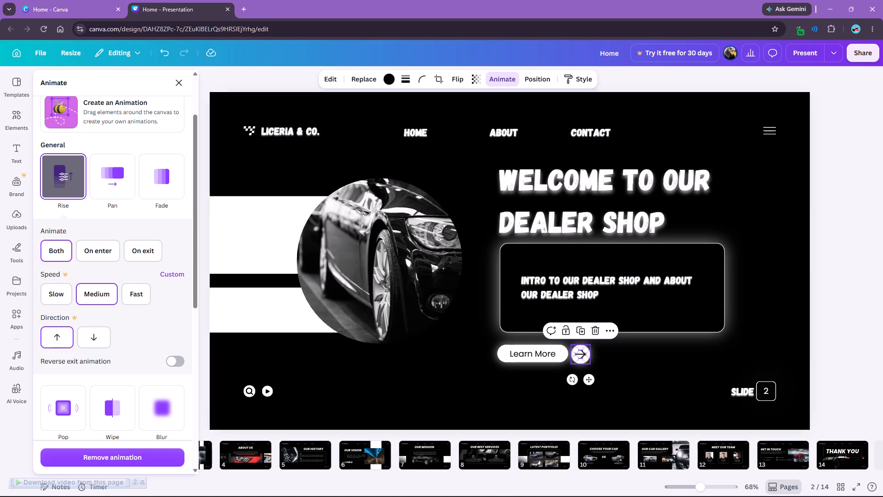
pyautogui.click(113, 183)
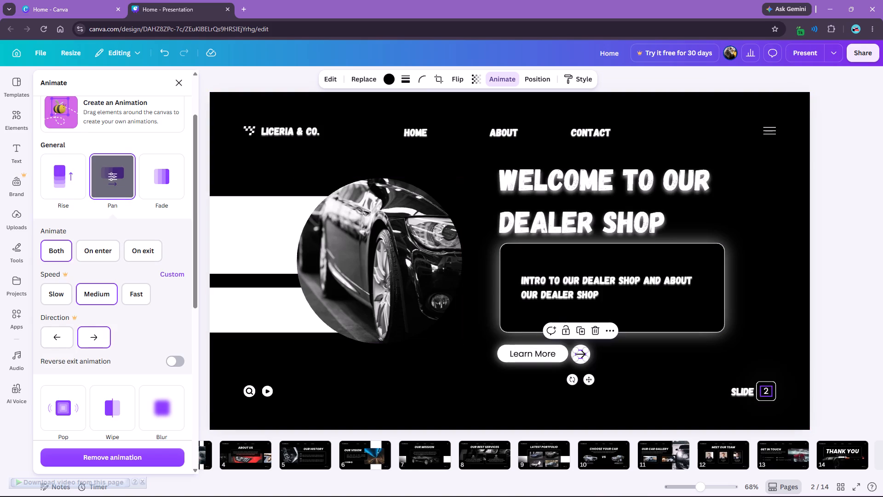
# Apply the Ascend animation, on both enter and exit, to the SLIDE label and the slide number 2.
pyautogui.click(751, 388)
pyautogui.click(124, 186)
pyautogui.click(48, 257)
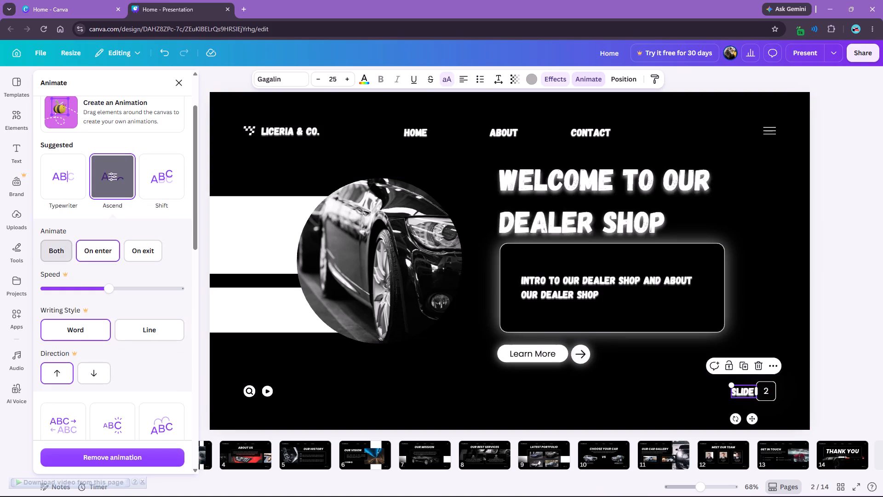
pyautogui.click(770, 392)
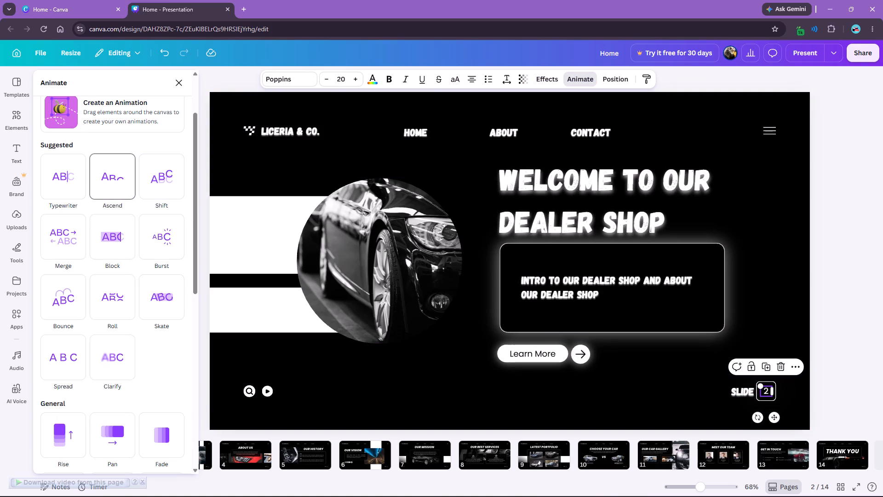
pyautogui.click(113, 185)
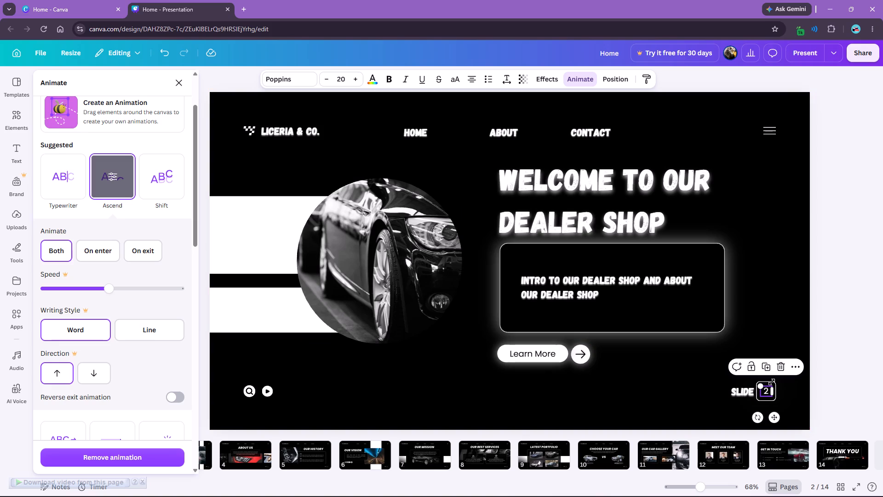
# Apply the Rise animation to the slide number frame, the magnifier icon and the play icon.
pyautogui.click(765, 405)
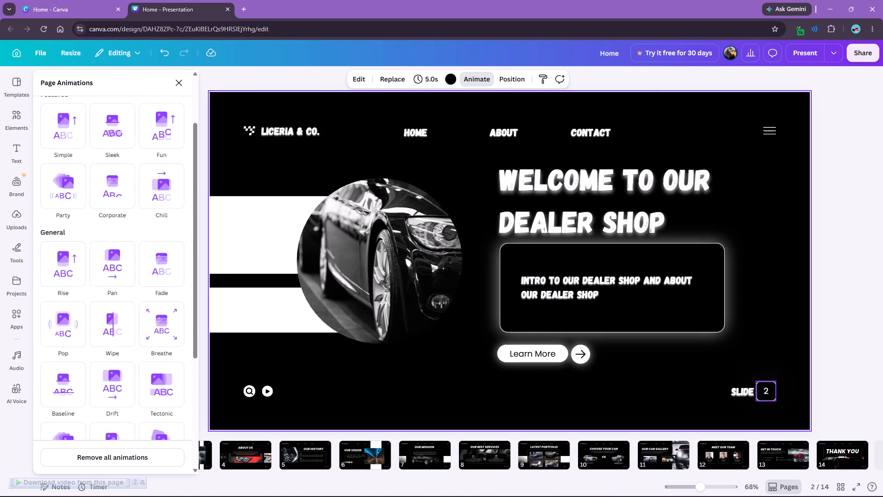
pyautogui.click(774, 399)
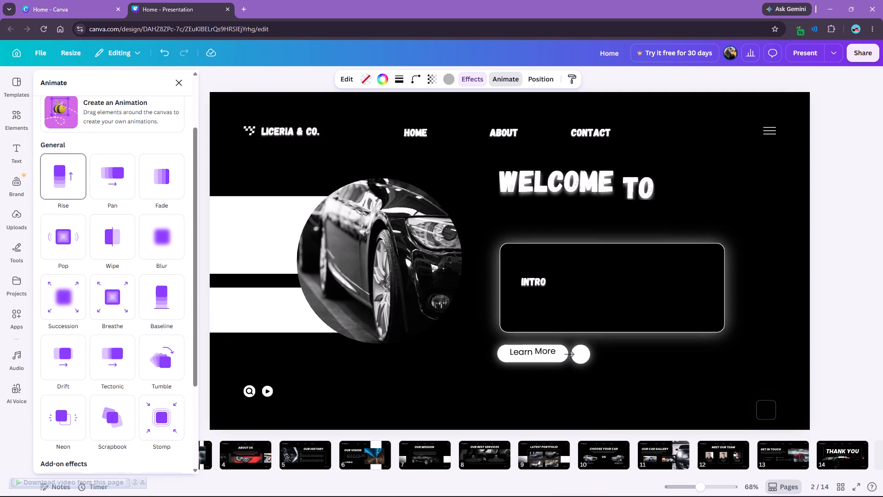
pyautogui.click(54, 168)
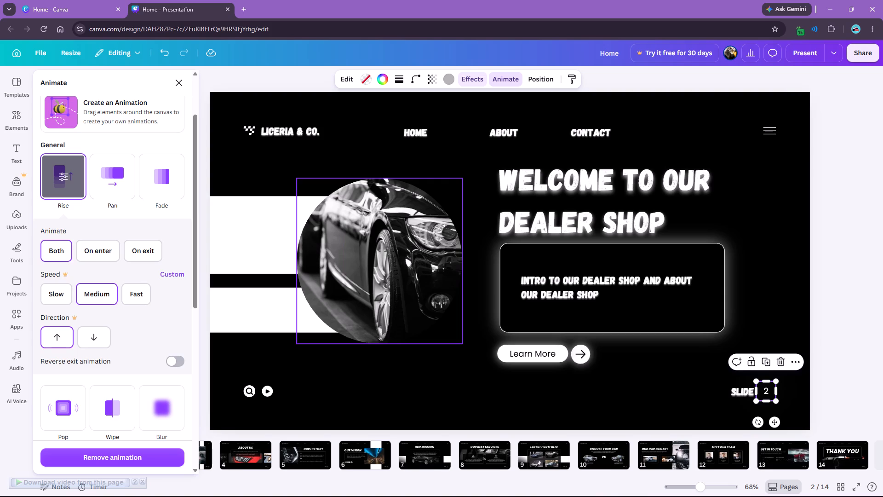
pyautogui.click(251, 392)
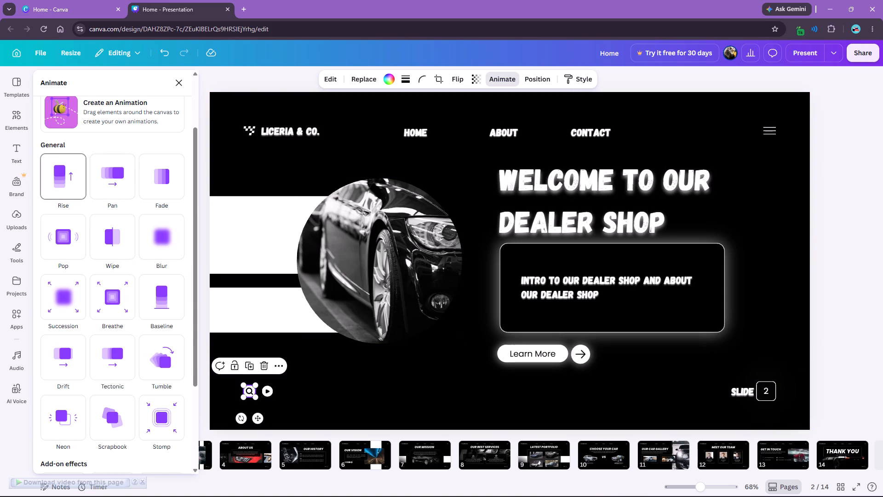
pyautogui.click(71, 178)
pyautogui.click(271, 388)
pyautogui.click(81, 165)
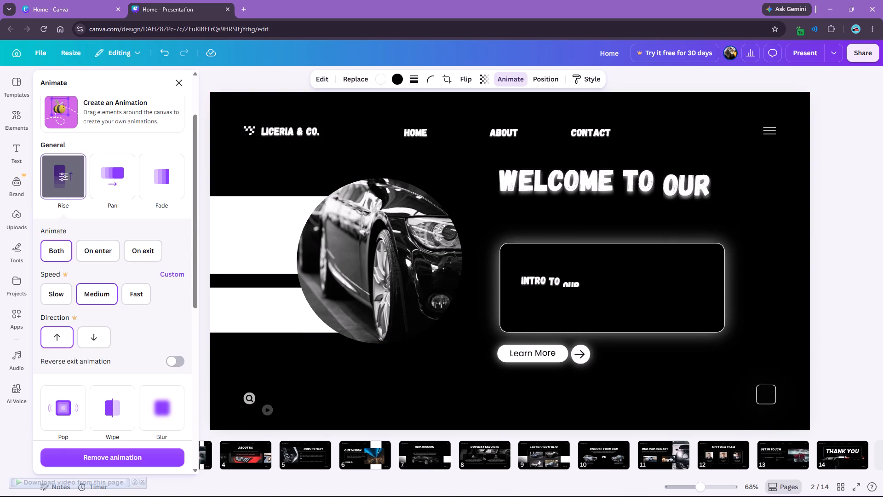
pyautogui.click(247, 391)
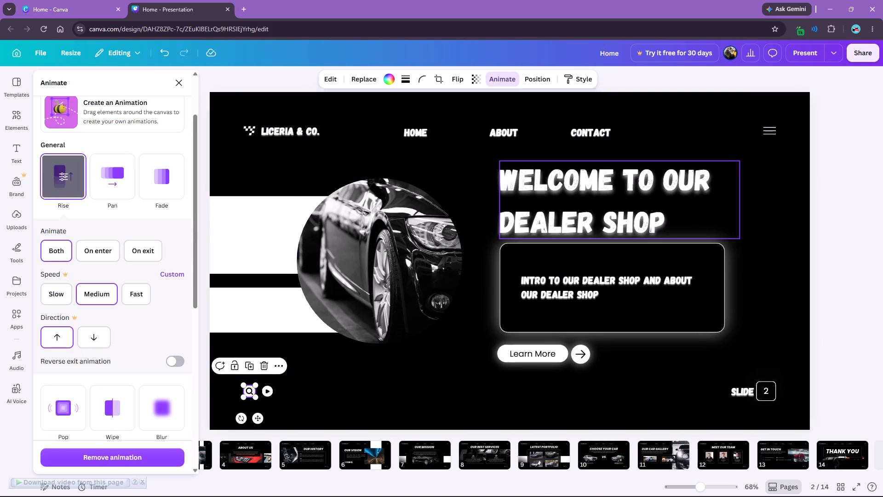
# Apply the Rise animation to the menu lines icon at the slide's upper corner.
pyautogui.click(768, 134)
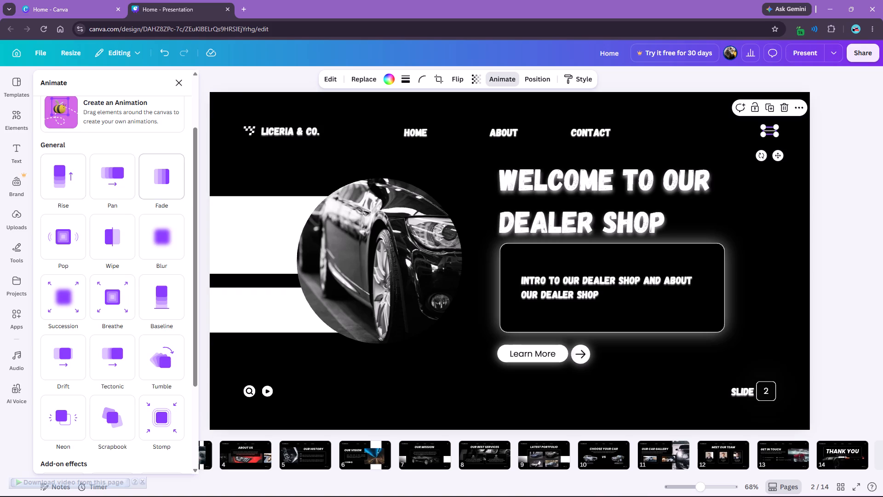
pyautogui.click(56, 176)
pyautogui.click(176, 82)
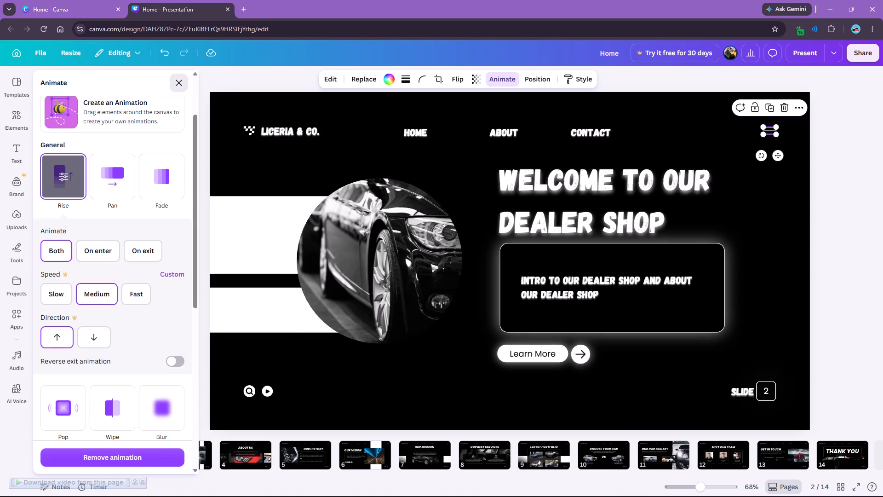
pyautogui.click(84, 163)
# Change the animation of the menu lines icon in slide 2's header to Blur.
pyautogui.click(719, 136)
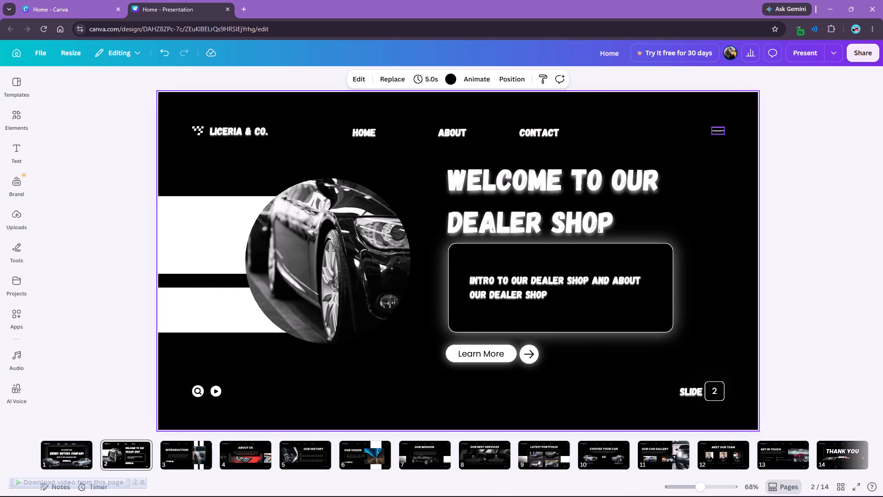
pyautogui.click(476, 80)
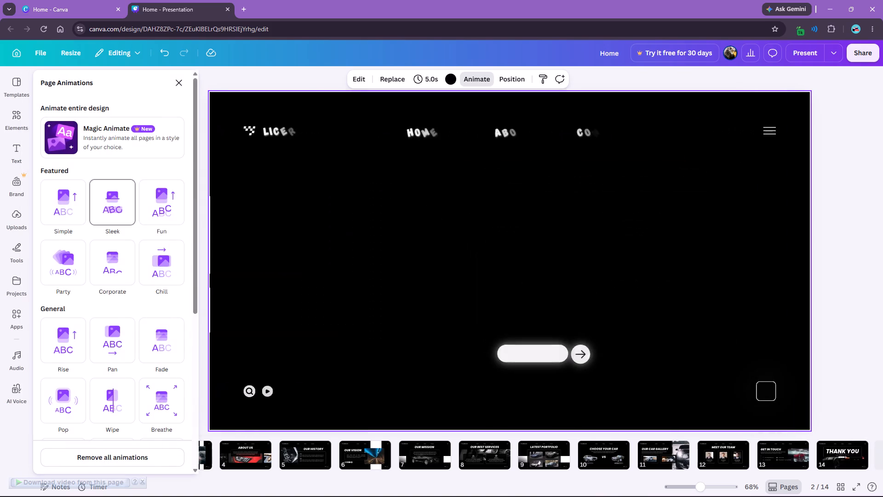
pyautogui.click(766, 136)
pyautogui.click(766, 133)
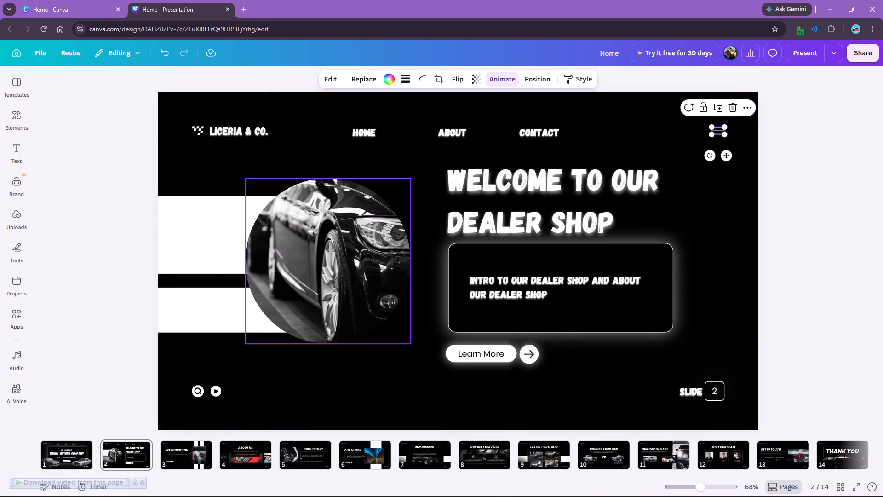
pyautogui.click(493, 80)
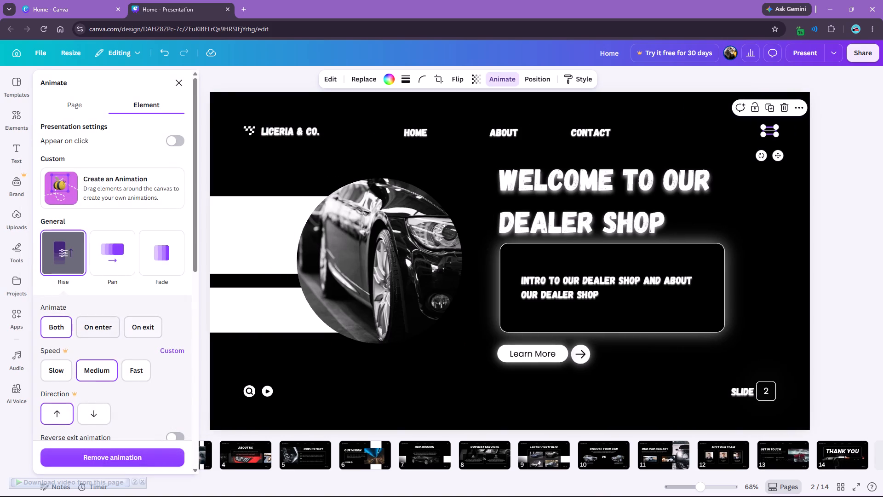
pyautogui.scroll(-5, 93, 354)
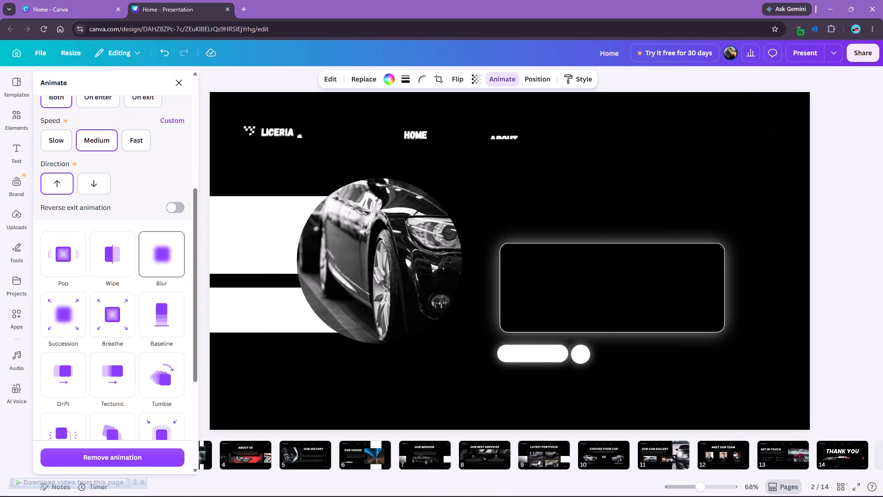
pyautogui.click(171, 249)
pyautogui.click(177, 83)
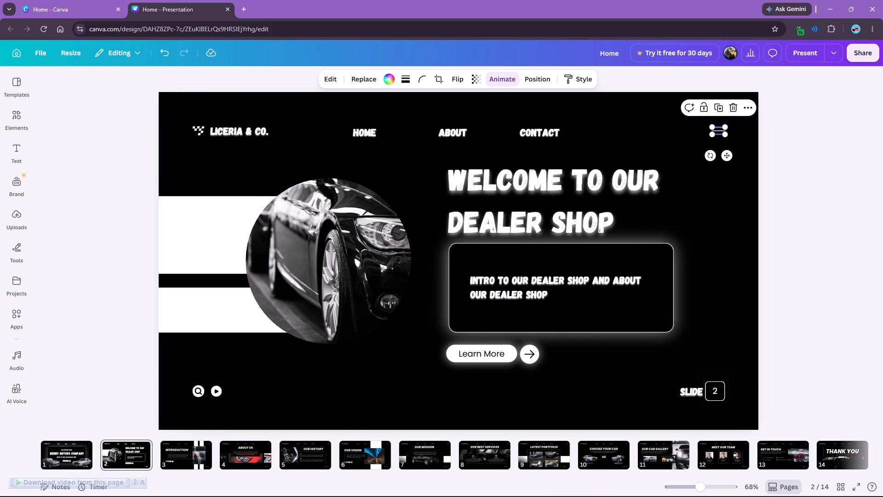
pyautogui.click(110, 164)
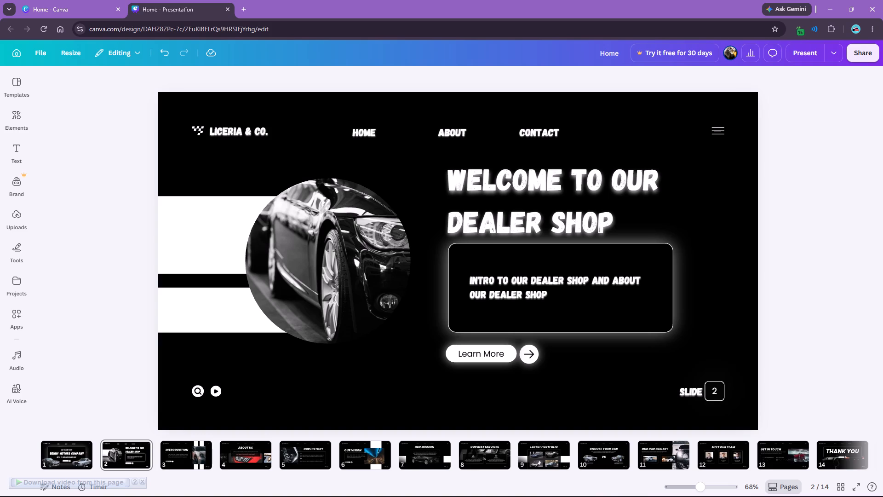
# Give the upper white bar behind the car photo a light grey Drop shadow with direction 0, offset 0, blur 46 and transparency 100.
pyautogui.click(191, 220)
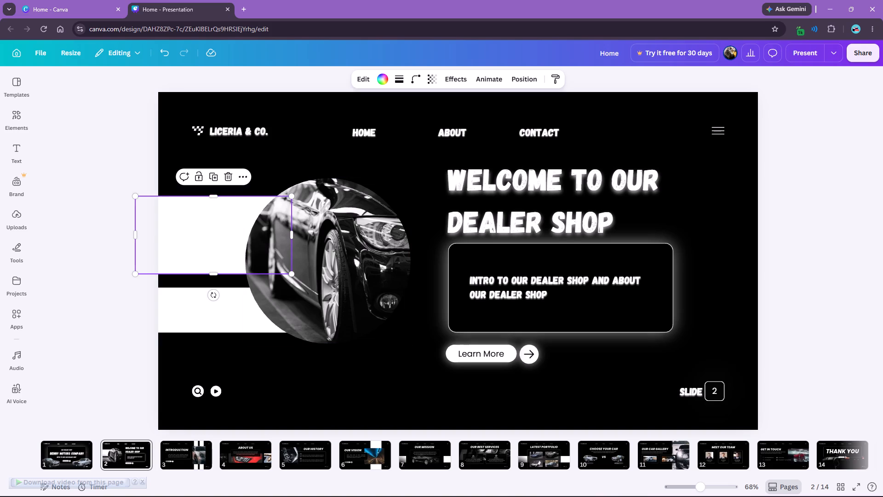
pyautogui.click(389, 81)
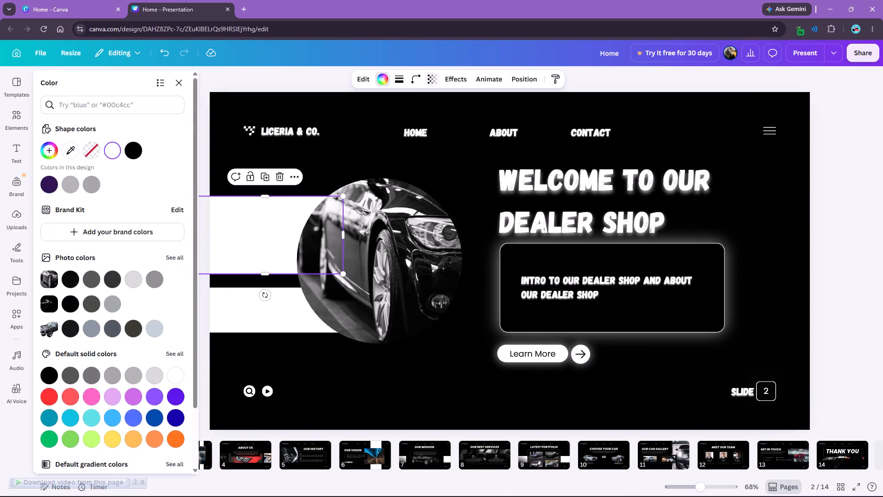
pyautogui.click(177, 84)
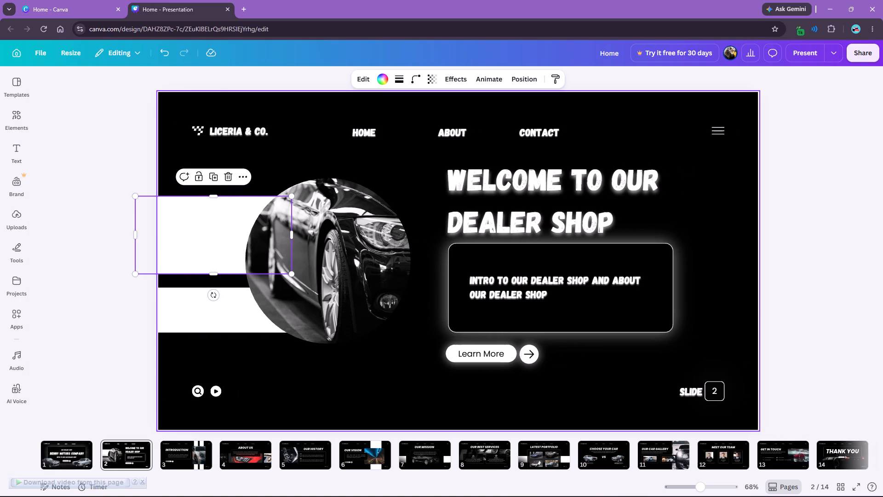
pyautogui.click(469, 73)
pyautogui.click(63, 127)
pyautogui.moveTo(78, 178); pyautogui.dragTo(83, 178)
pyautogui.moveTo(60, 217); pyautogui.dragTo(64, 217)
pyautogui.moveTo(68, 279); pyautogui.dragTo(178, 279)
pyautogui.click(178, 298)
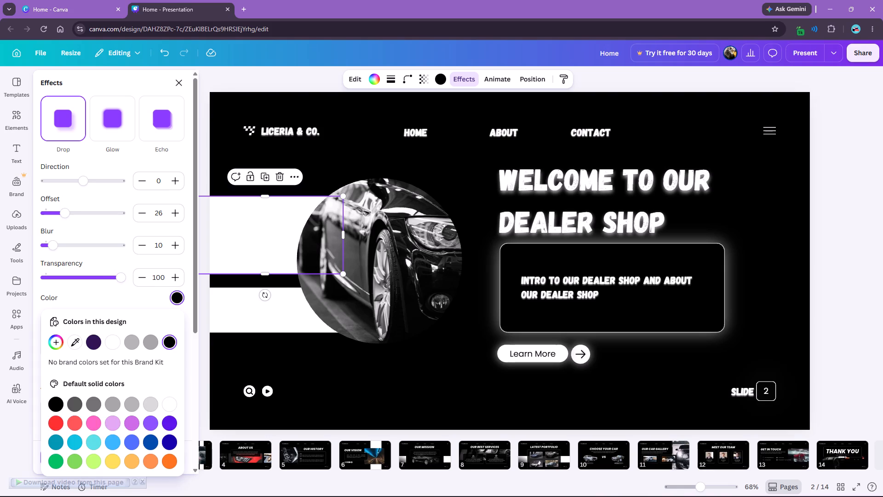
pyautogui.click(128, 341)
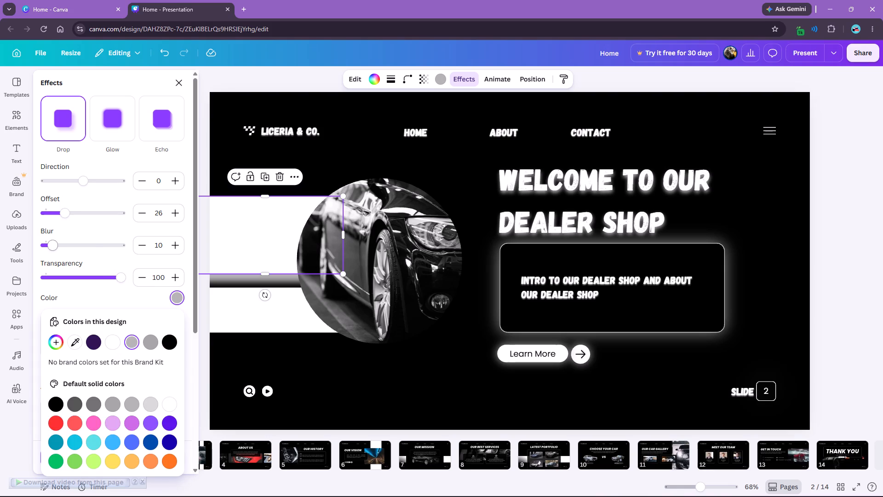
pyautogui.moveTo(56, 243); pyautogui.dragTo(89, 244)
pyautogui.moveTo(65, 215); pyautogui.dragTo(38, 217)
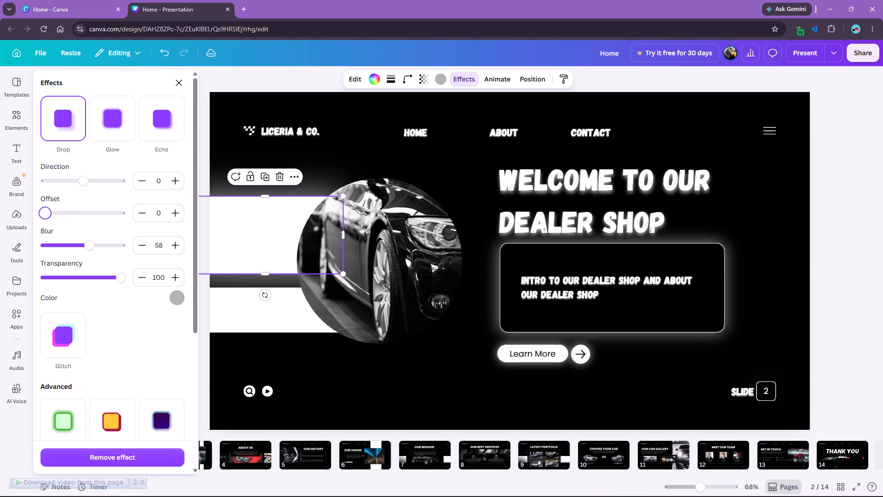
pyautogui.moveTo(38, 217); pyautogui.dragTo(28, 217)
pyautogui.moveTo(93, 245); pyautogui.dragTo(69, 248)
pyautogui.moveTo(69, 248); pyautogui.dragTo(80, 249)
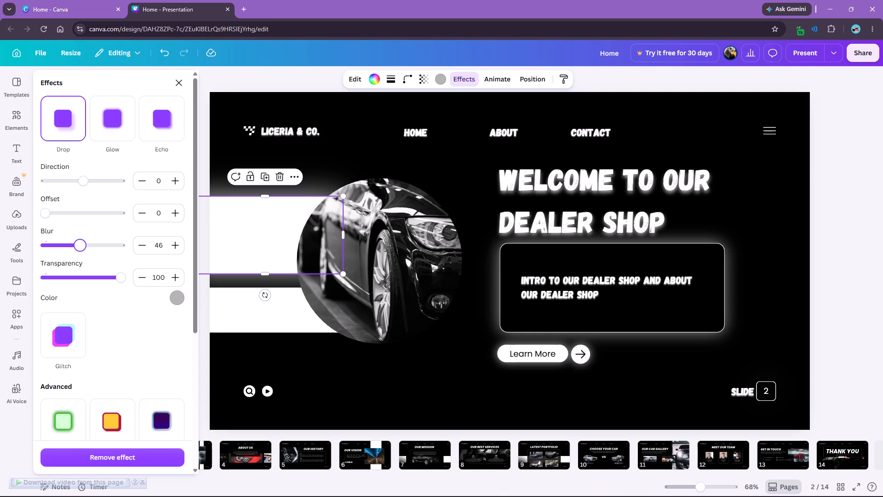
# Copy the upper white bar's style onto the lower white bar.
pyautogui.click(563, 75)
pyautogui.click(268, 303)
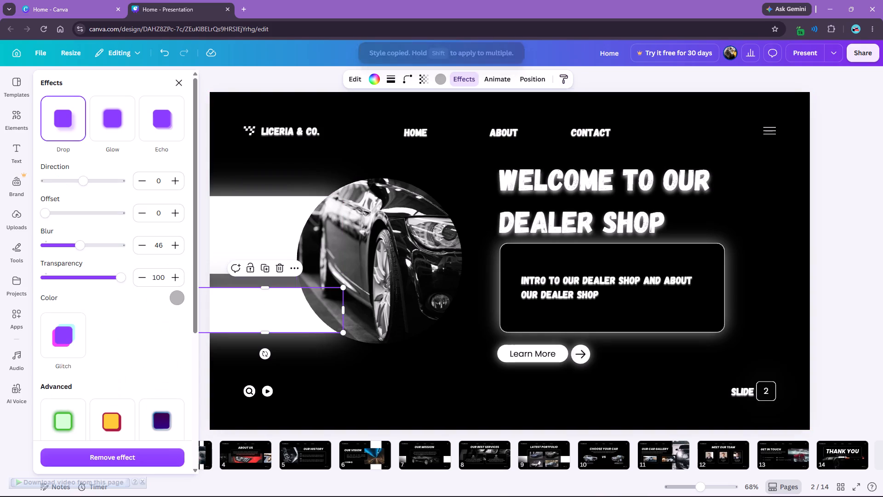
pyautogui.click(326, 360)
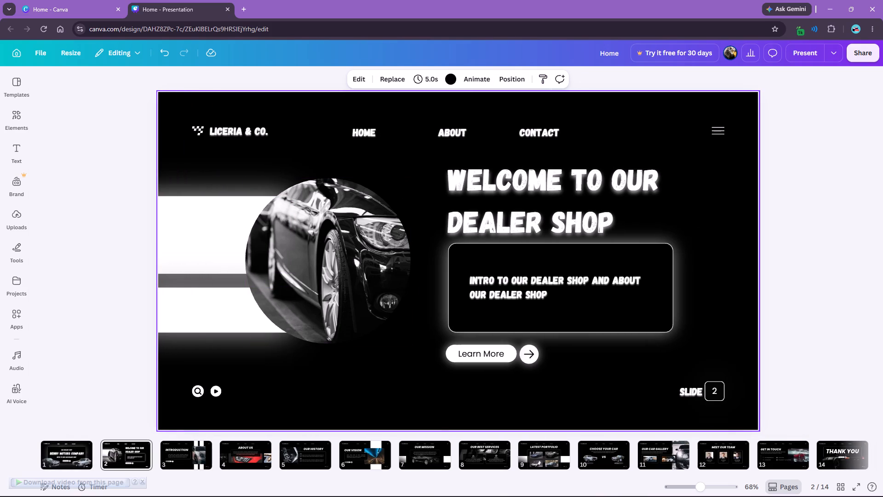
pyautogui.click(202, 279)
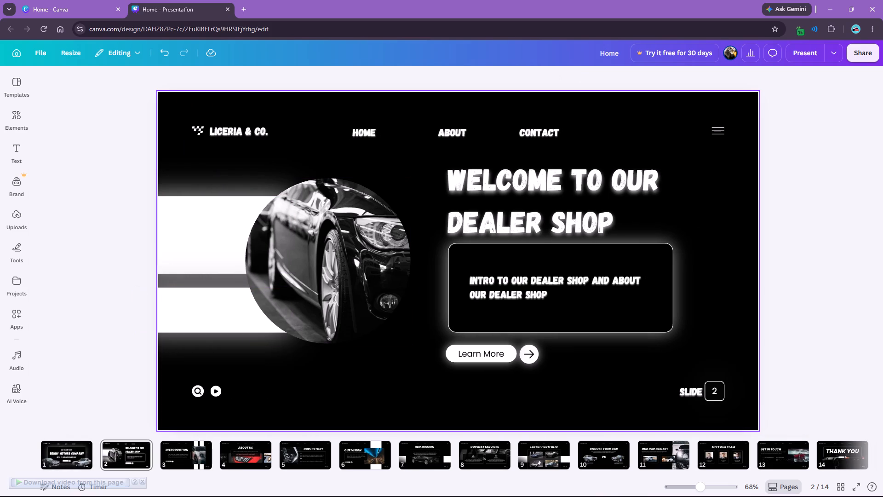
# Give the circular car photo a light grey Drop shadow with direction -18, offset 0, blur 49 and transparency 100.
pyautogui.click(315, 273)
pyautogui.click(527, 75)
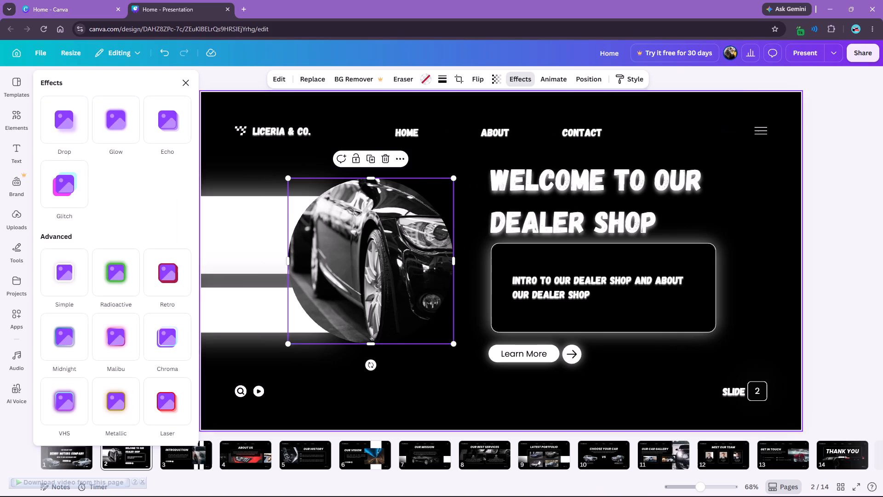
pyautogui.click(64, 127)
pyautogui.moveTo(75, 185); pyautogui.dragTo(79, 185)
pyautogui.moveTo(65, 217); pyautogui.dragTo(70, 217)
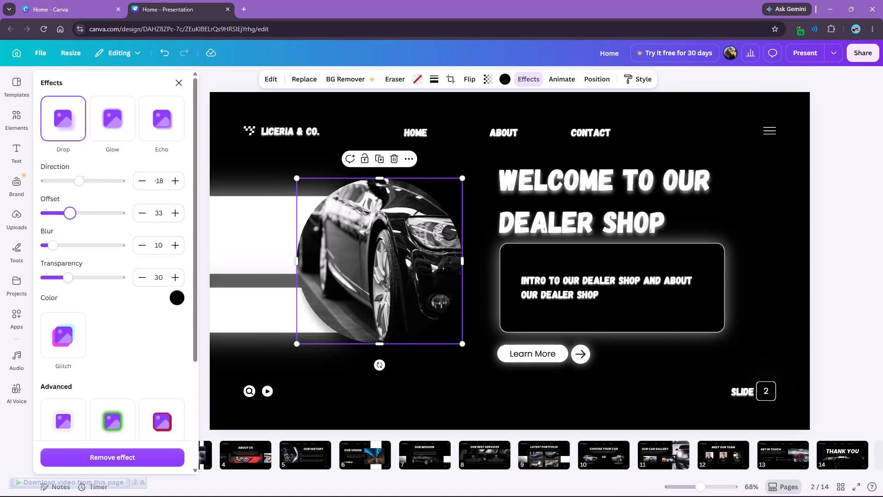
pyautogui.moveTo(72, 284); pyautogui.dragTo(139, 286)
pyautogui.click(177, 299)
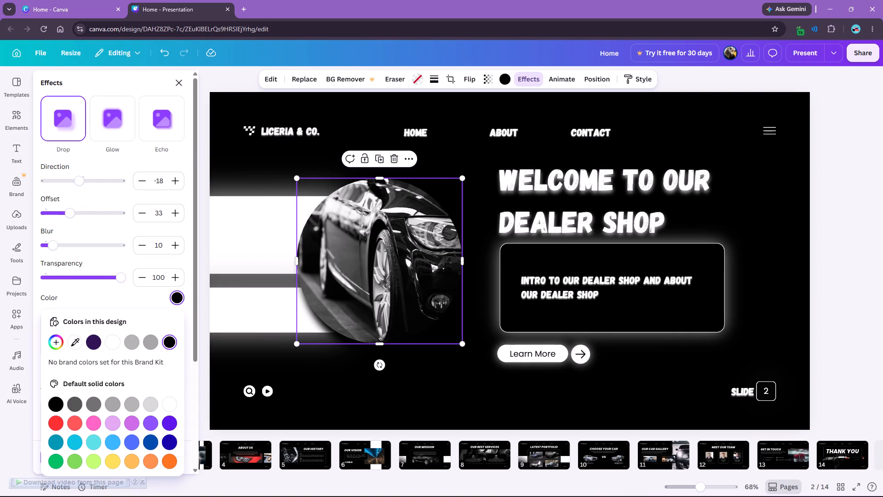
pyautogui.click(135, 338)
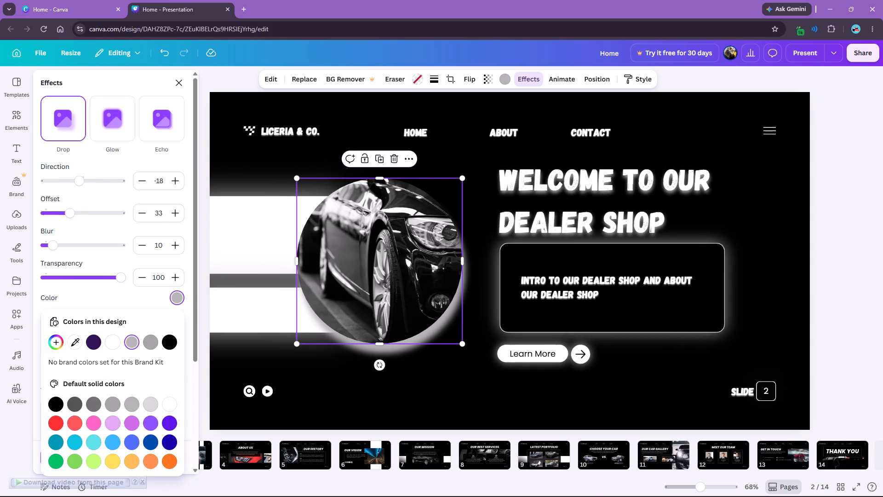
pyautogui.moveTo(52, 245); pyautogui.dragTo(67, 250)
pyautogui.moveTo(69, 213); pyautogui.dragTo(5, 215)
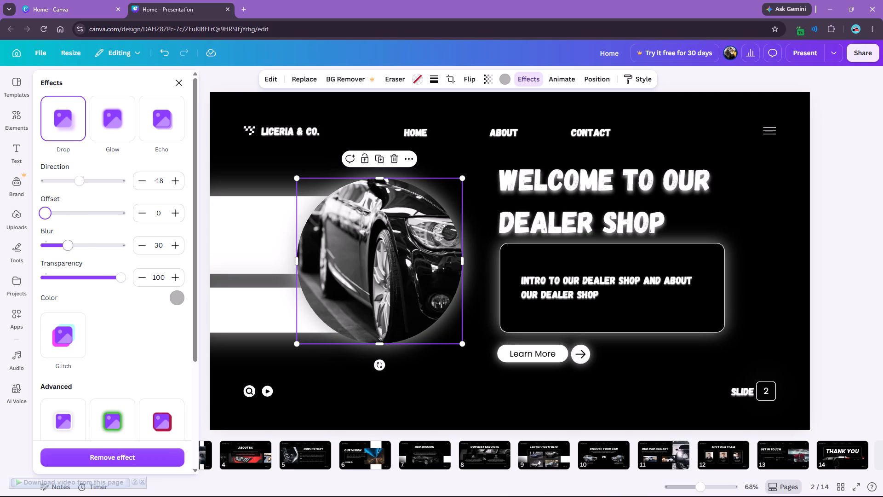
pyautogui.moveTo(73, 246); pyautogui.dragTo(82, 248)
pyautogui.click(175, 83)
pyautogui.click(88, 173)
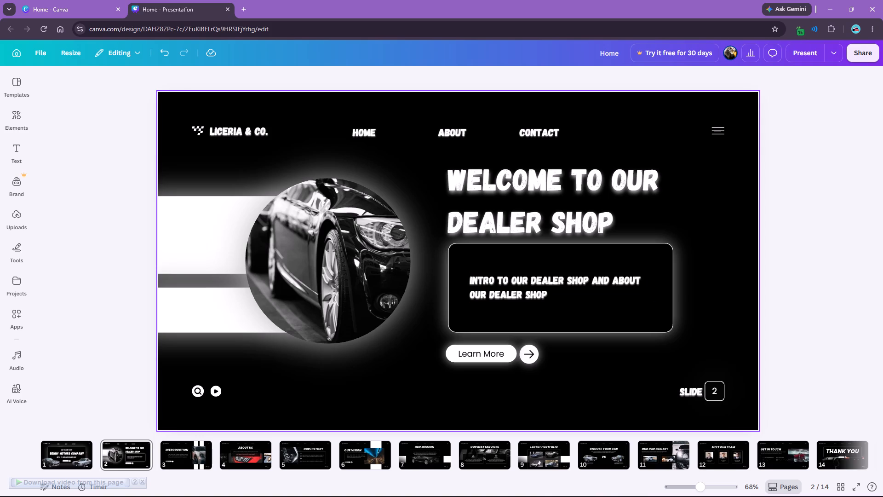
# Preview slide 2's enter and exit animations in full-screen presentation mode, advancing to slide 3.
pyautogui.click(805, 55)
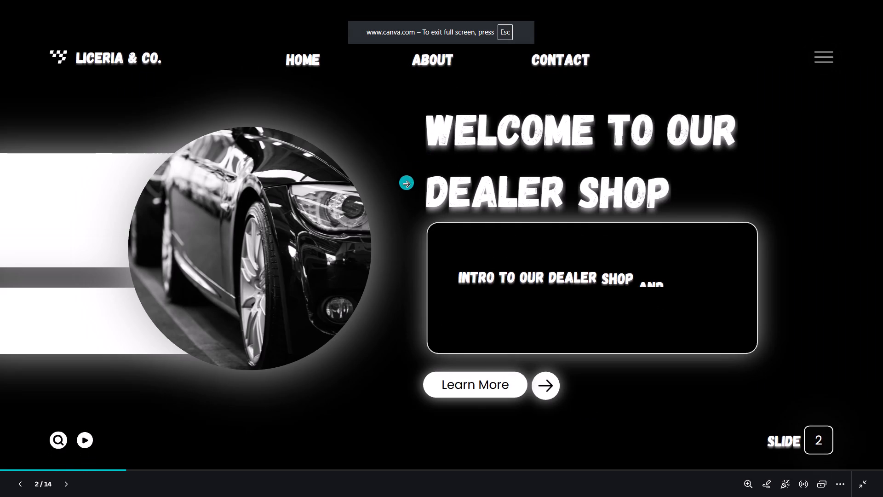
pyautogui.click(606, 385)
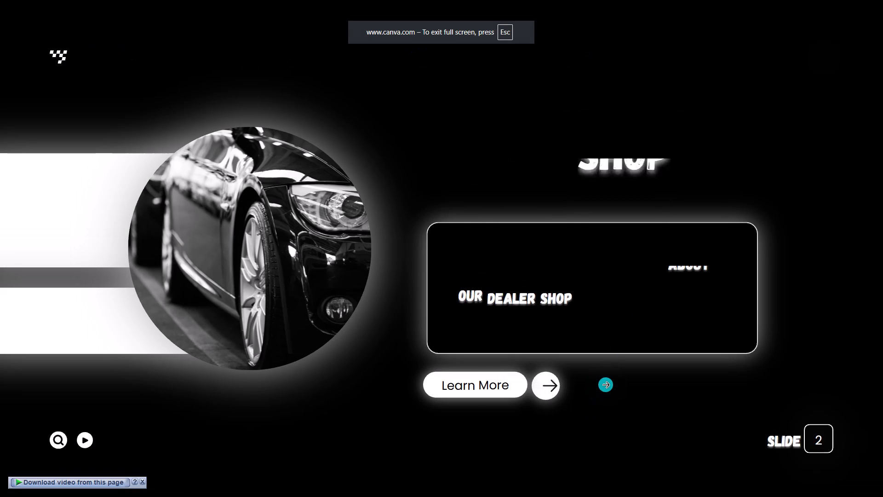
pyautogui.press('Escape')
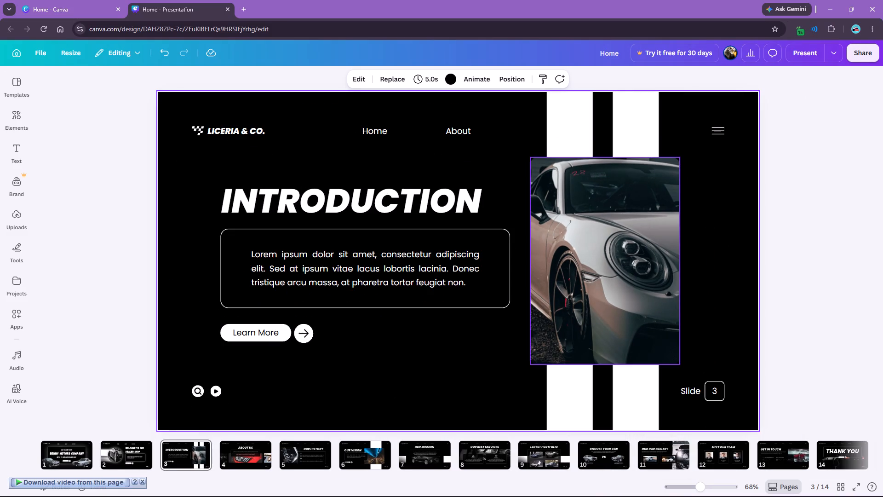
# Return to slide 2 and try Pan on the rounded frame around the intro text, settling on the Rise animation.
pyautogui.scroll(1, 474, 263)
pyautogui.click(541, 247)
pyautogui.click(505, 76)
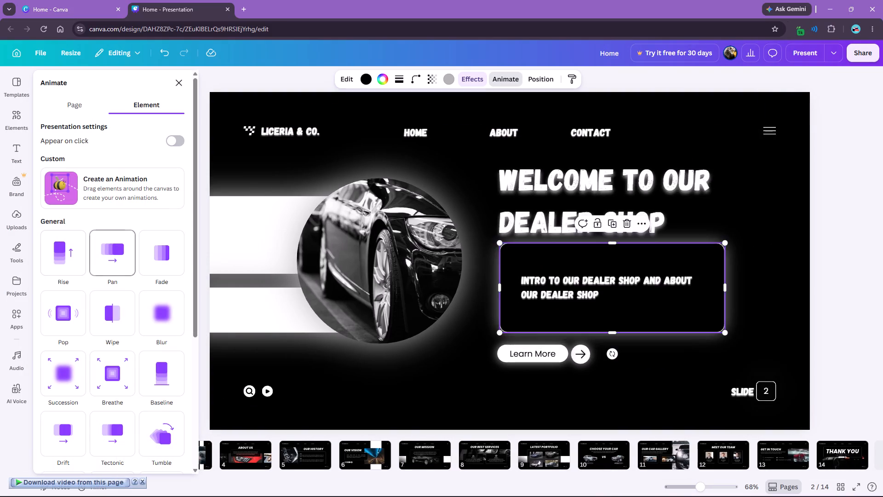
pyautogui.click(122, 253)
pyautogui.scroll(-4, 128, 261)
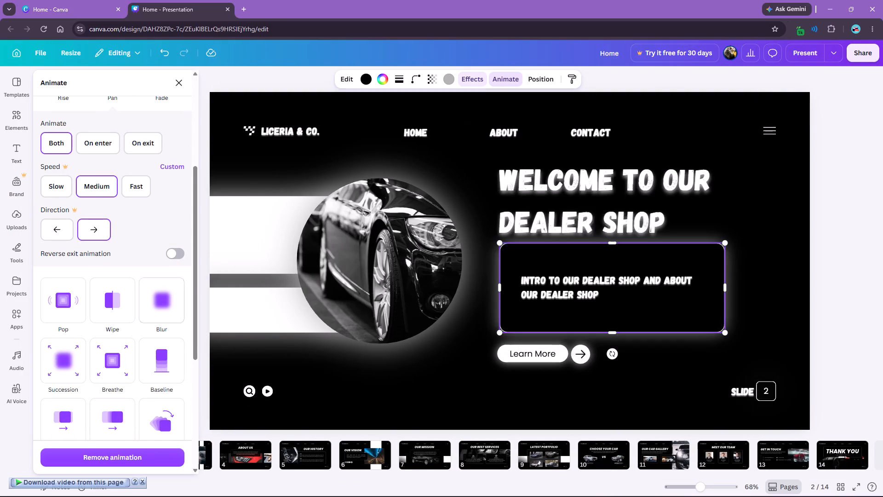
pyautogui.click(170, 255)
pyautogui.scroll(4, 189, 283)
pyautogui.click(59, 255)
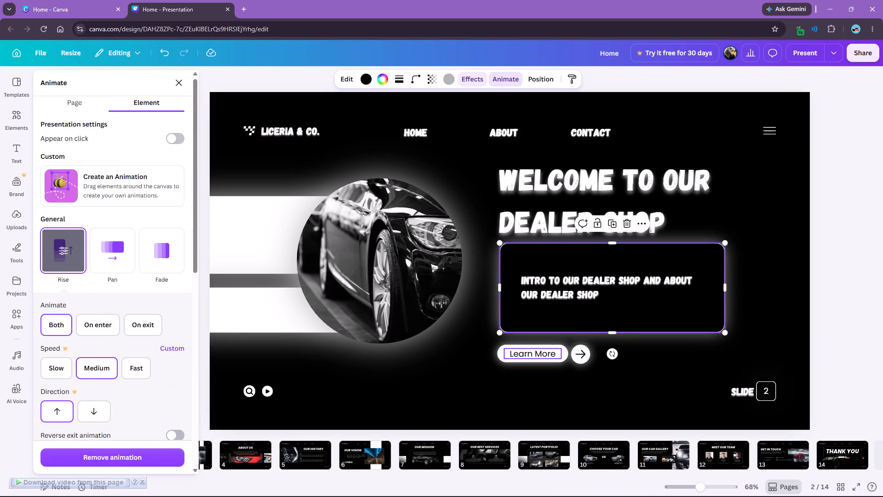
# Apply the Rise animation to the white Learn More button shape and the white circle behind the arrow.
pyautogui.click(545, 346)
pyautogui.click(76, 241)
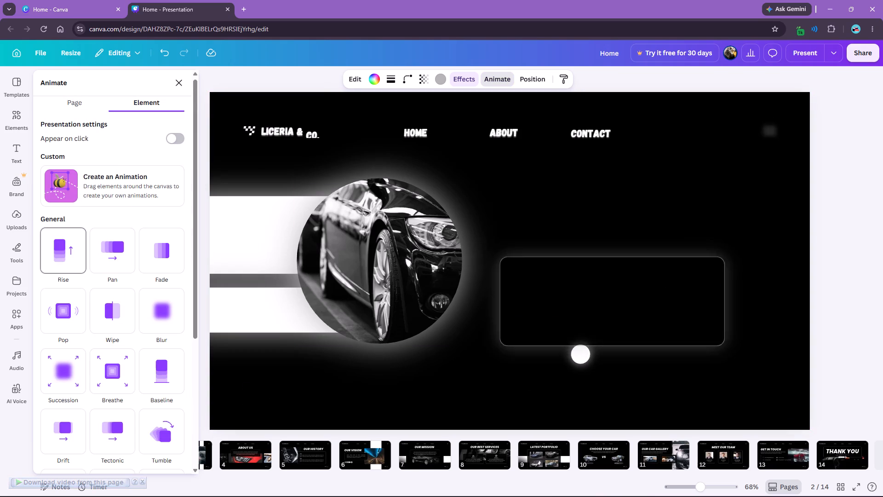
pyautogui.click(574, 345)
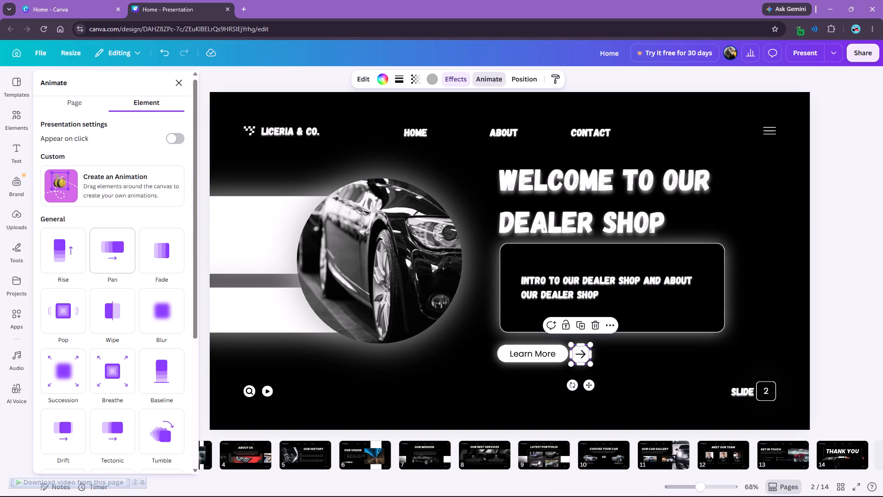
pyautogui.click(80, 248)
# Check the animation settings of the Learn More text and the arrow beside it.
pyautogui.click(529, 355)
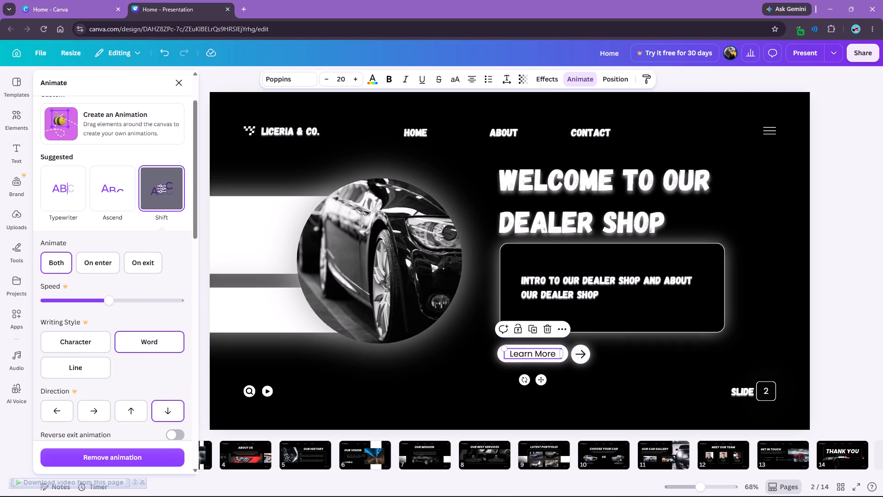
pyautogui.click(580, 354)
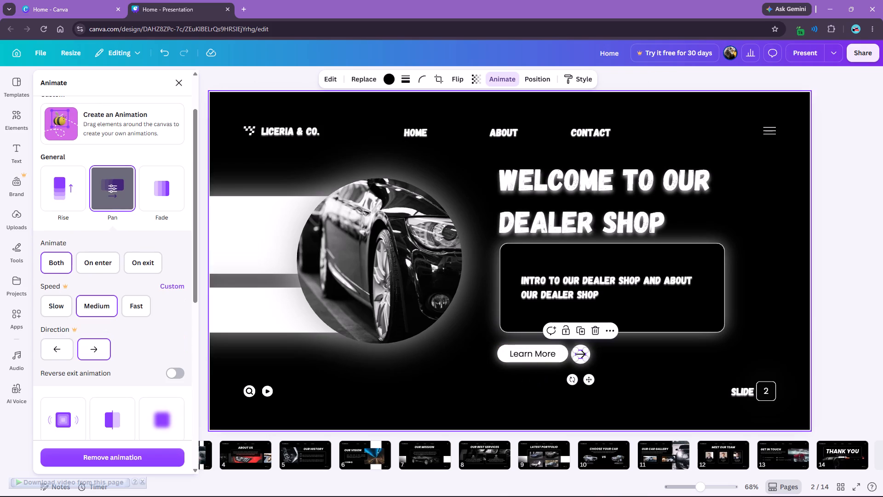
# Check the animation settings of the slide number in slide 2's lower corner.
pyautogui.click(750, 390)
pyautogui.click(766, 391)
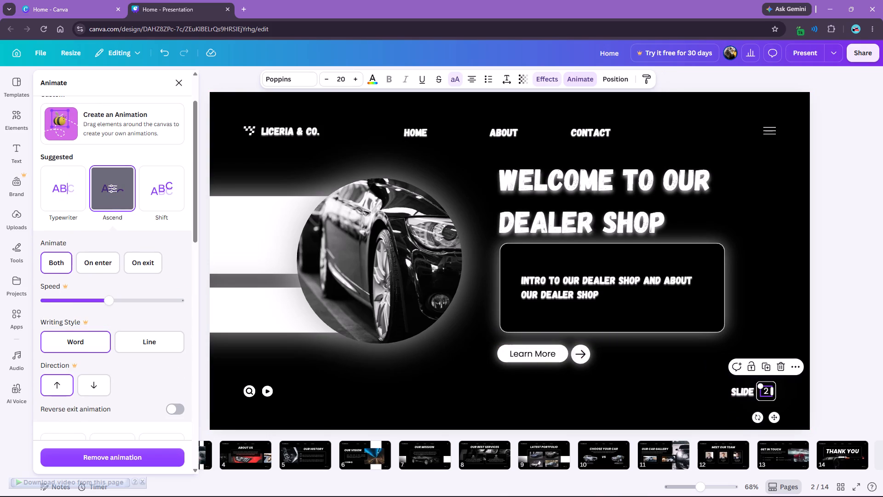
# Apply the Rise animation to the circular car photo and the two white bars behind it.
pyautogui.click(359, 263)
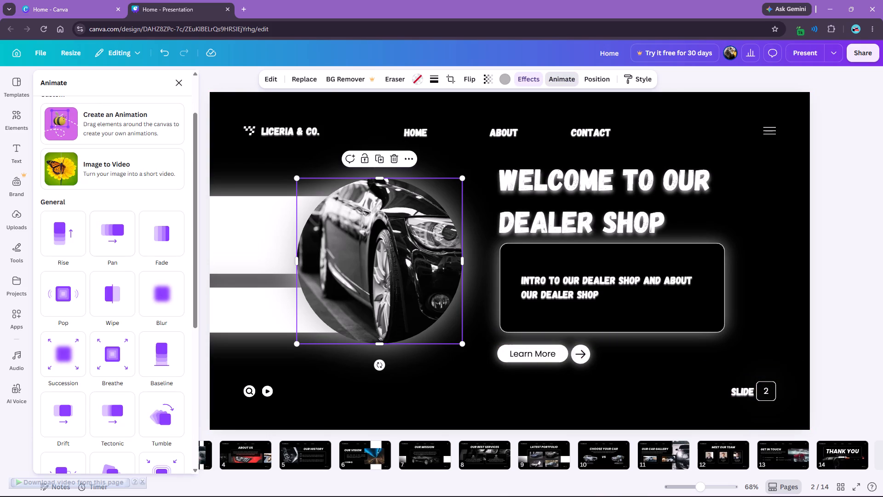
pyautogui.click(62, 235)
pyautogui.click(255, 254)
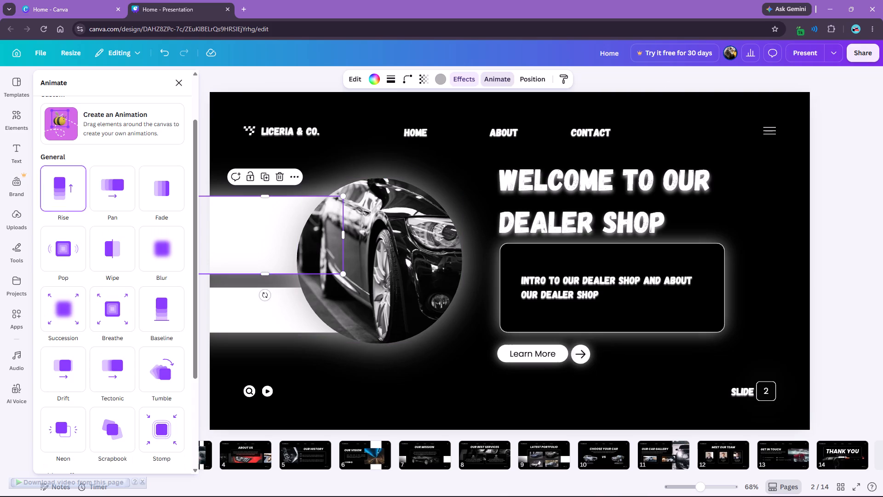
pyautogui.click(58, 191)
pyautogui.click(257, 293)
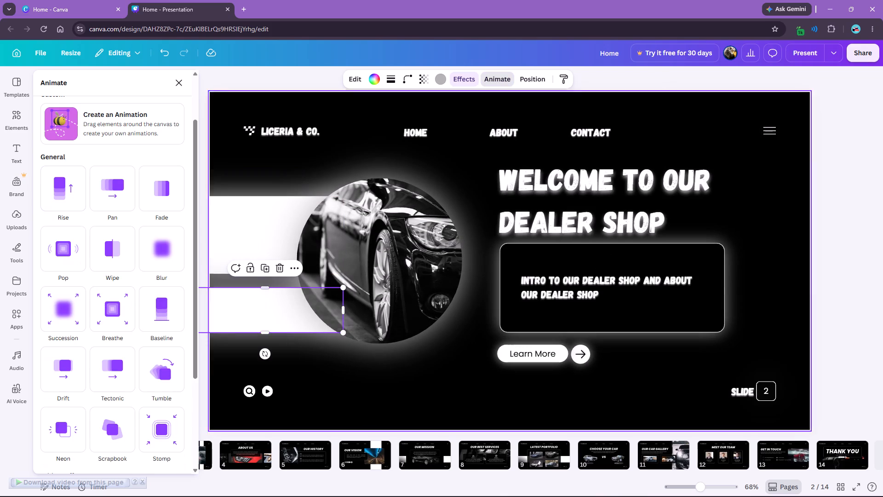
pyautogui.click(54, 193)
# Turn on Reverse exit animation for the lower white bar, the circular car photo, and the search and play icons.
pyautogui.scroll(-4, 138, 261)
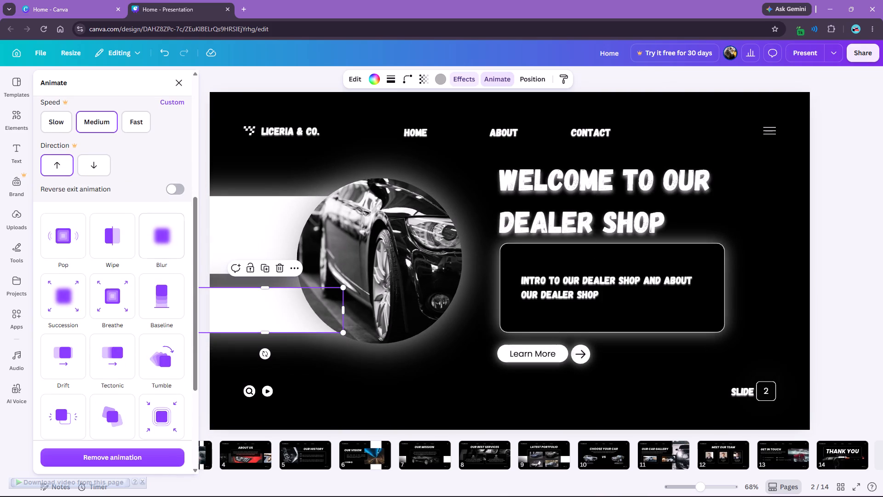
pyautogui.click(171, 189)
pyautogui.click(361, 251)
pyautogui.click(184, 191)
pyautogui.click(172, 190)
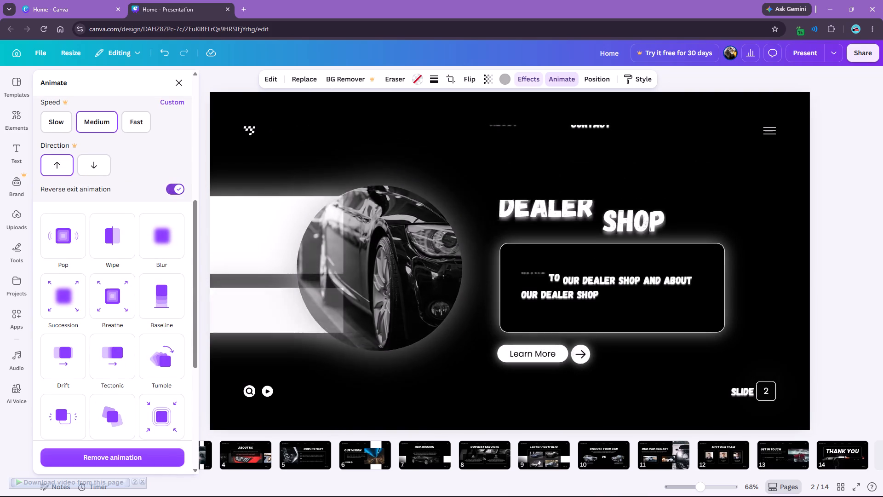
pyautogui.click(251, 390)
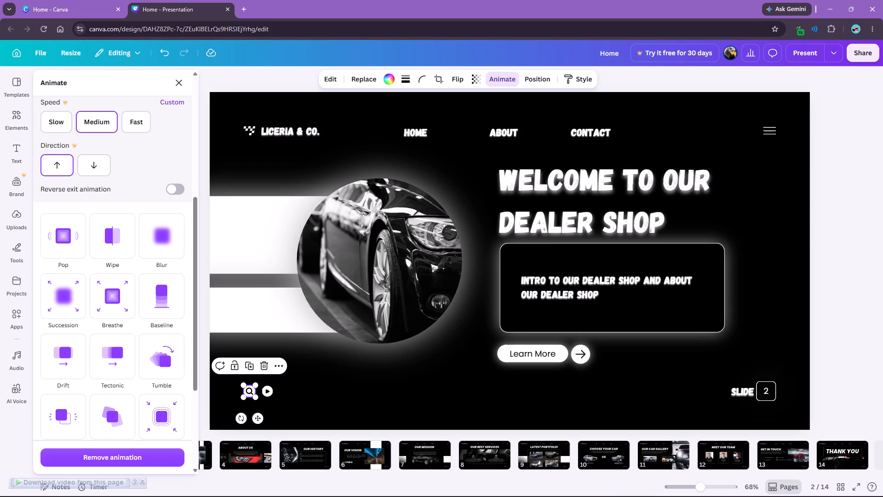
pyautogui.click(176, 194)
pyautogui.click(266, 393)
pyautogui.click(174, 190)
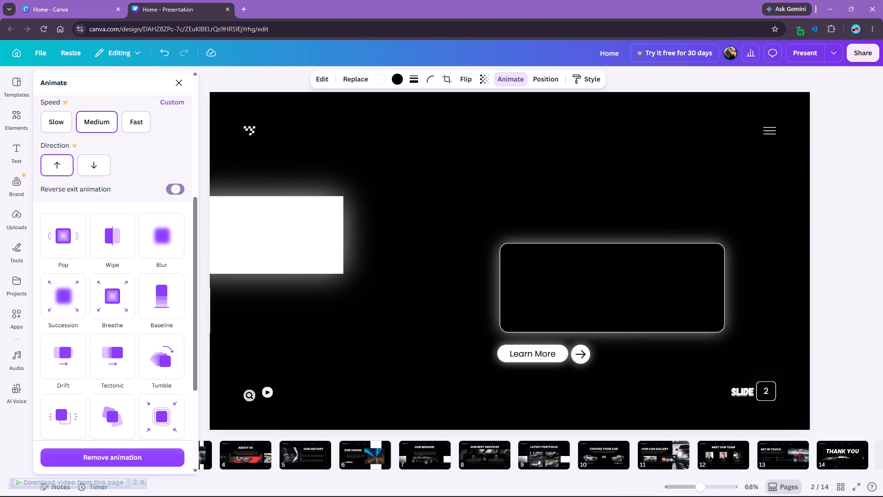
# Turn on Reverse exit animation for the header texts Liceria & Co., Home, About and Contact.
pyautogui.click(281, 132)
pyautogui.click(177, 261)
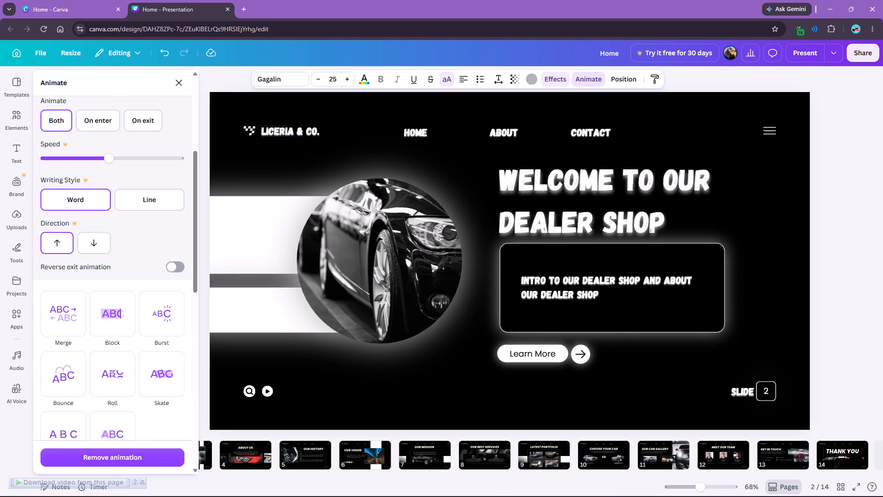
pyautogui.click(408, 133)
pyautogui.click(170, 271)
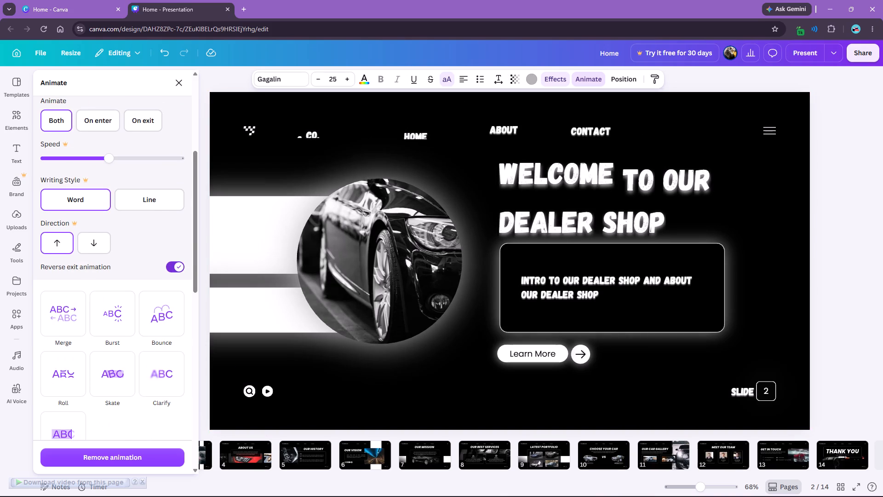
pyautogui.click(493, 128)
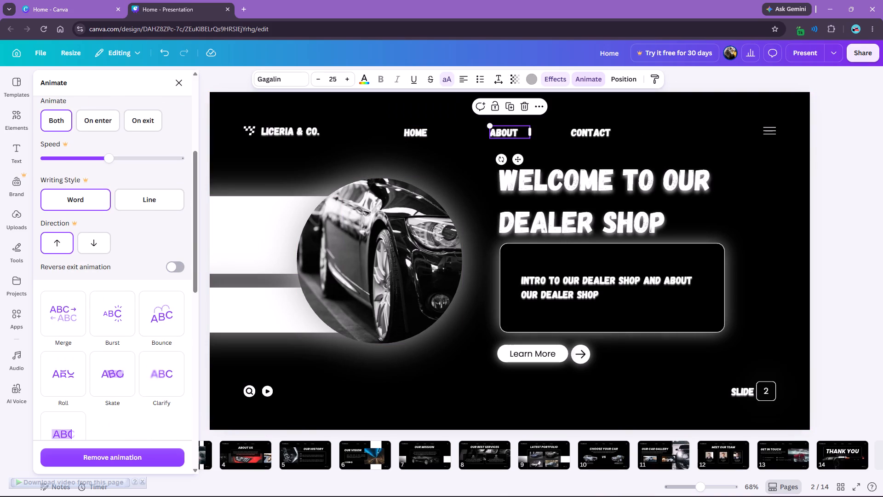
pyautogui.click(171, 269)
pyautogui.click(595, 134)
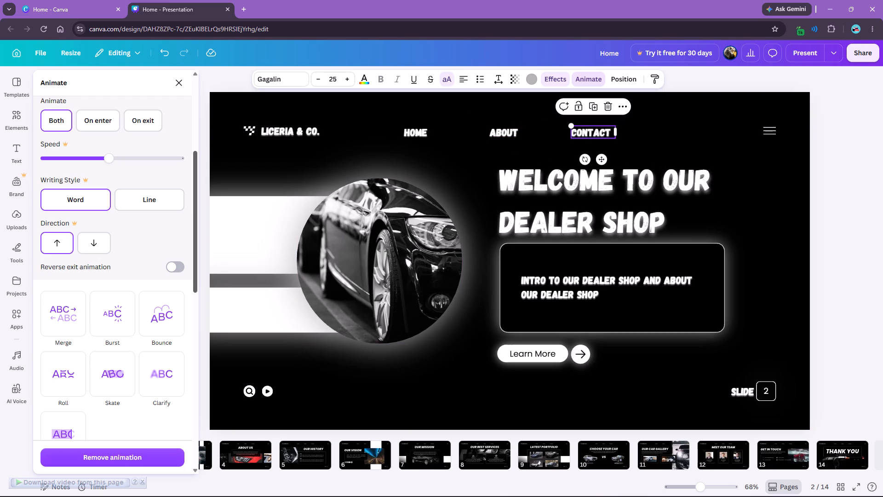
pyautogui.click(177, 273)
pyautogui.click(177, 269)
# Apply the Tectonic animation to the checkered logo icon beside Liceria & Co.
pyautogui.click(250, 127)
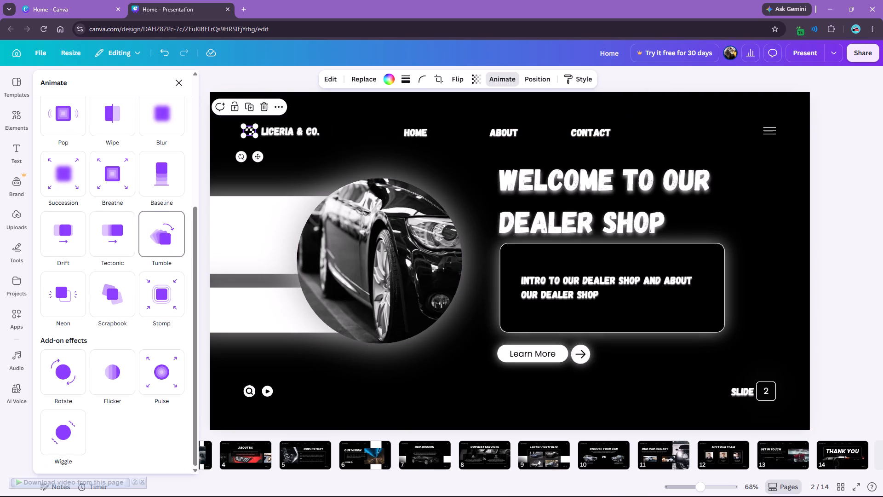
pyautogui.scroll(4, 168, 269)
pyautogui.scroll(-2, 162, 263)
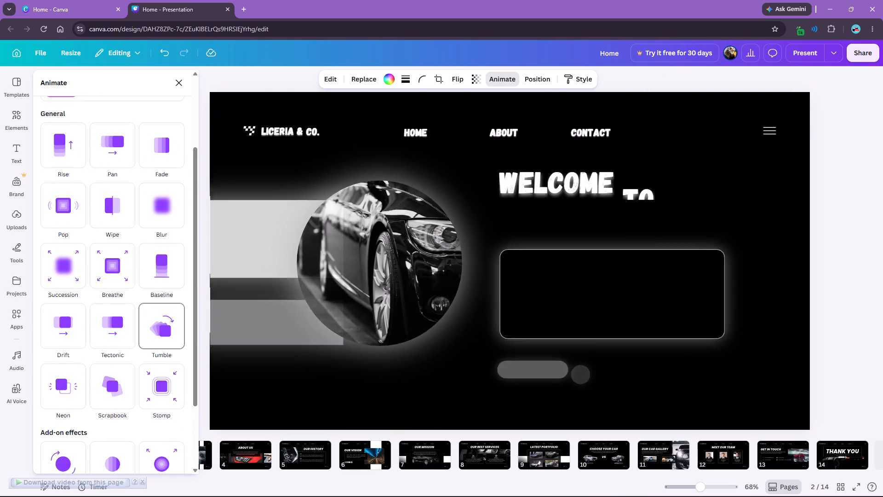
pyautogui.click(109, 324)
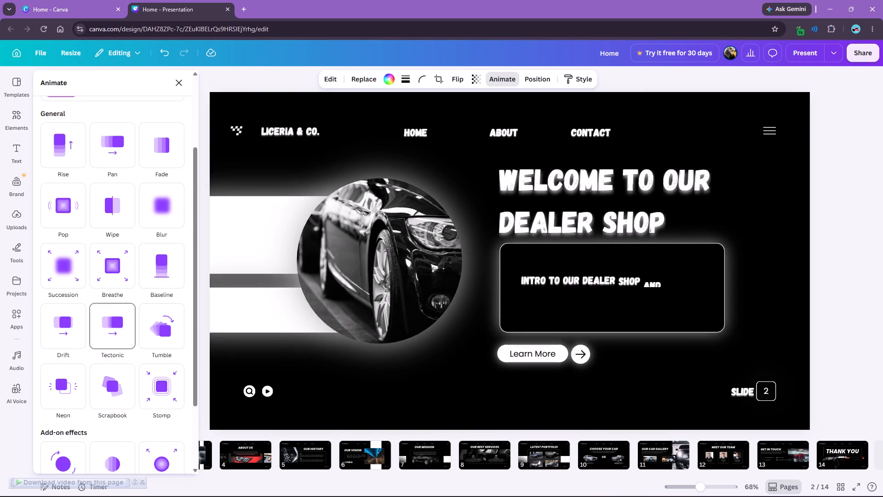
pyautogui.scroll(-8, 138, 344)
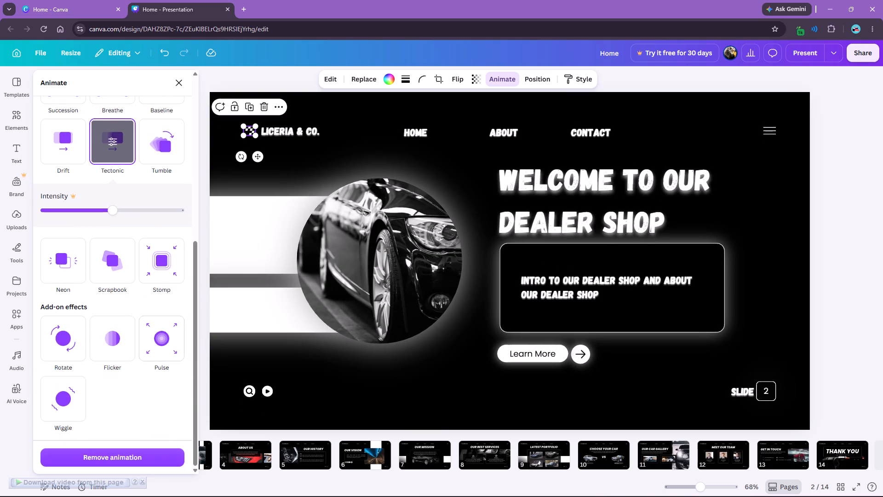
# Turn on Reverse exit animation for the Welcome to Our Dealer Shop heading and the intro text below it.
pyautogui.click(570, 195)
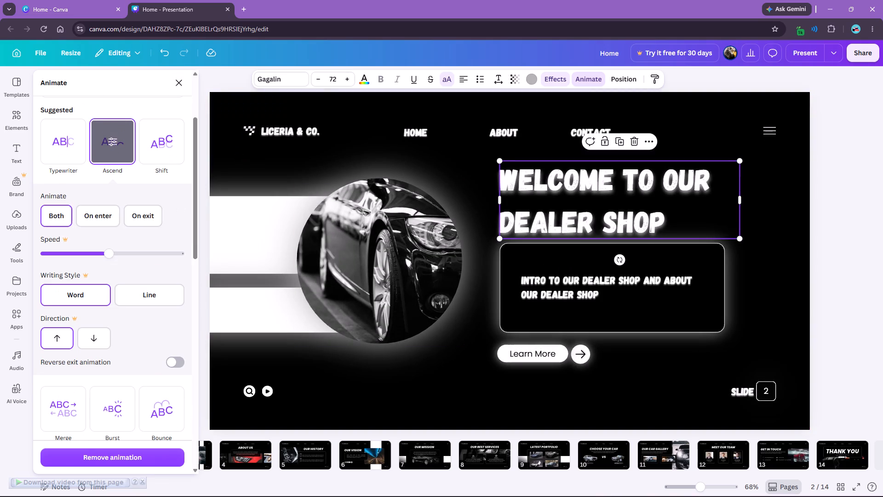
pyautogui.click(173, 355)
pyautogui.click(175, 360)
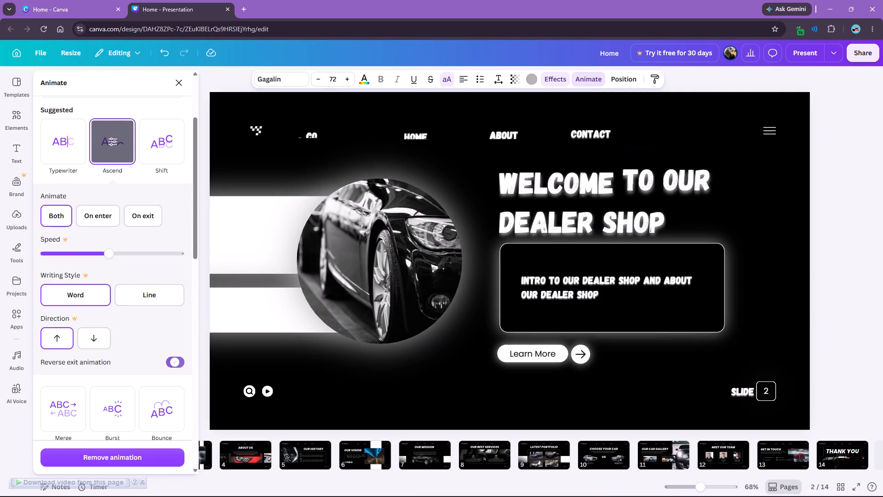
pyautogui.click(607, 283)
pyautogui.click(177, 357)
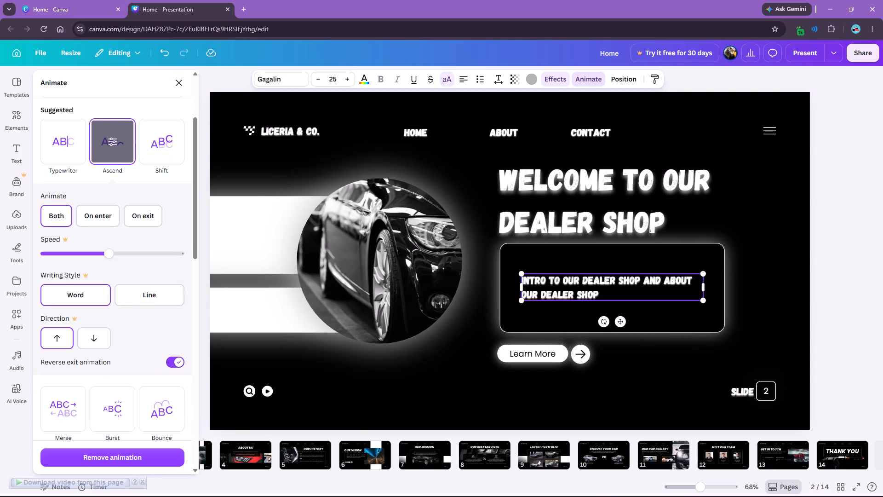
# Turn on Reverse exit animation for the Learn More text, its button shape, the white circle and the arrow.
pyautogui.click(549, 358)
pyautogui.click(166, 386)
pyautogui.click(173, 387)
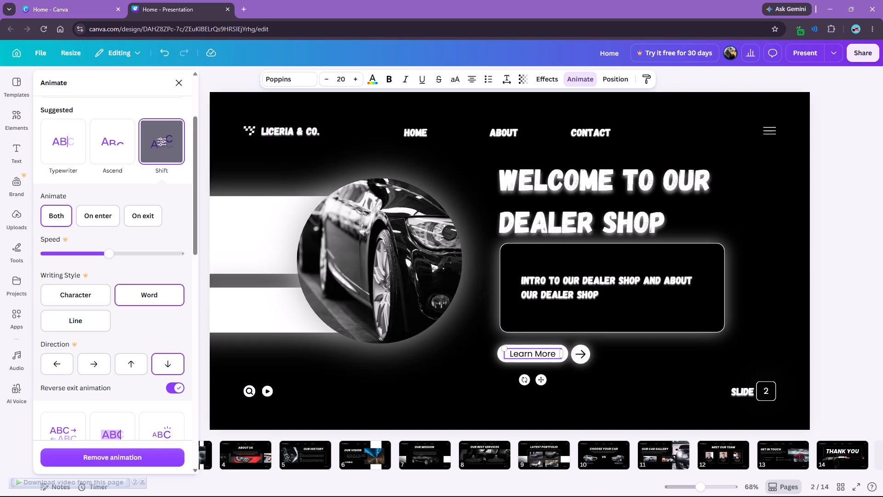
pyautogui.click(500, 358)
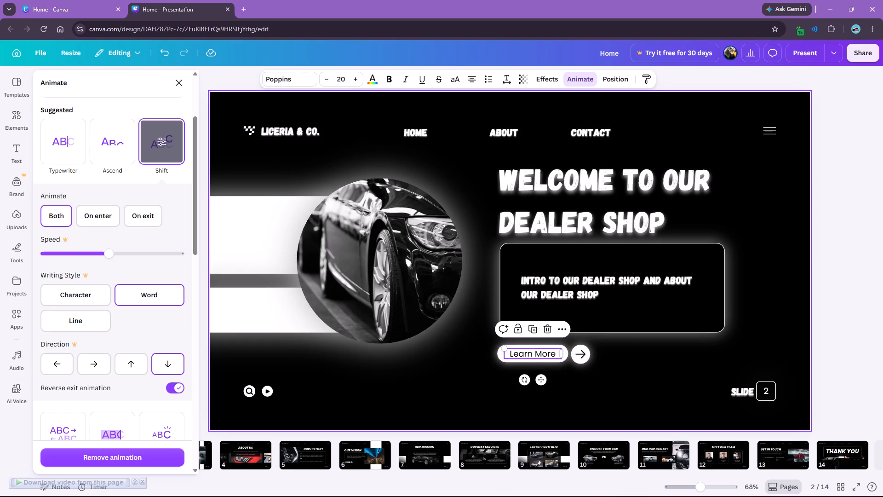
pyautogui.click(495, 355)
pyautogui.click(508, 361)
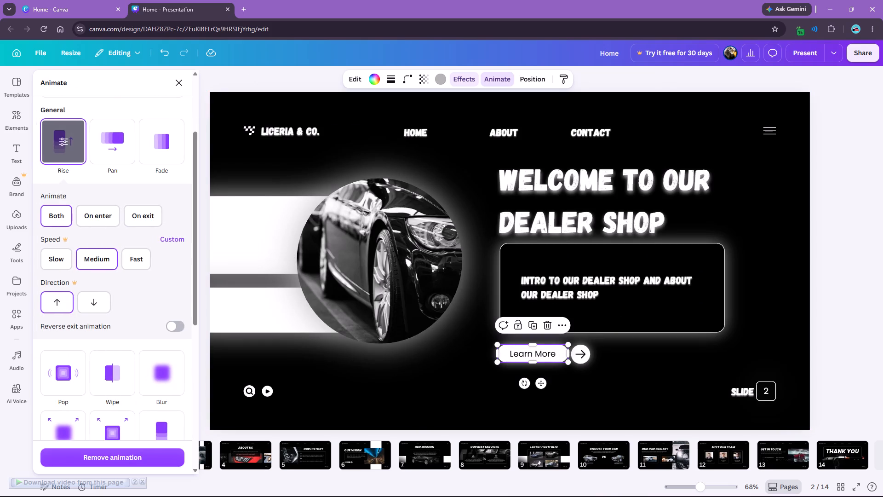
pyautogui.click(177, 325)
pyautogui.click(579, 362)
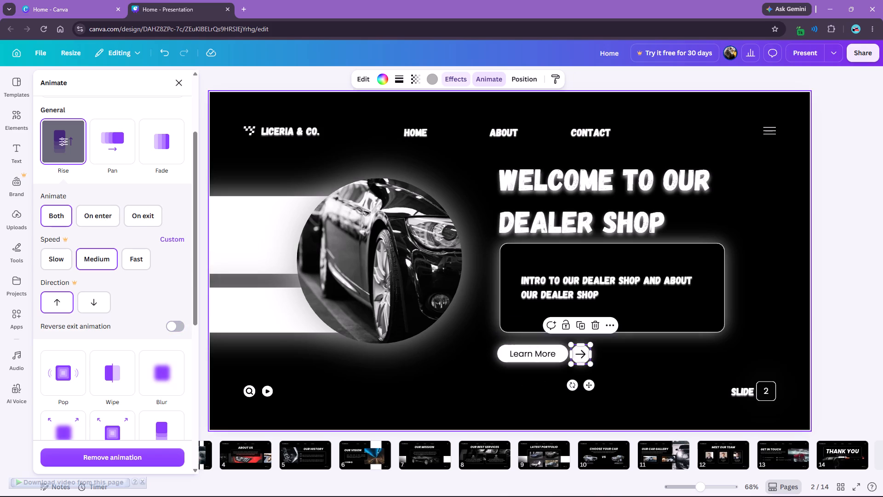
pyautogui.click(186, 332)
pyautogui.click(178, 328)
pyautogui.click(528, 356)
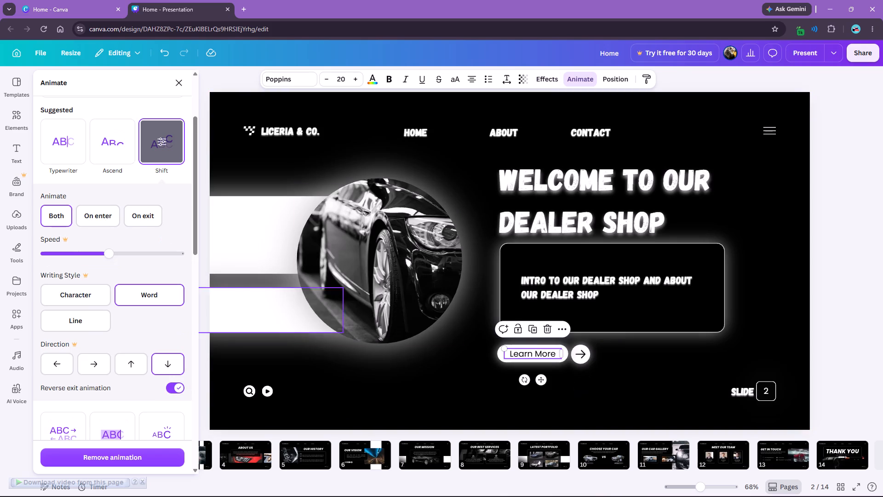
pyautogui.click(580, 355)
pyautogui.click(170, 329)
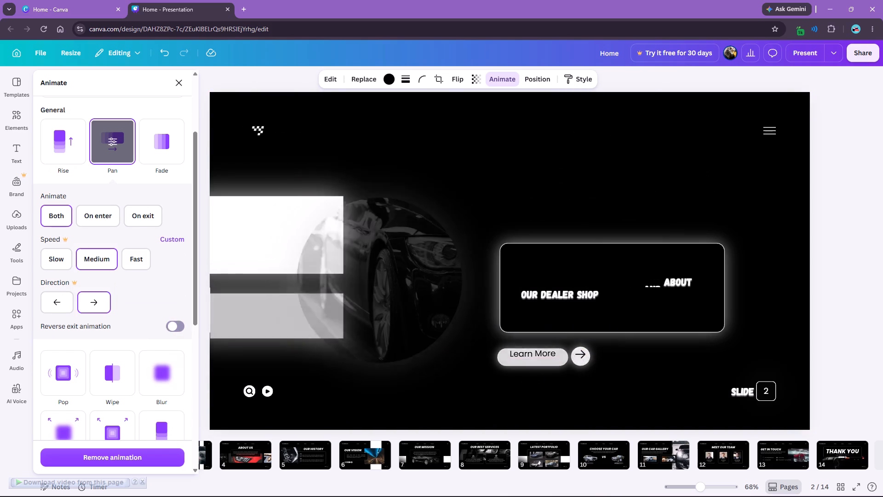
# Turn on Reverse exit animation for the Slide label, the slide number and the rounded box around it.
pyautogui.click(739, 392)
pyautogui.click(178, 365)
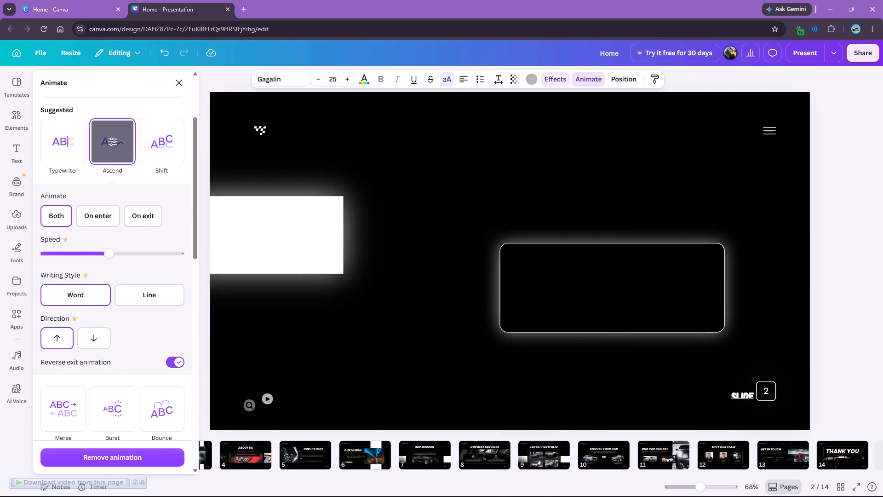
pyautogui.click(766, 392)
pyautogui.click(172, 358)
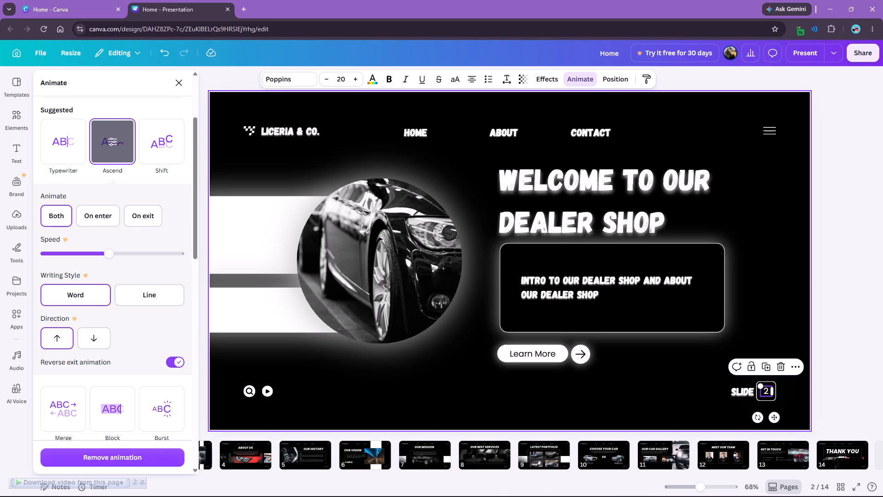
pyautogui.click(763, 402)
pyautogui.click(765, 400)
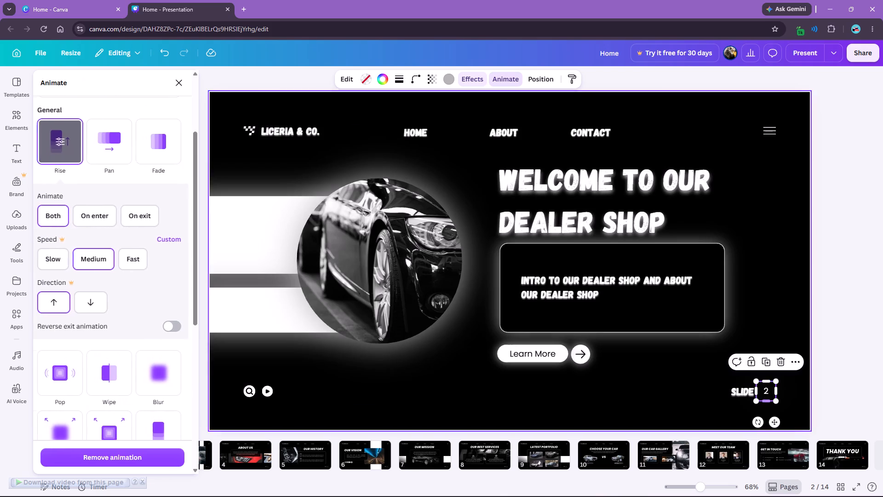
pyautogui.click(179, 328)
# Check the hamburger menu icon's animation settings, then close the animation settings and deselect the icon.
pyautogui.click(766, 130)
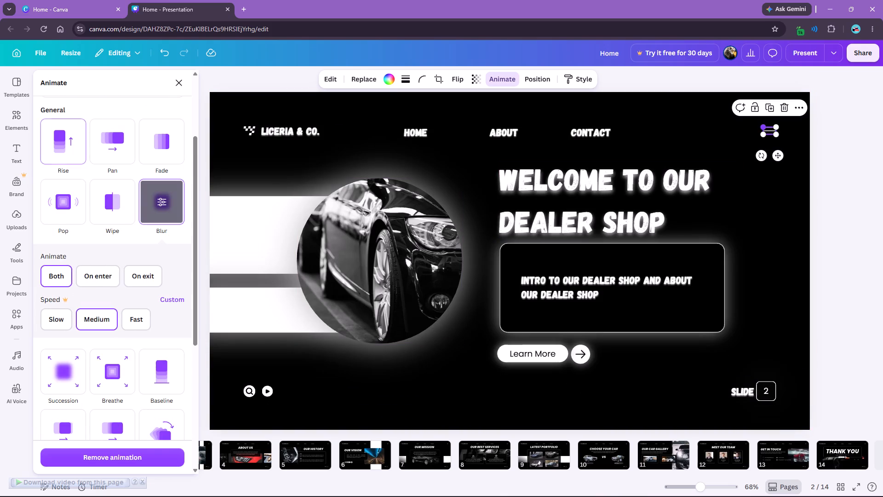
pyautogui.scroll(-10, 188, 255)
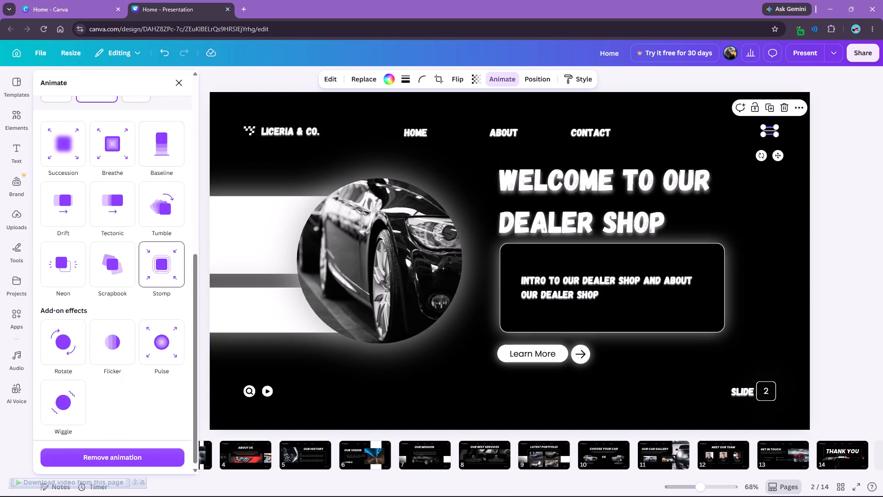
pyautogui.scroll(-3, 165, 303)
pyautogui.scroll(7, 165, 301)
pyautogui.click(181, 77)
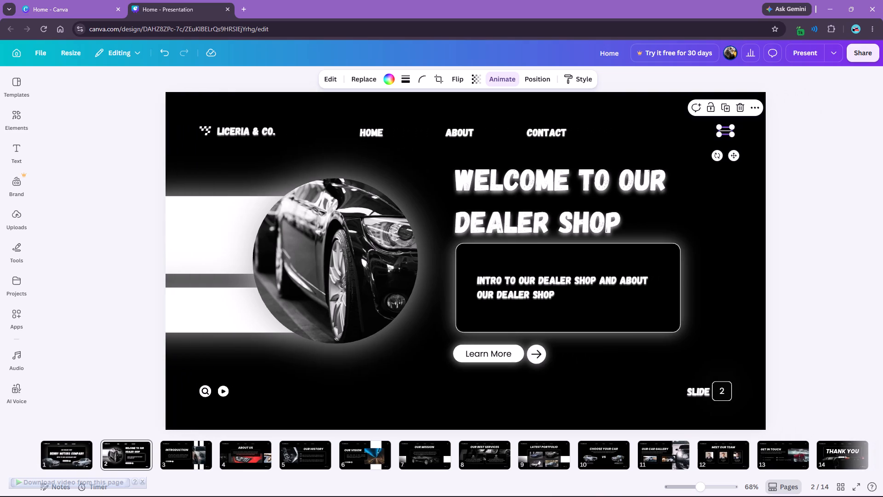
pyautogui.click(119, 141)
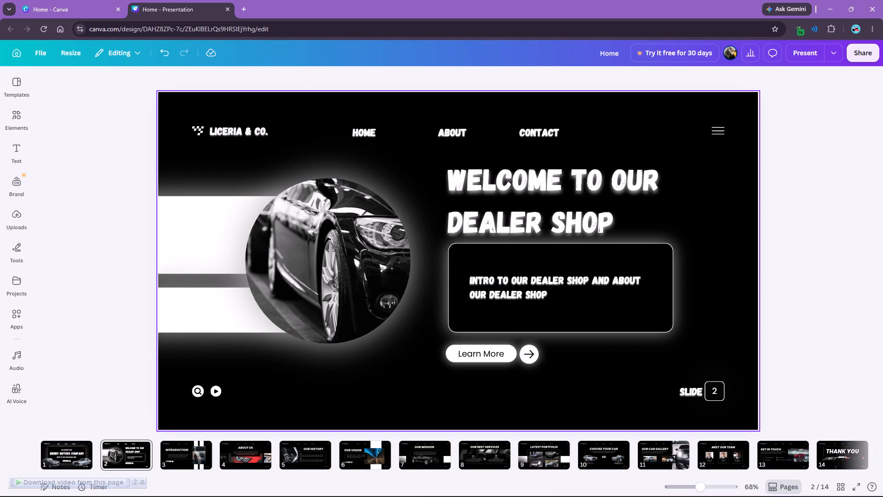
# Preview slide 2's enter and reversed exit animations in full-screen presentation mode, advancing to slide 3.
pyautogui.click(793, 53)
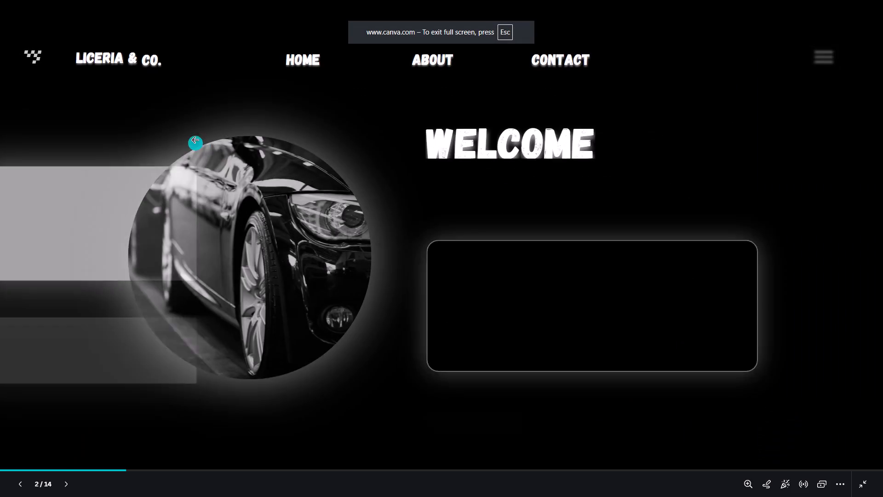
pyautogui.click(395, 266)
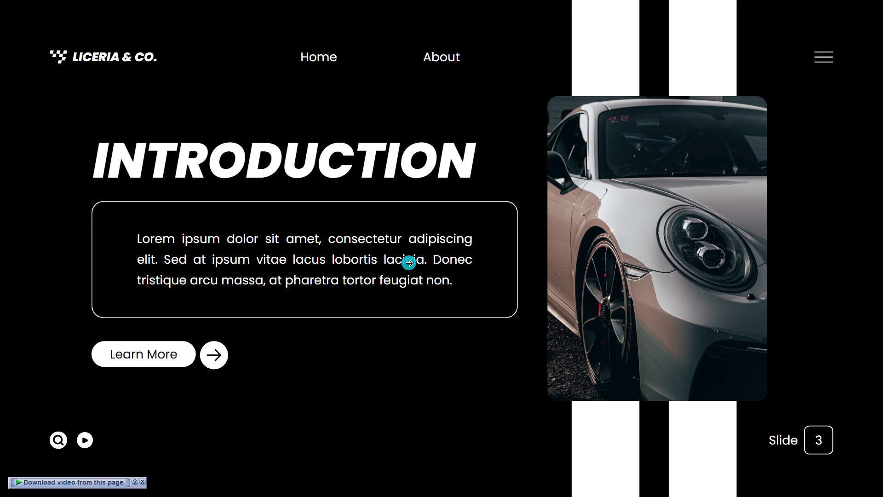
pyautogui.scroll(2, 409, 265)
pyautogui.scroll(4, 505, 328)
pyautogui.scroll(-4, 501, 327)
# Exit presentation mode and replace slide 3's LICERIA & CO. text with a copy of slide 2's styled version beside the checkered logo.
pyautogui.press('Escape')
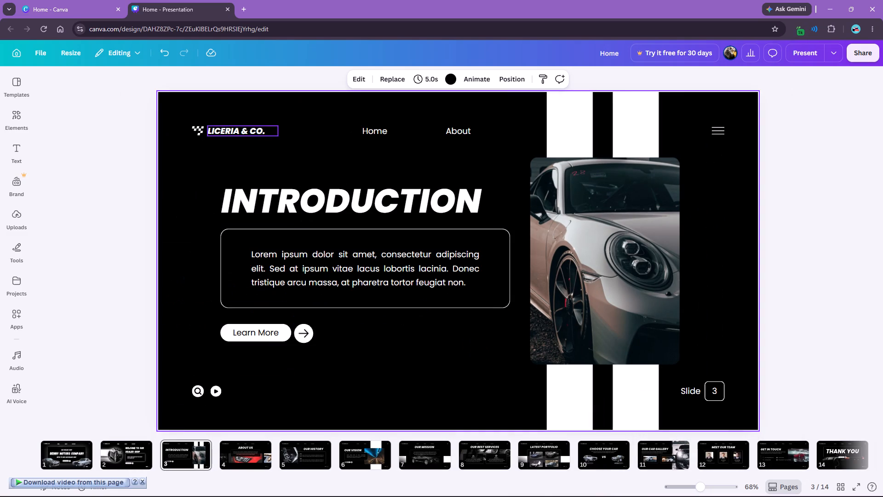
pyautogui.click(237, 133)
pyautogui.scroll(1, 248, 146)
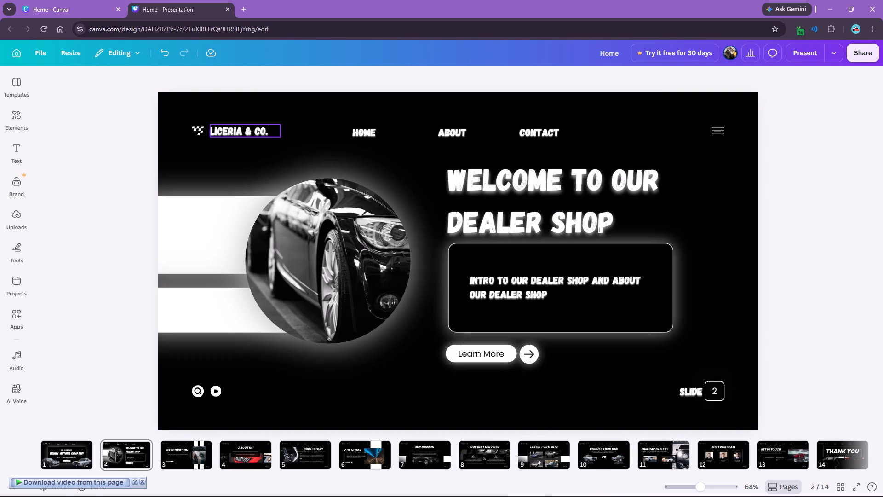
pyautogui.click(241, 132)
pyautogui.hotkey('ctrl', 'c')
pyautogui.scroll(-1, 241, 132)
pyautogui.click(247, 144)
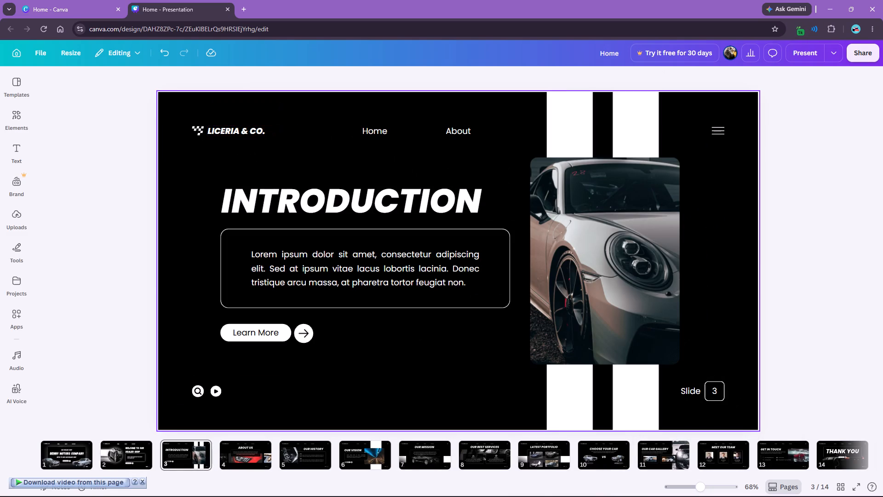
pyautogui.hotkey('ctrl', 'v')
pyautogui.moveTo(249, 129); pyautogui.dragTo(250, 161)
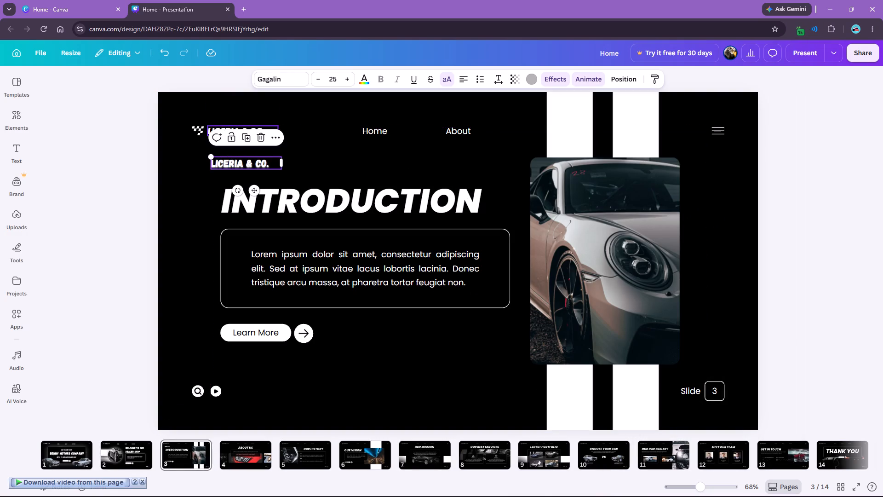
pyautogui.click(224, 127)
pyautogui.click(258, 108)
pyautogui.moveTo(241, 163); pyautogui.dragTo(240, 130)
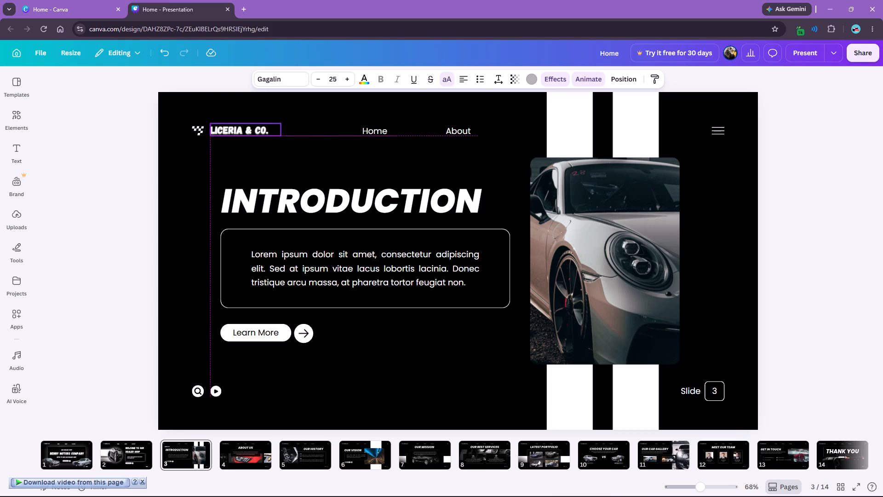
pyautogui.moveTo(240, 130); pyautogui.dragTo(240, 131)
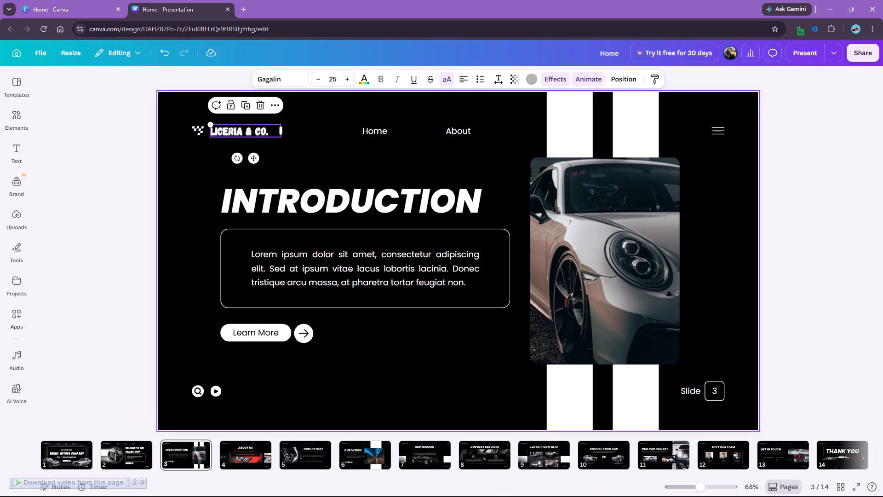
# Copy the LICERIA & CO. text style onto the Home and About labels on slide 3.
pyautogui.click(653, 80)
pyautogui.click(387, 131)
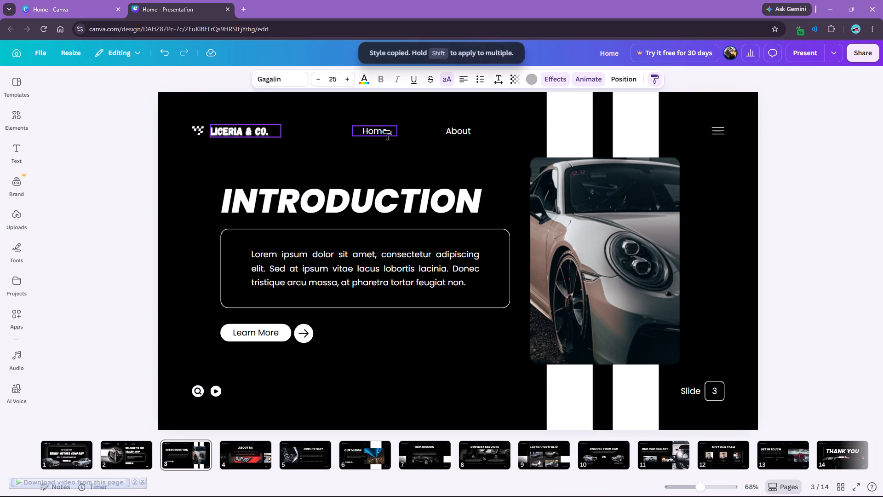
pyautogui.click(651, 77)
pyautogui.click(464, 129)
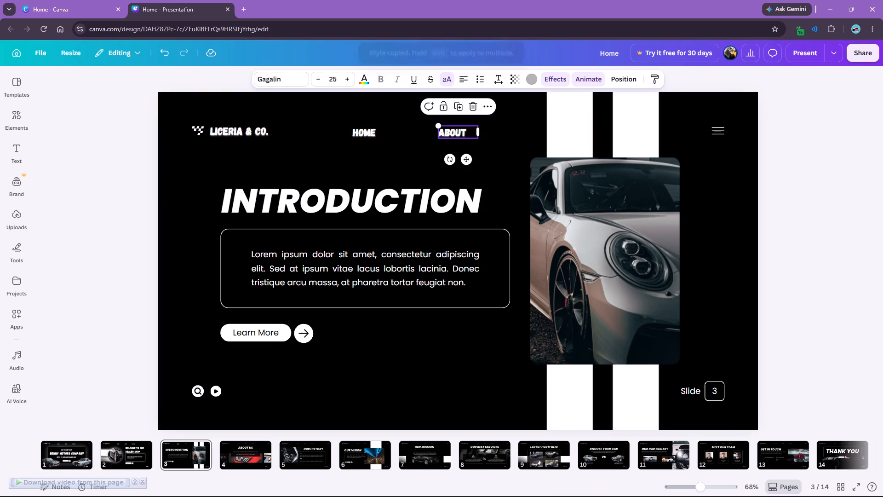
pyautogui.click(688, 154)
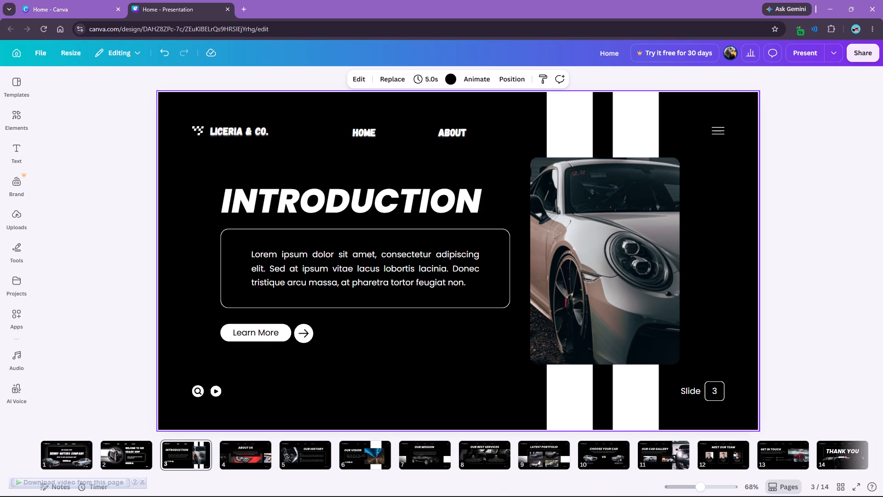
# Copy the LICERIA & CO. text style onto the INTRODUCTION heading and enlarge its font size to about 79.
pyautogui.click(246, 133)
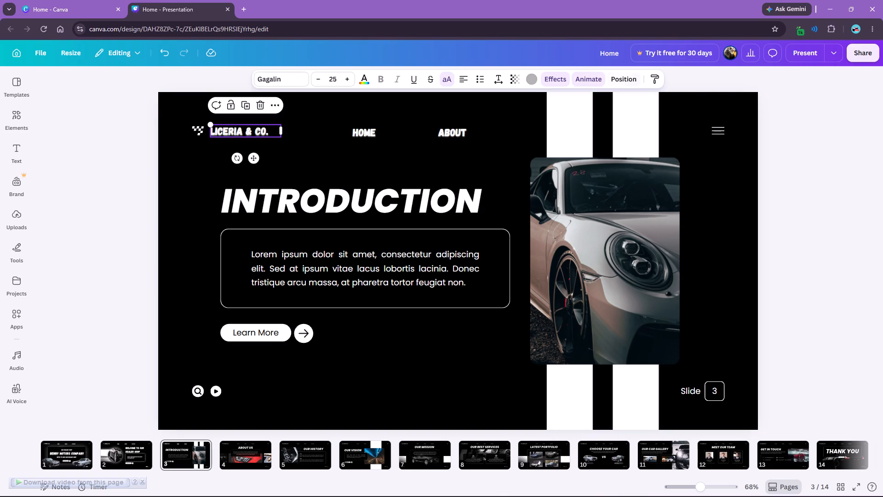
pyautogui.click(649, 77)
pyautogui.click(374, 195)
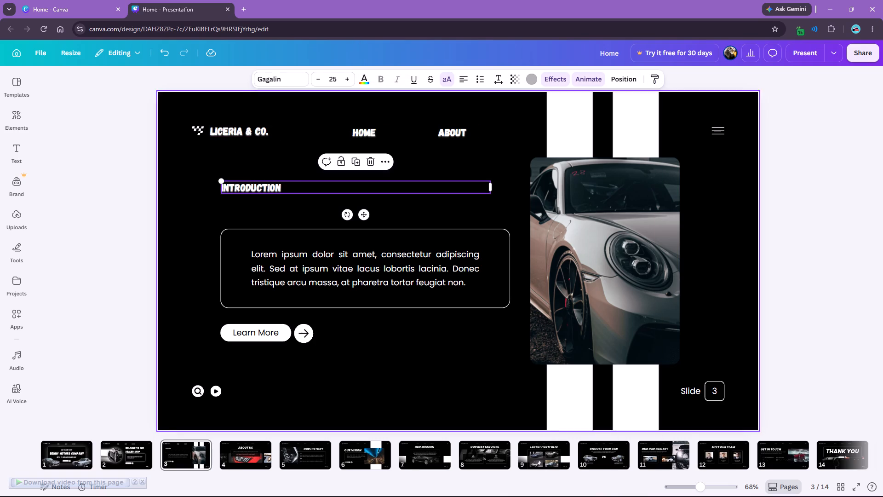
pyautogui.moveTo(353, 81); pyautogui.dragTo(350, 81)
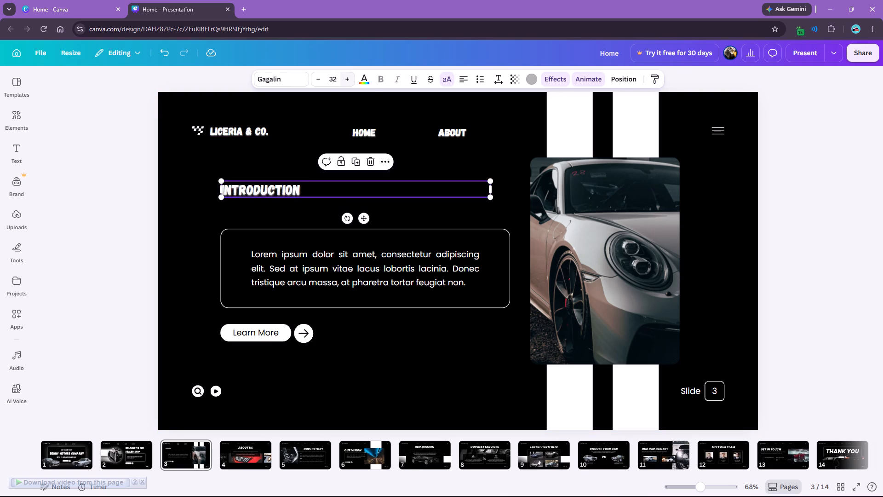
pyautogui.moveTo(350, 81); pyautogui.dragTo(351, 87)
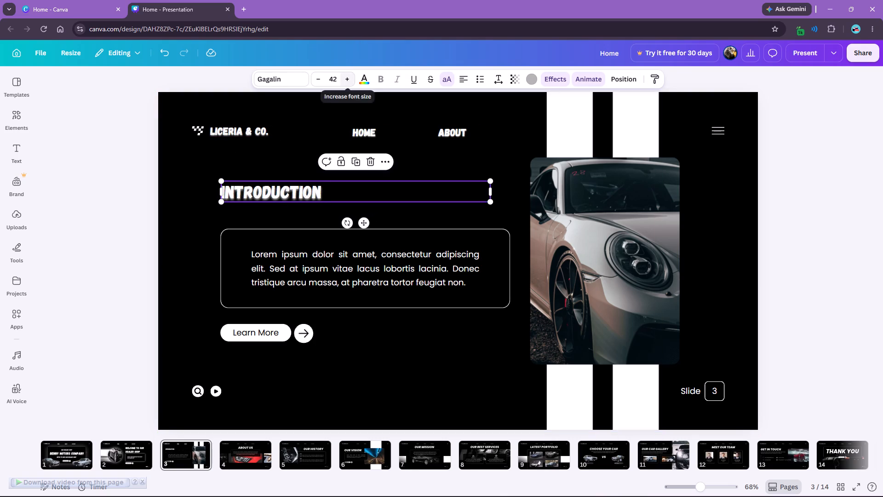
pyautogui.click(347, 80)
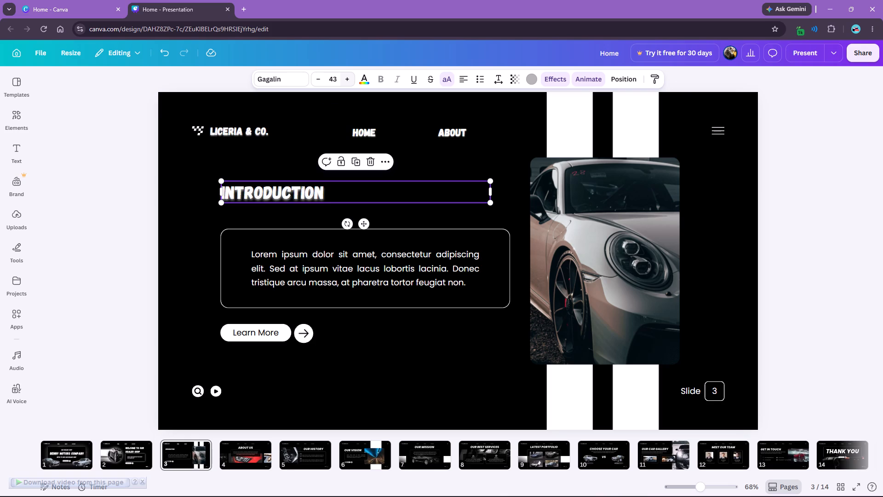
pyautogui.click(350, 84)
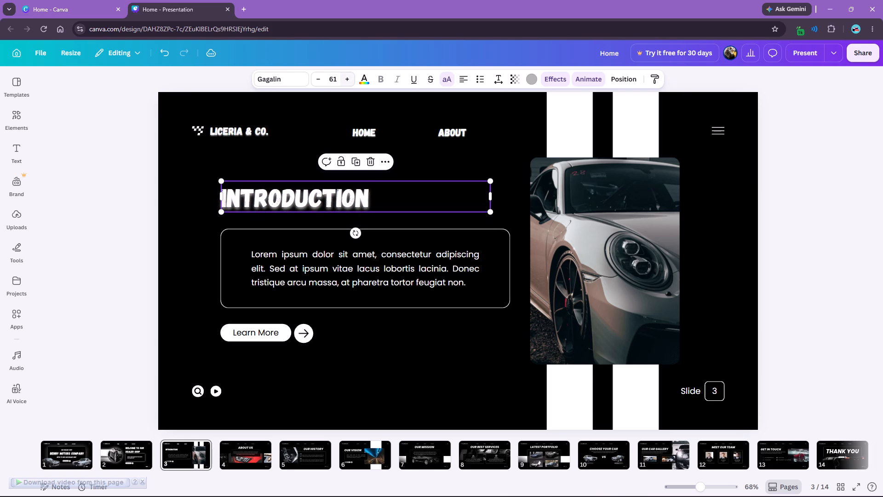
pyautogui.click(350, 81)
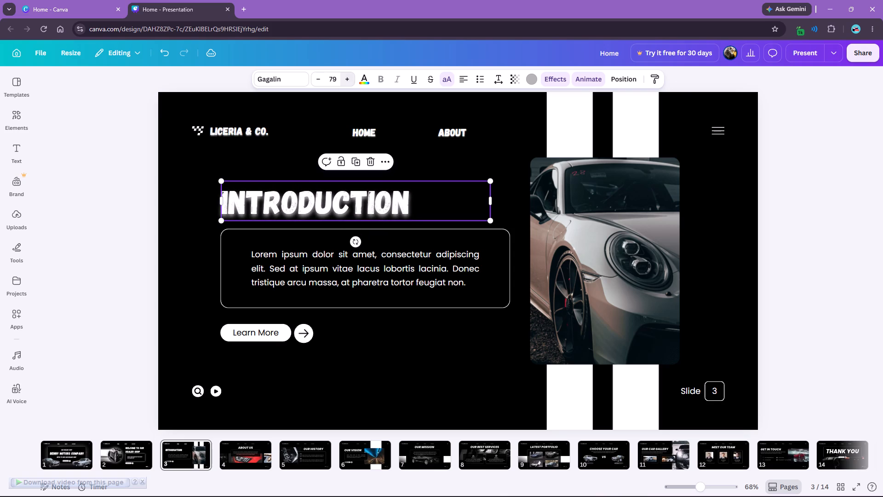
pyautogui.click(118, 183)
# Copy the HOME label's text style onto the Lorem ipsum paragraph inside the rounded box.
pyautogui.click(293, 260)
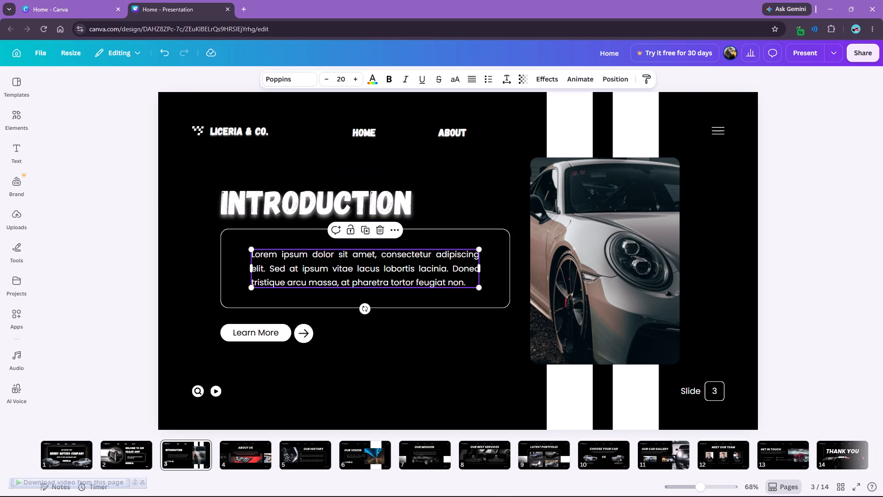
pyautogui.click(318, 194)
pyautogui.click(373, 128)
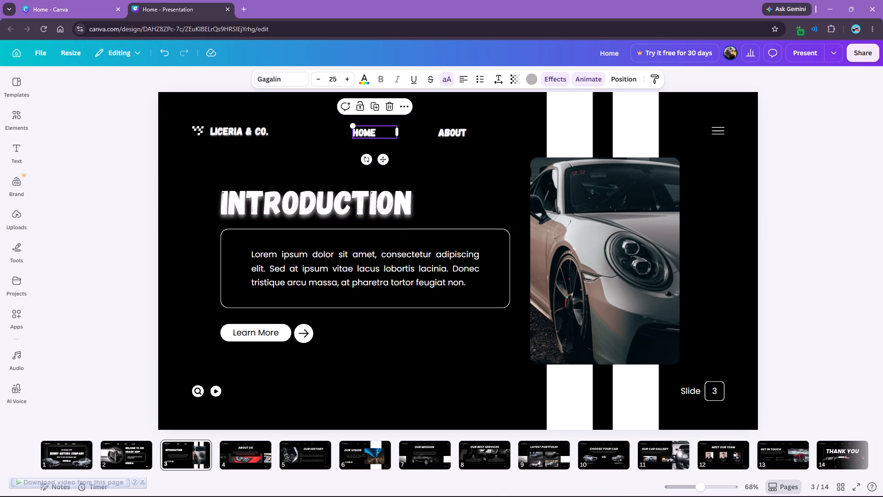
pyautogui.click(655, 77)
pyautogui.click(373, 262)
# Replace the Lorem ipsum paragraph with INTRO TO OUR CARS.
pyautogui.doubleClick(355, 266)
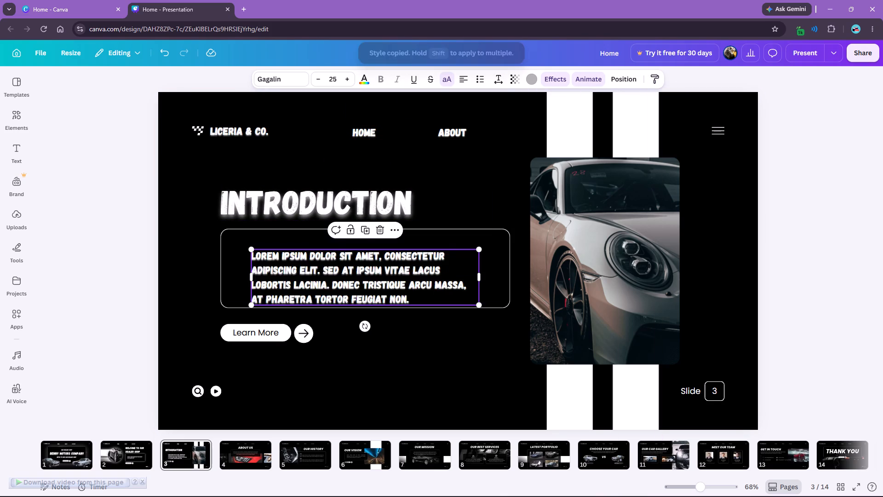
pyautogui.write('INTRO TO OU')
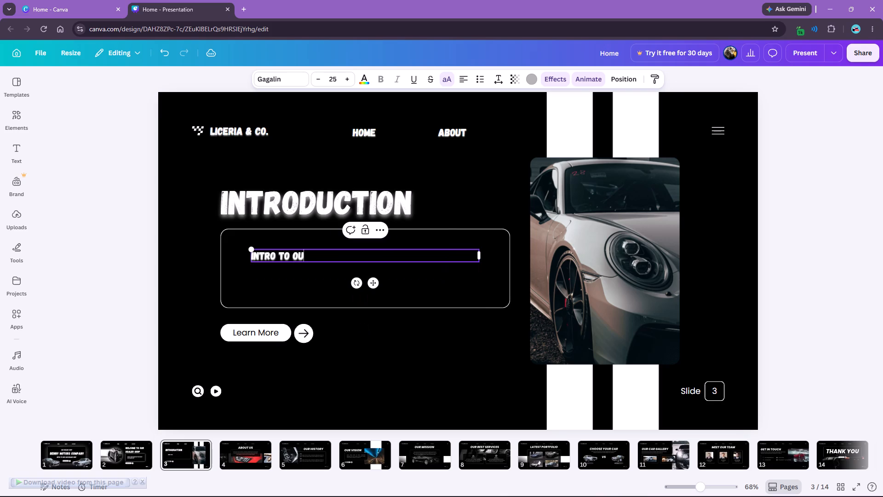
pyautogui.write('R CARS')
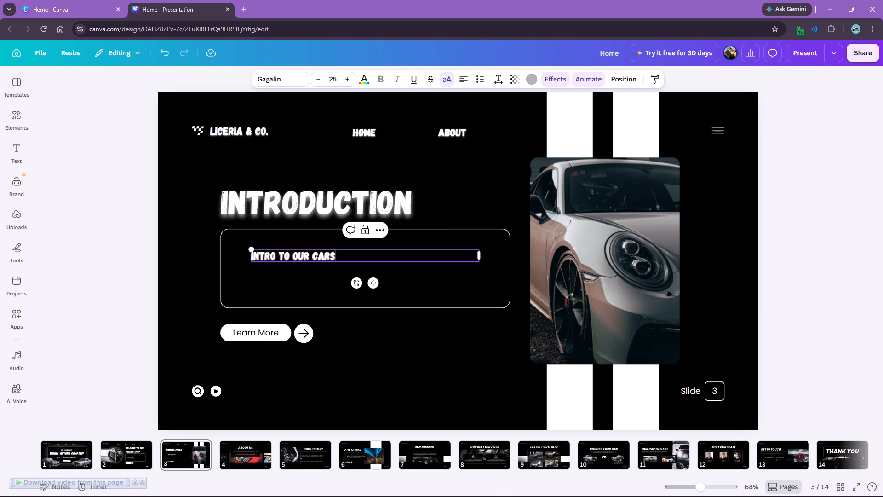
pyautogui.click(314, 277)
# Narrow the INTRO TO OUR CARS text box to fit its text and centre it inside the rounded box.
pyautogui.click(319, 260)
pyautogui.moveTo(481, 256); pyautogui.dragTo(344, 260)
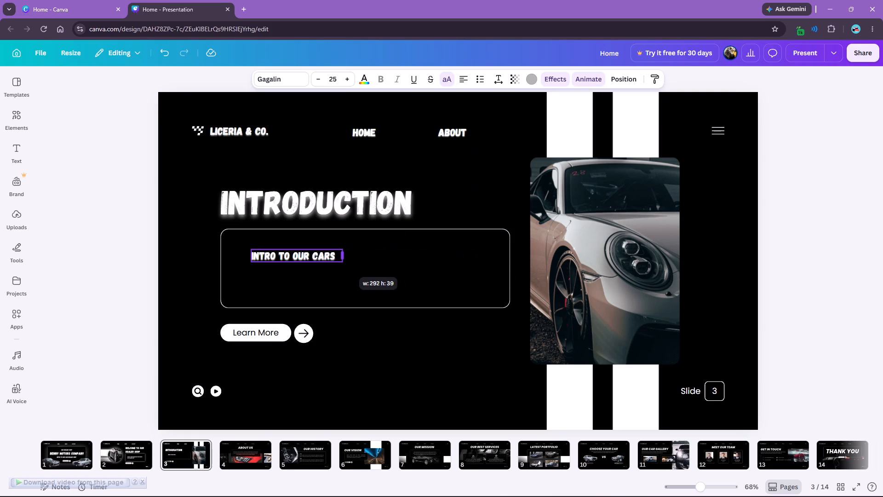
pyautogui.moveTo(344, 260); pyautogui.dragTo(339, 261)
pyautogui.moveTo(310, 254); pyautogui.dragTo(384, 264)
pyautogui.click(427, 335)
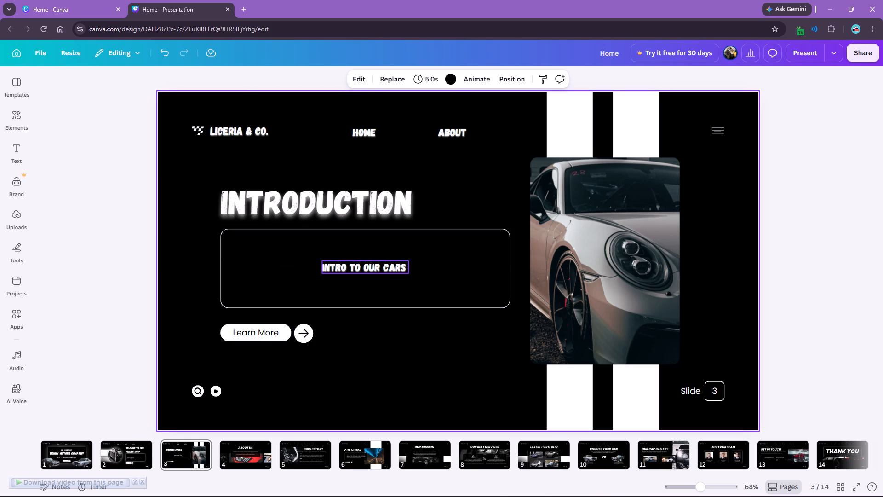
# Give the rounded box a light gray Drop effect with direction -12, offset 0, blur 43 and transparency 100.
pyautogui.click(320, 227)
pyautogui.click(259, 244)
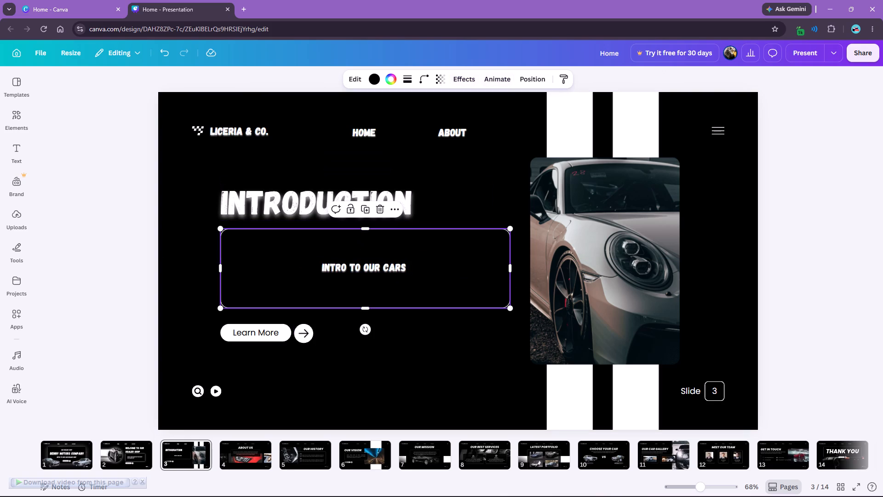
pyautogui.click(460, 76)
pyautogui.click(63, 127)
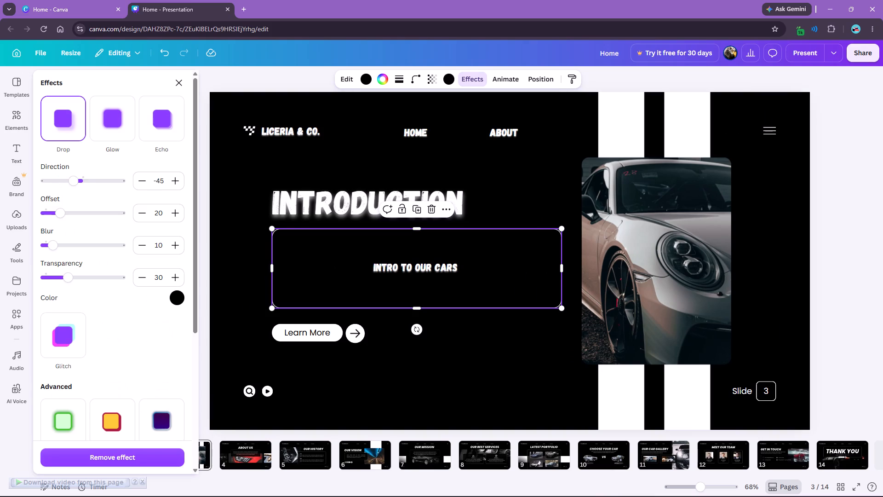
pyautogui.click(77, 177)
pyautogui.moveTo(71, 276); pyautogui.dragTo(138, 275)
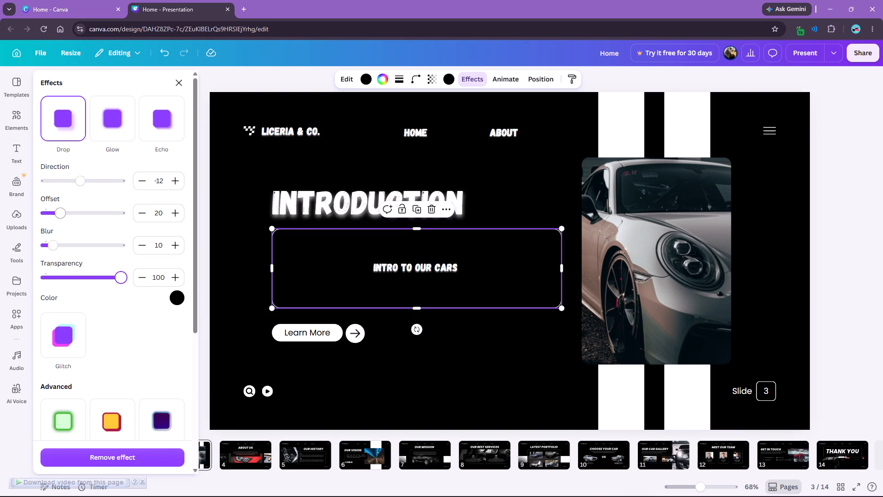
pyautogui.click(63, 216)
pyautogui.moveTo(61, 219); pyautogui.dragTo(27, 214)
pyautogui.moveTo(56, 250); pyautogui.dragTo(77, 252)
pyautogui.click(172, 296)
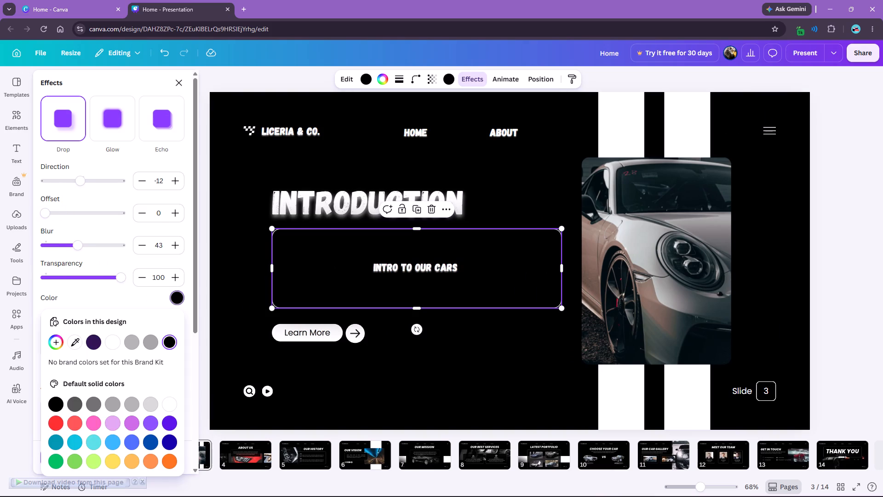
pyautogui.click(130, 340)
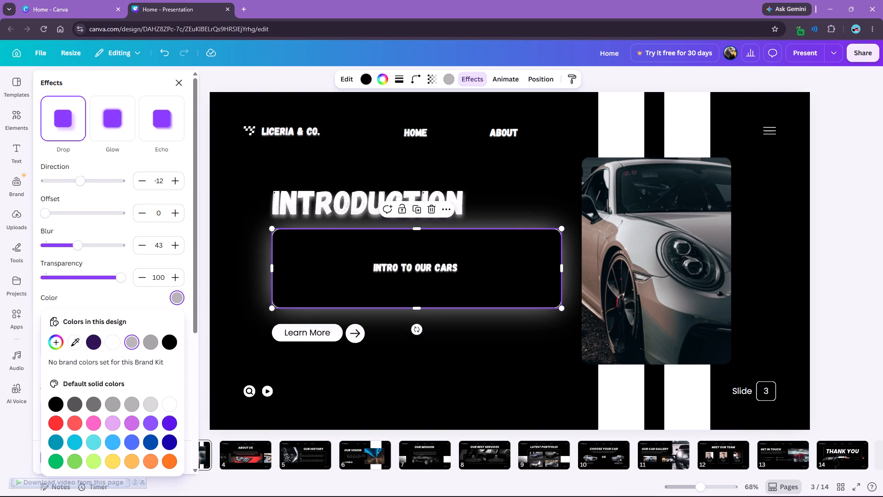
pyautogui.click(400, 268)
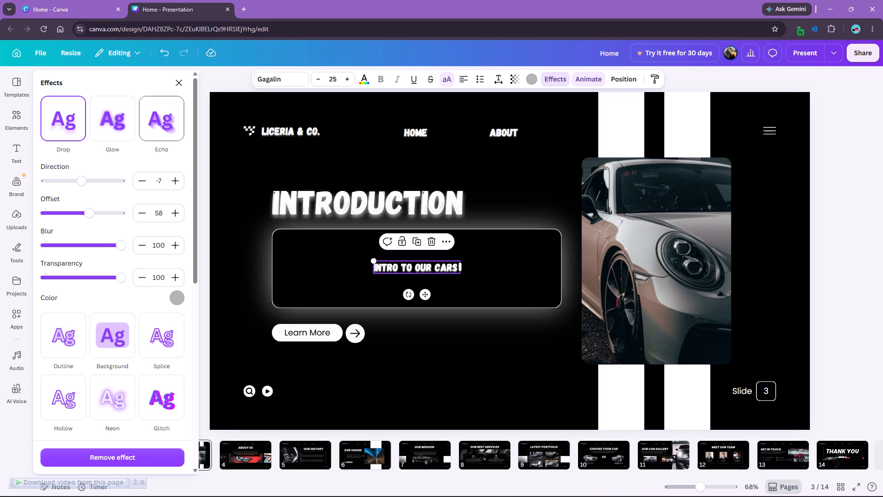
pyautogui.click(179, 82)
pyautogui.click(144, 169)
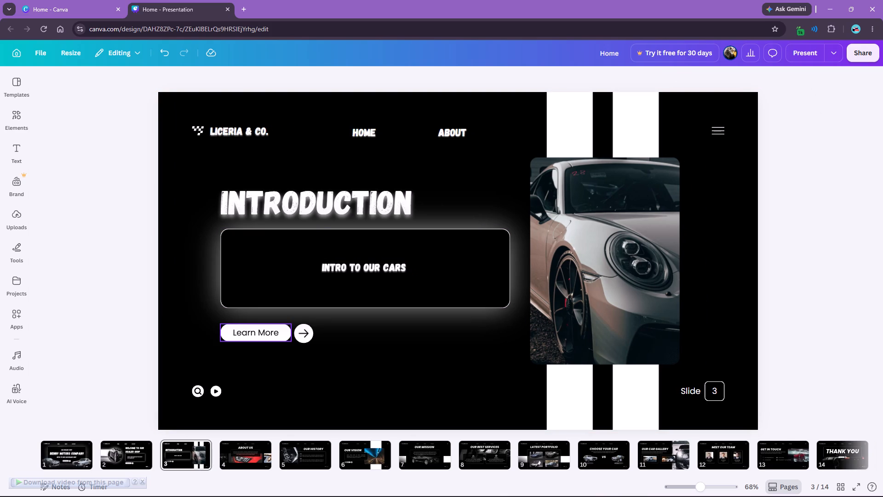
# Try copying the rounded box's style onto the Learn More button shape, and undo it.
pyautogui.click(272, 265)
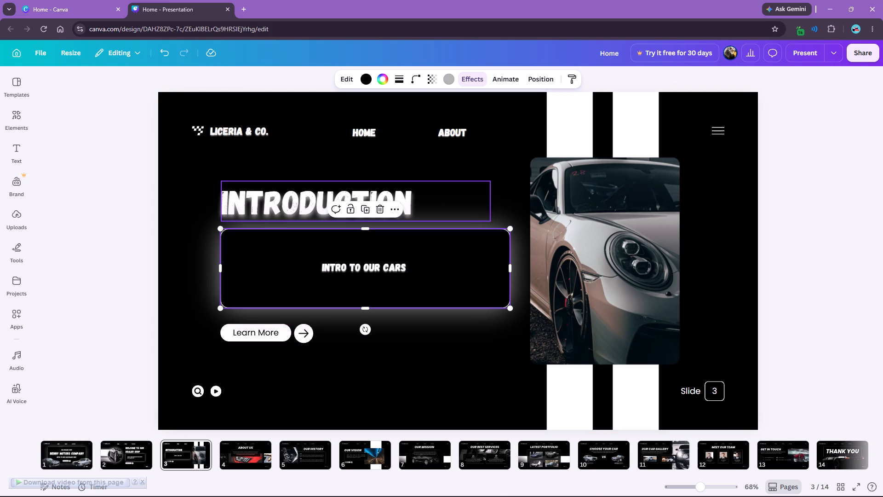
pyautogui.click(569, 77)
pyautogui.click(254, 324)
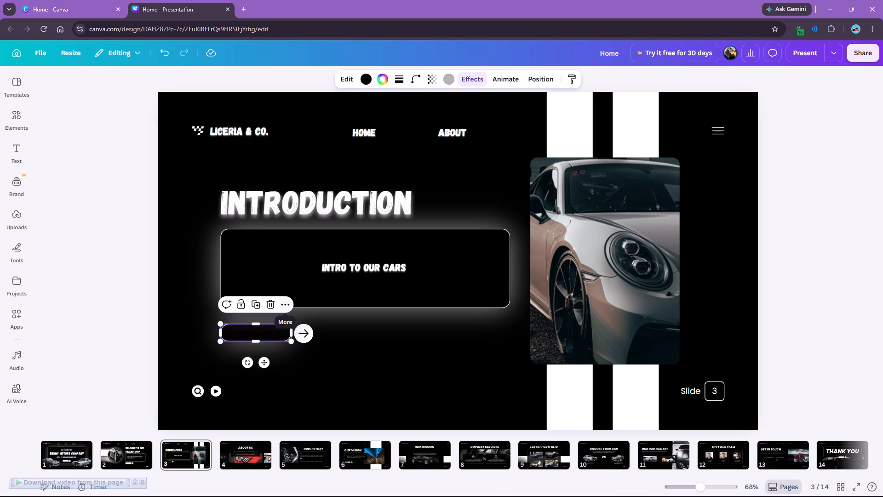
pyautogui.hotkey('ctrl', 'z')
# Add a Glow effect in light gray #b4b4b4 to the Learn More button shape.
pyautogui.click(455, 80)
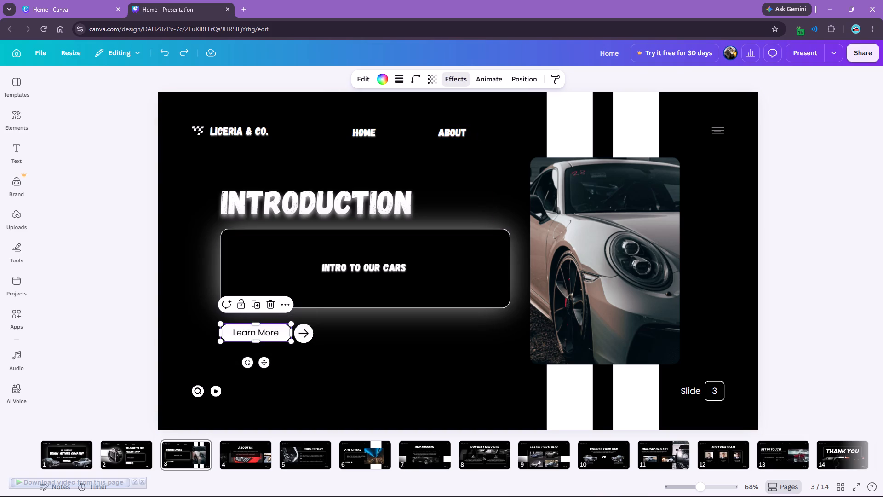
pyautogui.click(64, 128)
pyautogui.click(97, 131)
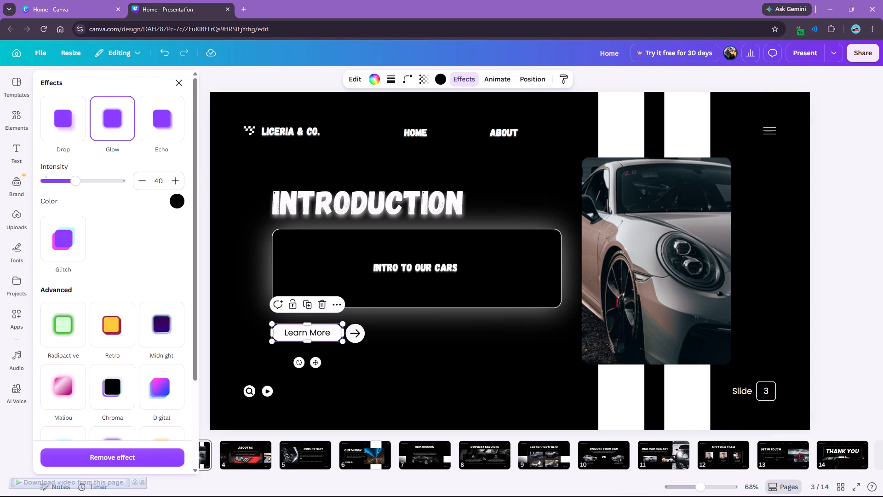
pyautogui.click(173, 204)
pyautogui.click(130, 246)
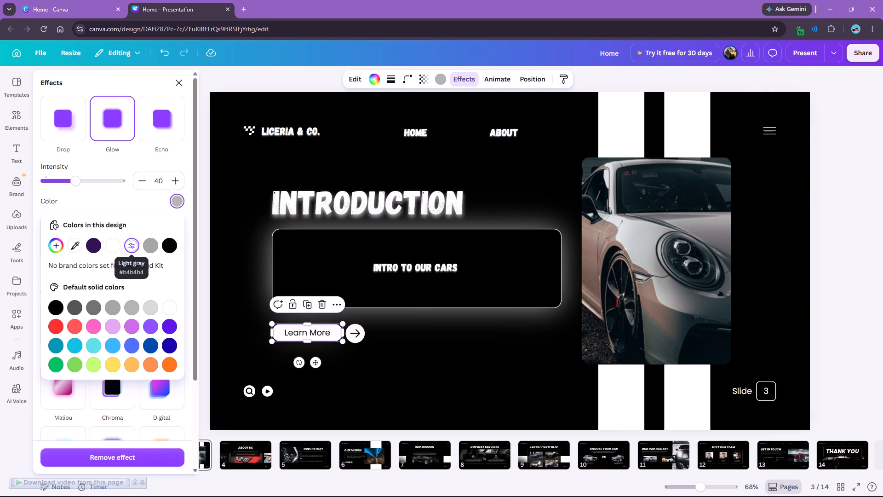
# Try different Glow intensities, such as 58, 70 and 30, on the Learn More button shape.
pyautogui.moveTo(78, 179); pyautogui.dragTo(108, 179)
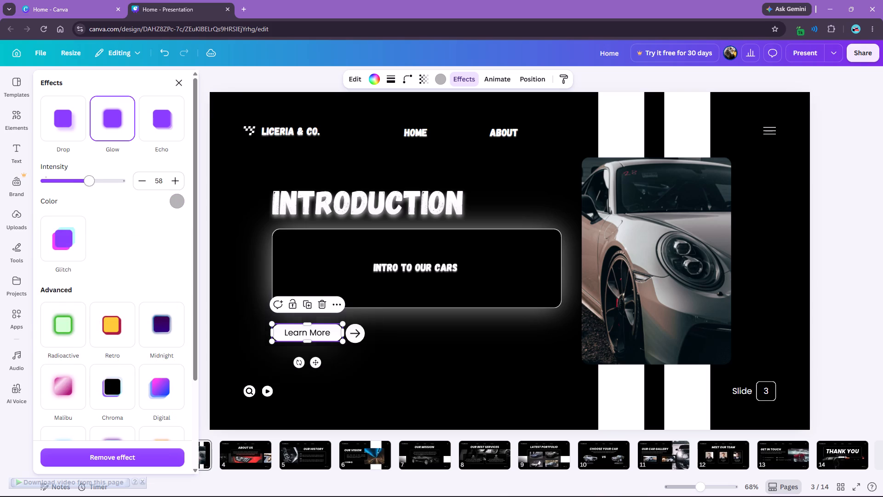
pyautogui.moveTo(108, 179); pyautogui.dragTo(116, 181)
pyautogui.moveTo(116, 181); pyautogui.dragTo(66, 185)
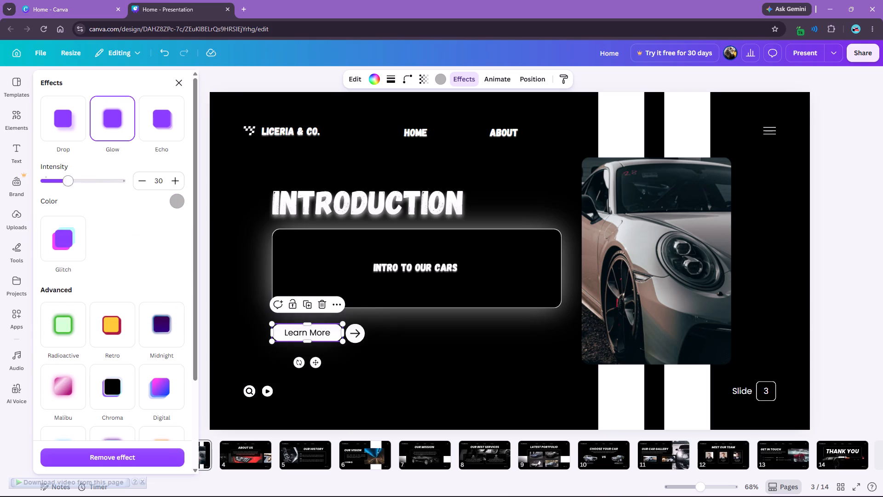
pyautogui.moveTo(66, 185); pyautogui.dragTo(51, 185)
# Switch the Learn More button shape to a light gray Drop effect with direction -14, a small offset, blur 100 and transparency 100.
pyautogui.click(71, 126)
pyautogui.moveTo(75, 182); pyautogui.dragTo(80, 181)
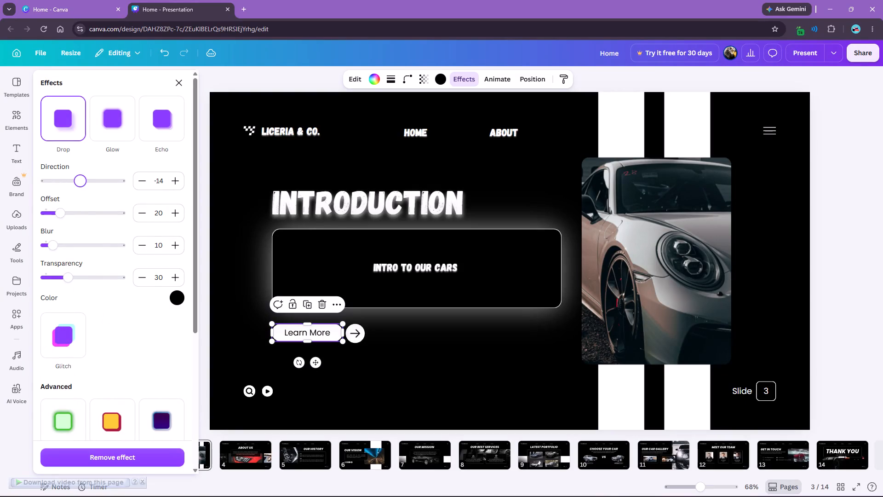
pyautogui.moveTo(61, 214); pyautogui.dragTo(81, 219)
pyautogui.moveTo(73, 279); pyautogui.dragTo(131, 281)
pyautogui.moveTo(60, 250); pyautogui.dragTo(75, 250)
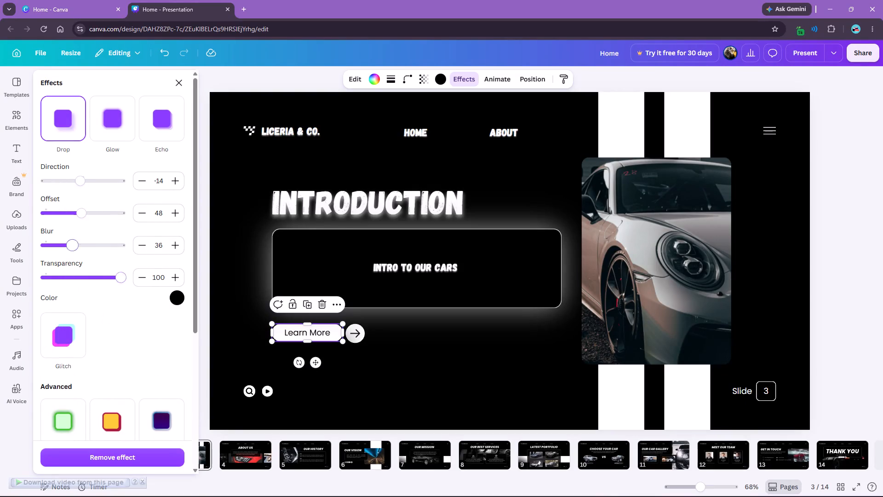
pyautogui.moveTo(75, 250); pyautogui.dragTo(87, 251)
pyautogui.moveTo(77, 216); pyautogui.dragTo(55, 215)
pyautogui.click(170, 293)
pyautogui.click(175, 299)
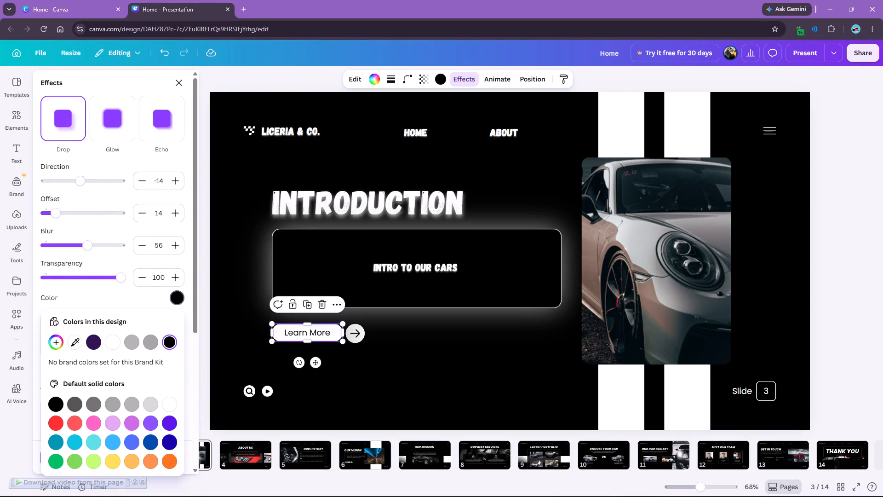
pyautogui.click(129, 341)
pyautogui.moveTo(87, 244); pyautogui.dragTo(144, 248)
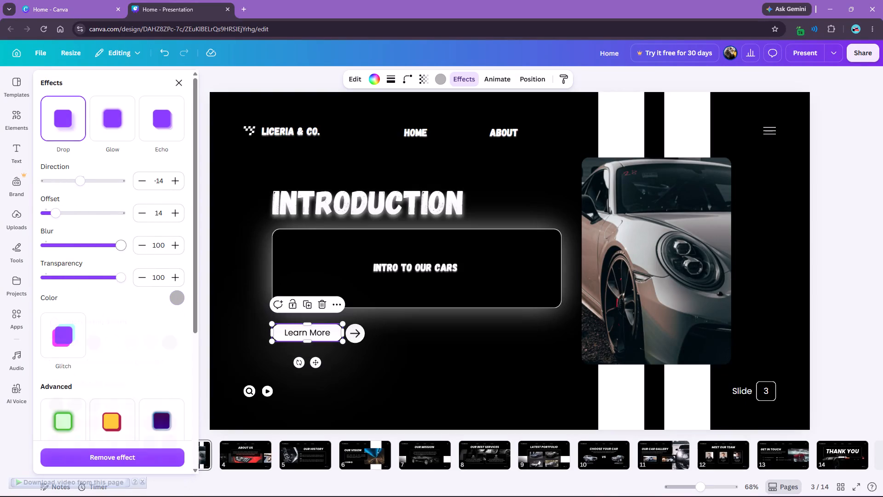
pyautogui.moveTo(144, 248); pyautogui.dragTo(140, 248)
pyautogui.moveTo(55, 213); pyautogui.dragTo(48, 213)
pyautogui.moveTo(48, 213); pyautogui.dragTo(50, 213)
pyautogui.click(179, 81)
pyautogui.click(115, 172)
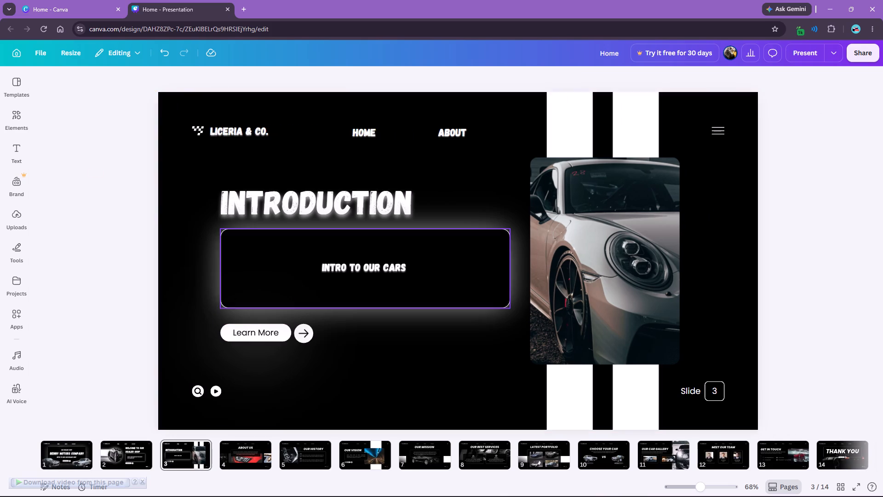
# Set the Learn More button shape's Drop effect to offset 0 and blur 15.
pyautogui.click(219, 330)
pyautogui.click(224, 331)
pyautogui.click(465, 78)
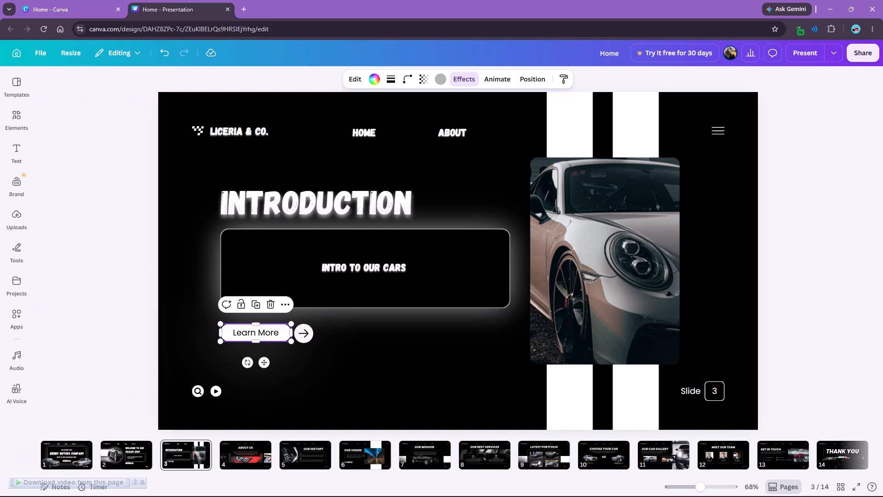
pyautogui.moveTo(52, 181); pyautogui.dragTo(37, 185)
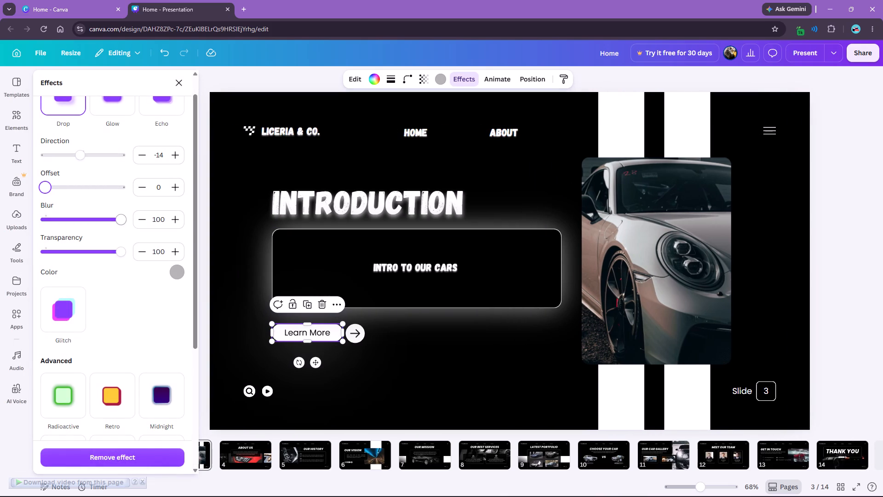
pyautogui.moveTo(119, 221); pyautogui.dragTo(54, 220)
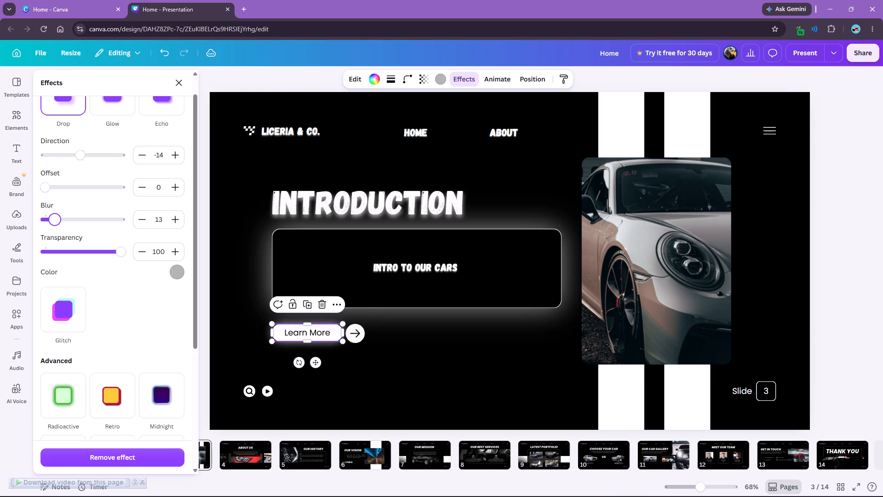
pyautogui.moveTo(54, 220); pyautogui.dragTo(56, 220)
pyautogui.click(184, 81)
pyautogui.click(61, 197)
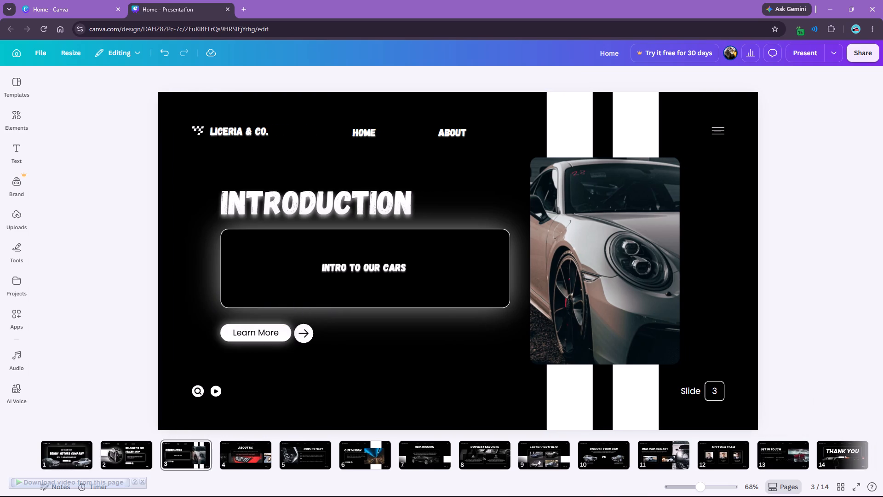
# Copy the Learn More button shape's style onto the white circle behind the arrow.
pyautogui.click(303, 324)
pyautogui.click(277, 324)
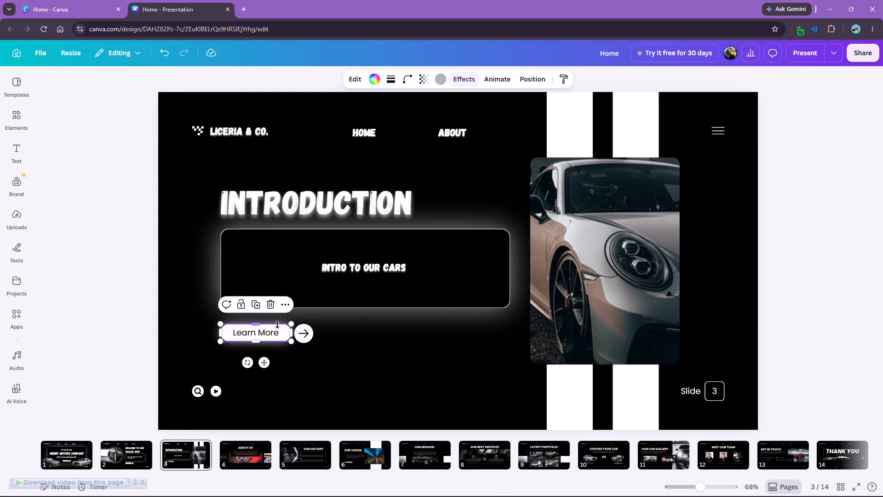
pyautogui.click(568, 77)
pyautogui.click(310, 328)
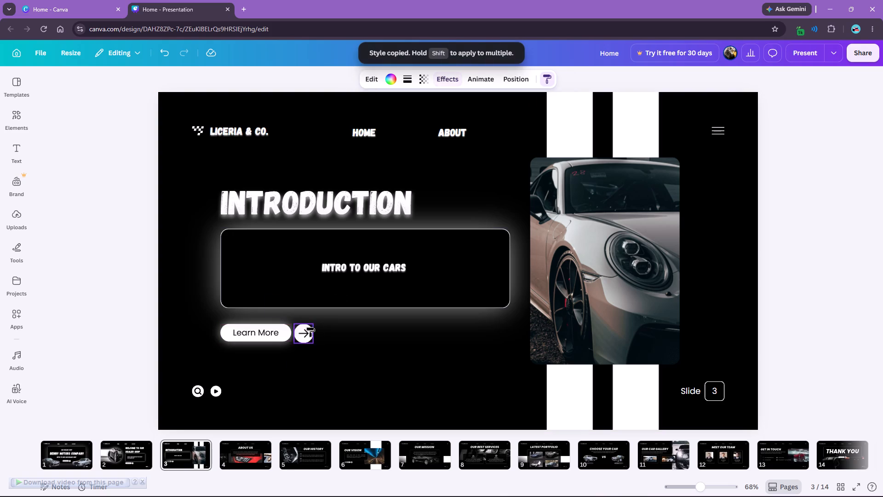
pyautogui.click(361, 334)
# Recolor the Learn More text to a gray already used in the design.
pyautogui.click(263, 335)
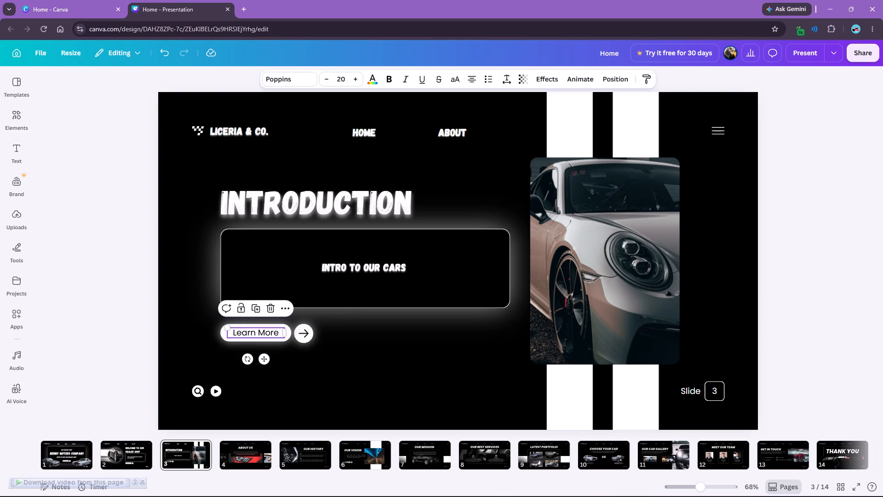
pyautogui.click(373, 79)
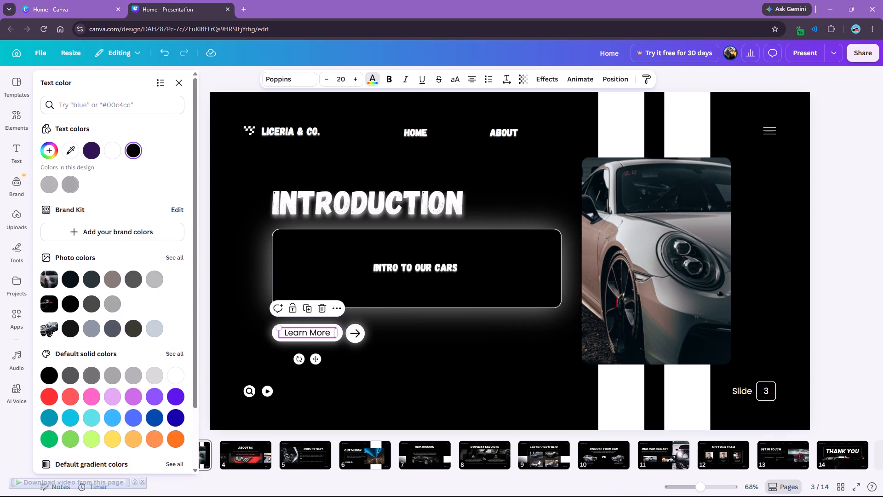
pyautogui.click(69, 188)
# Recolor the arrow icon inside the white circle to light gray #b4b4b4.
pyautogui.click(358, 337)
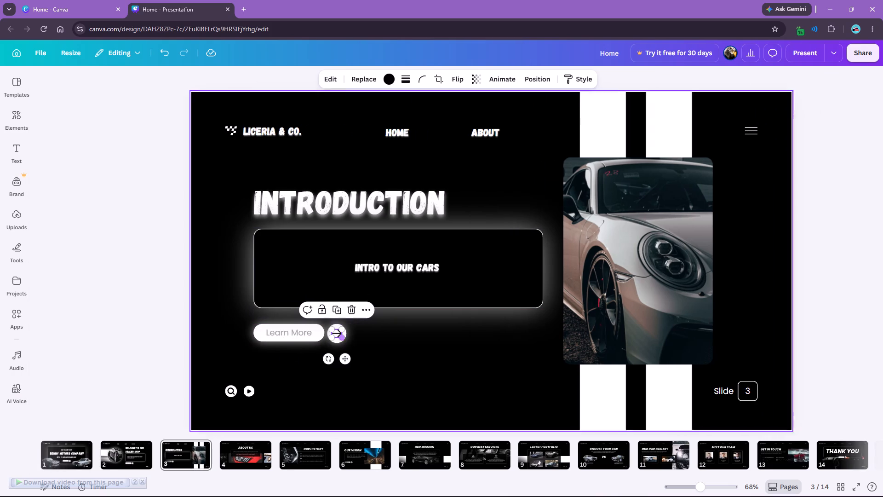
pyautogui.click(388, 82)
pyautogui.click(72, 187)
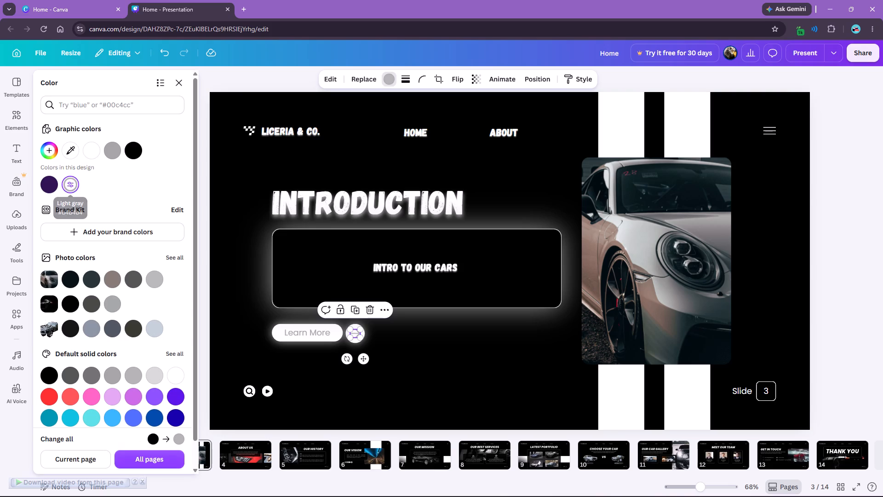
pyautogui.click(177, 85)
pyautogui.click(112, 141)
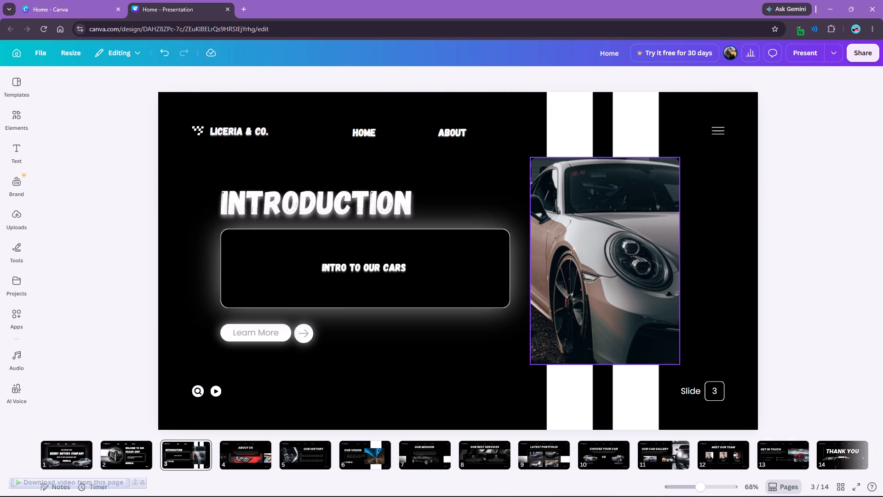
# Copy the Learn More button shape's style with its Drop effect onto both white vertical stripes behind the car photo.
pyautogui.click(571, 122)
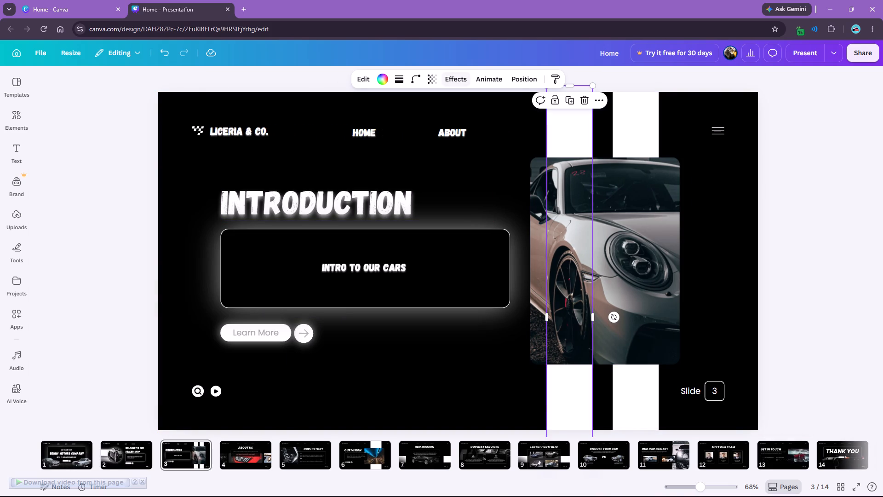
pyautogui.click(449, 84)
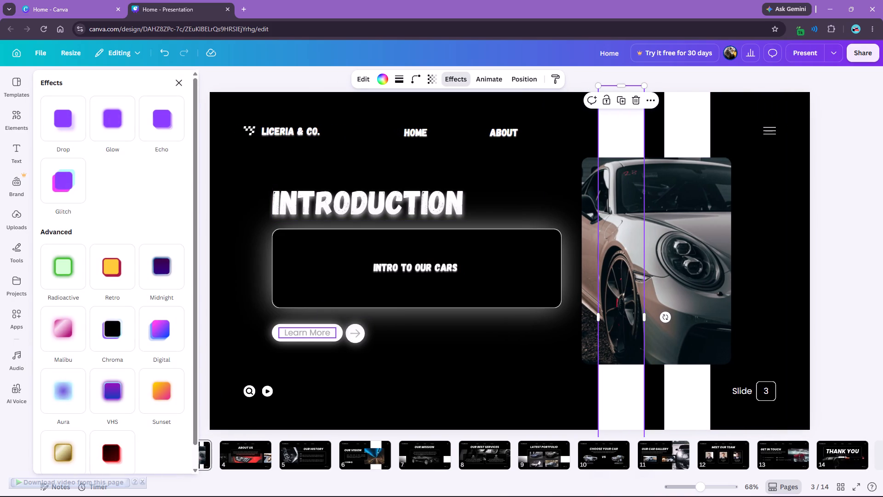
pyautogui.click(333, 325)
pyautogui.click(559, 80)
pyautogui.click(625, 128)
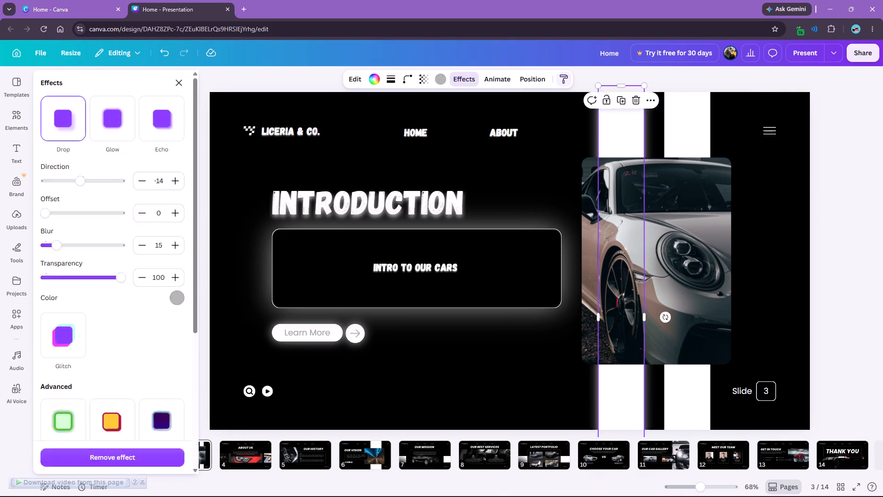
pyautogui.click(557, 77)
pyautogui.click(675, 129)
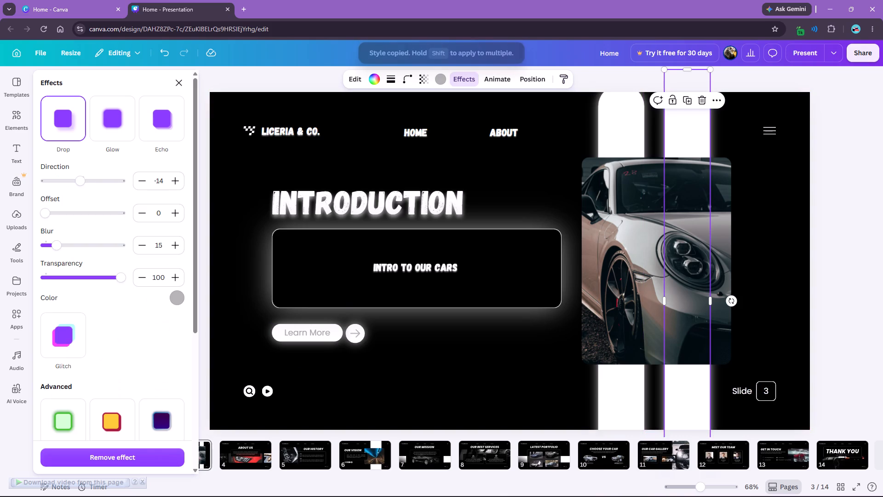
pyautogui.click(563, 78)
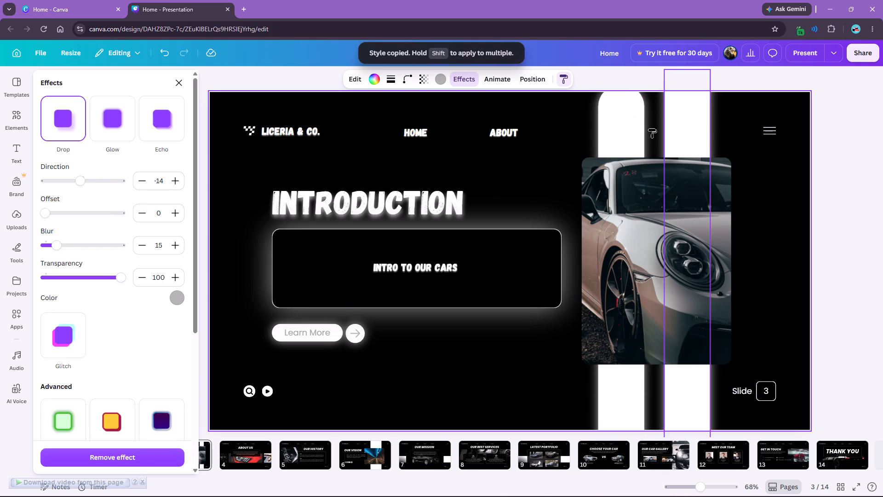
pyautogui.click(636, 394)
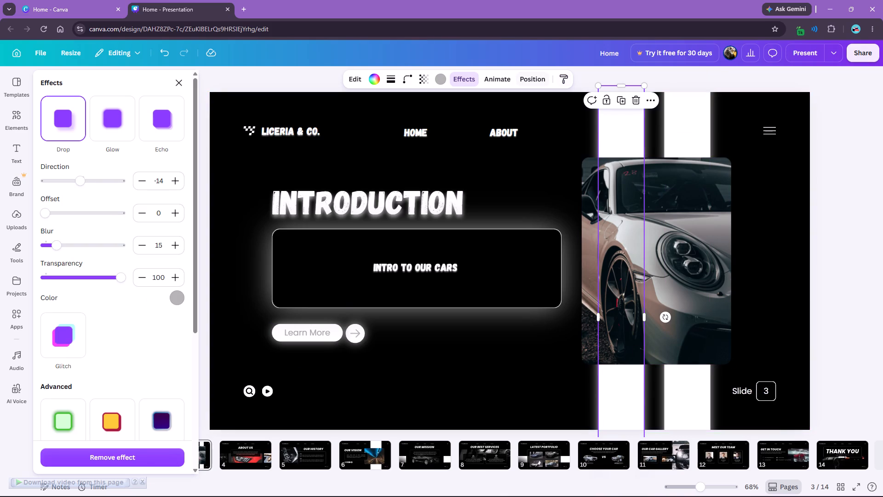
pyautogui.click(564, 77)
pyautogui.click(685, 400)
# Copy the white stripe's style onto the car photo frame.
pyautogui.click(562, 82)
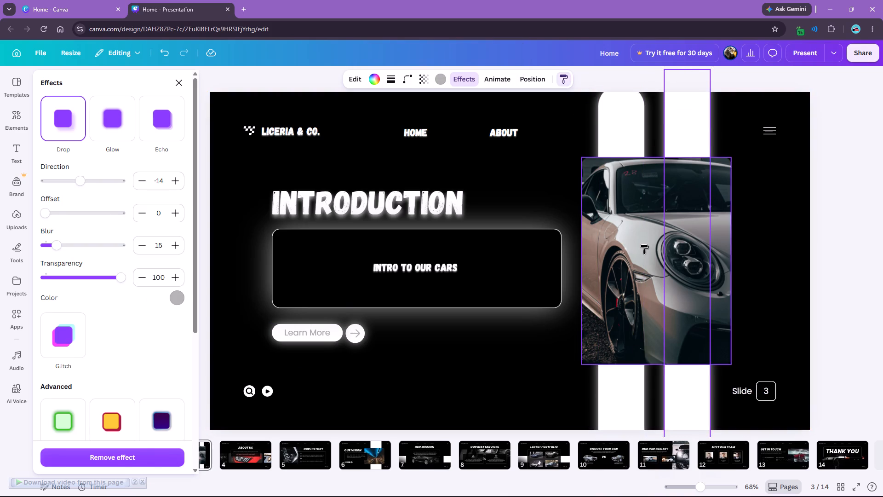
pyautogui.click(644, 245)
pyautogui.click(791, 252)
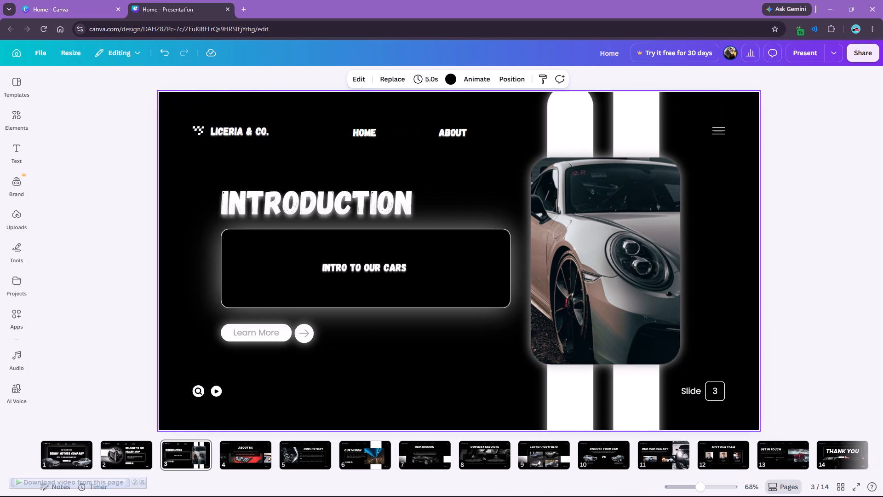
# Shorten the right white stripe from its upper end so its top lines up with the left stripe.
pyautogui.click(636, 117)
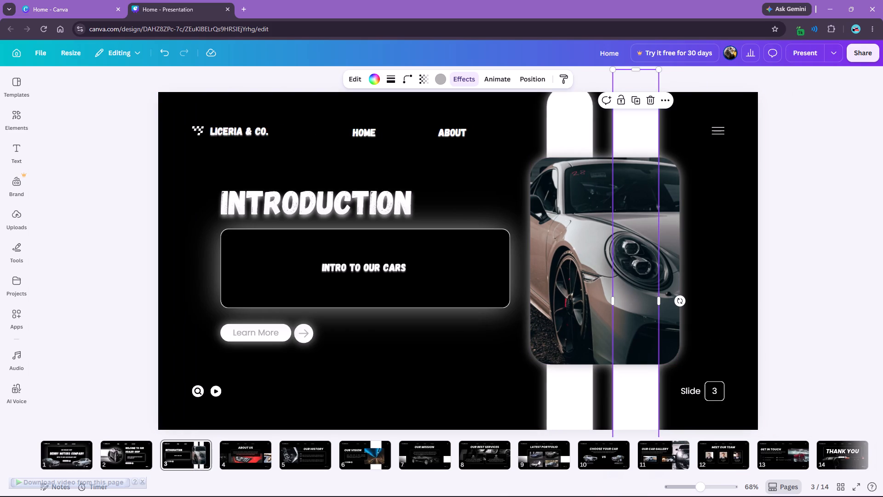
pyautogui.moveTo(642, 71); pyautogui.dragTo(634, 93)
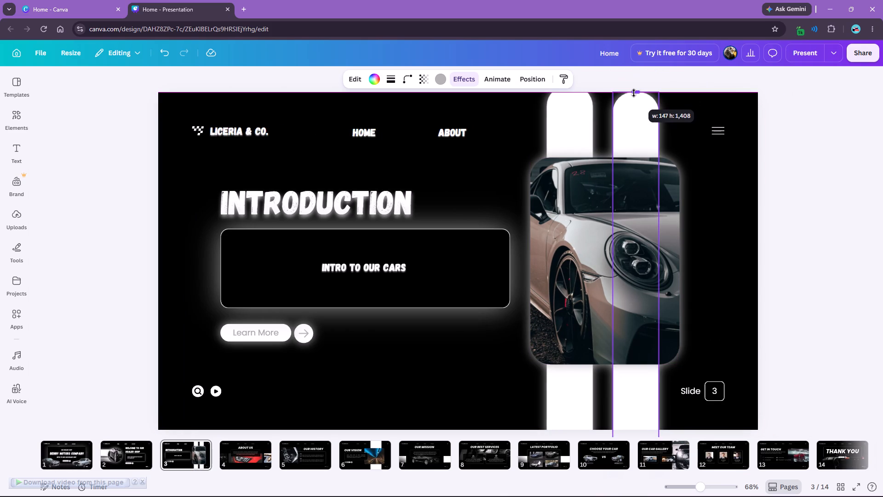
pyautogui.moveTo(634, 93); pyautogui.dragTo(632, 87)
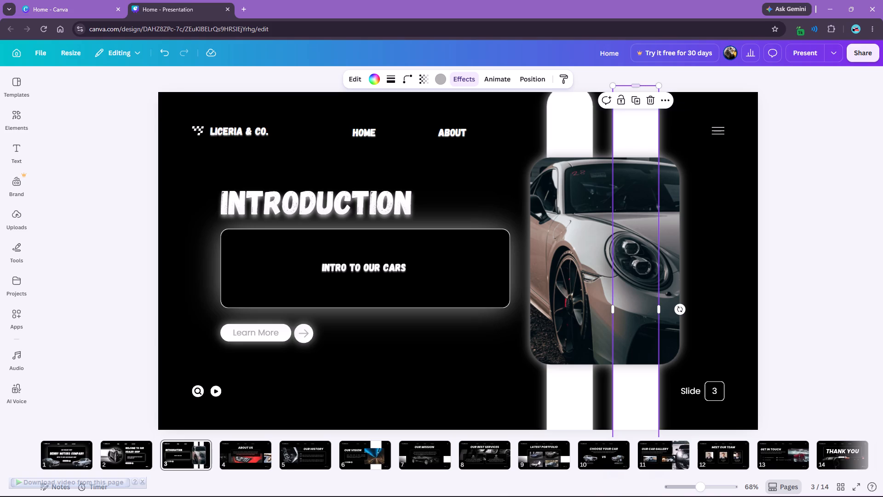
pyautogui.click(841, 358)
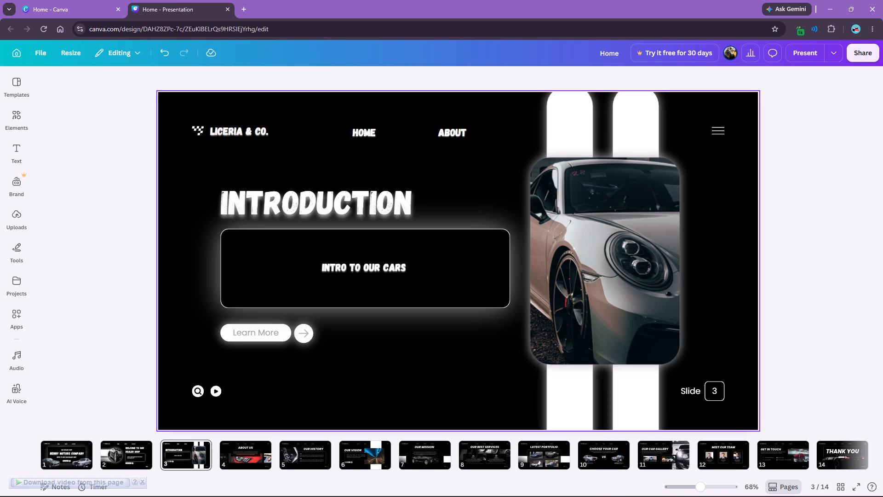
# Apply the Fade animation to the three-line menu icon in slide 3's header.
pyautogui.click(721, 133)
pyautogui.click(509, 78)
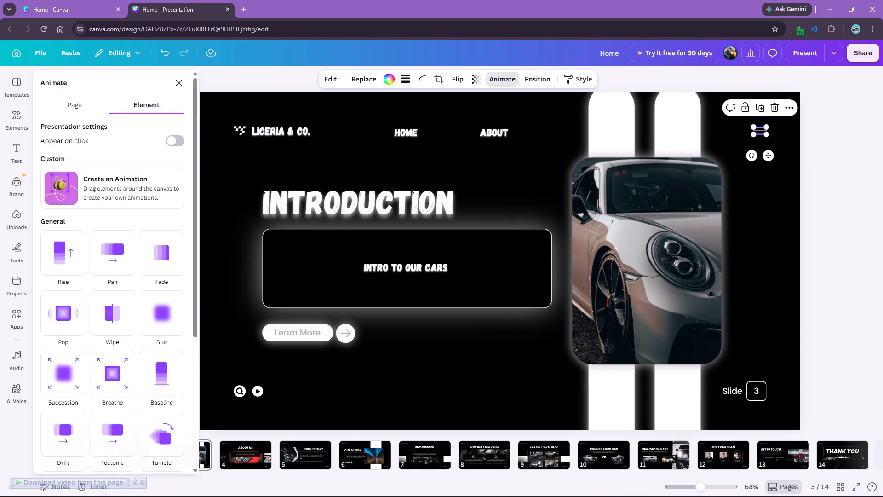
pyautogui.scroll(-2, 96, 218)
pyautogui.scroll(-1, 111, 276)
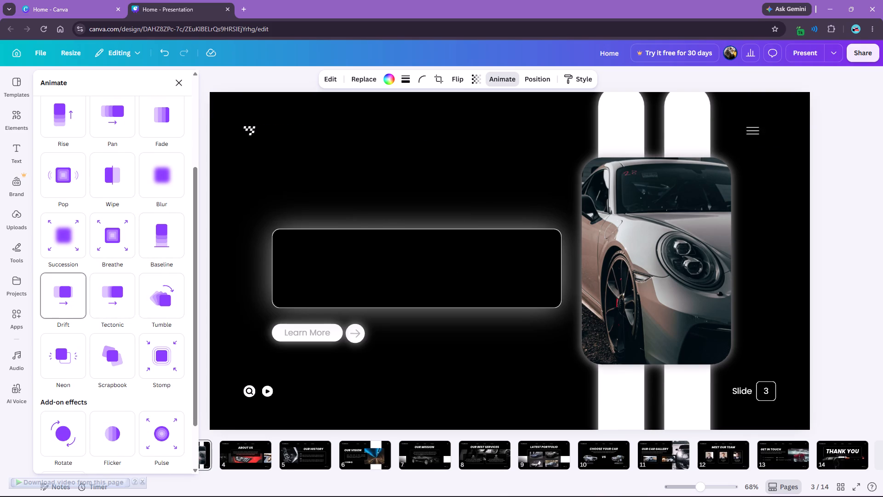
pyautogui.scroll(-4, 108, 288)
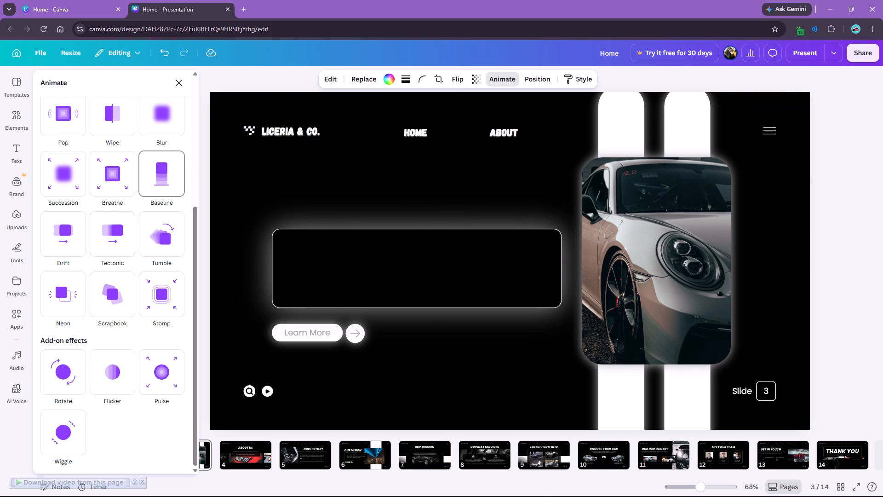
pyautogui.scroll(3, 166, 182)
pyautogui.click(153, 200)
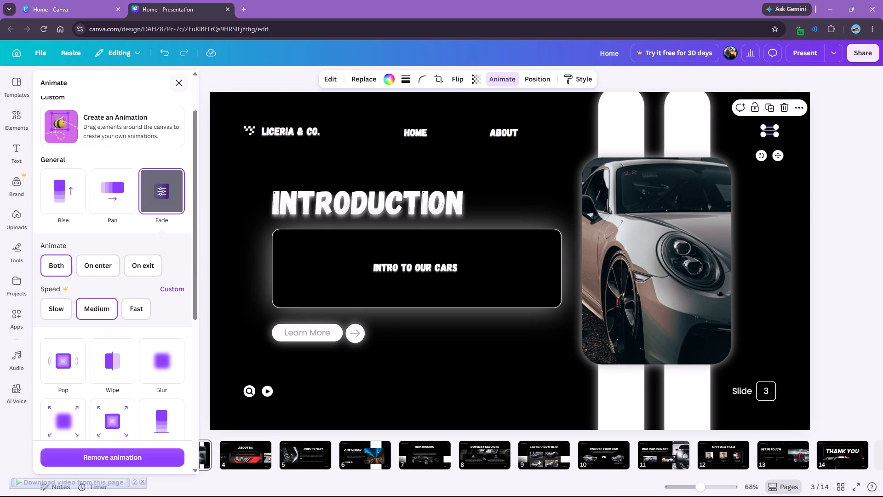
pyautogui.scroll(-4, 120, 247)
pyautogui.scroll(-4, 128, 297)
pyautogui.click(180, 79)
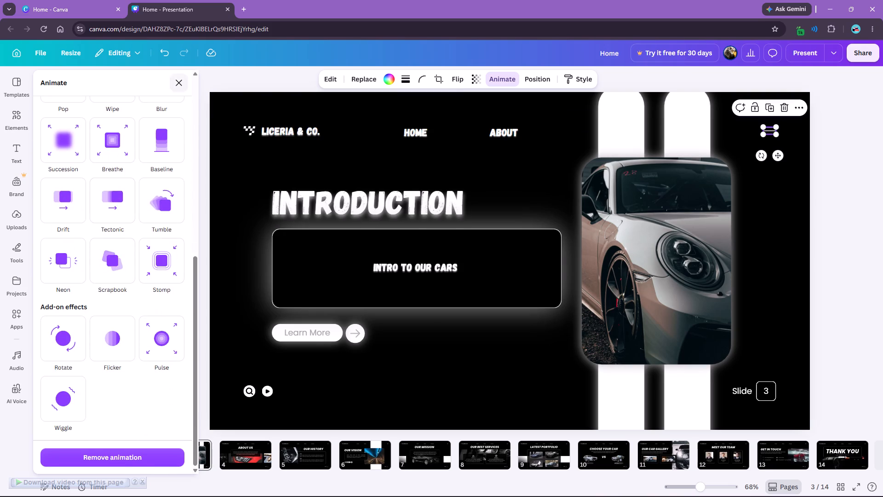
pyautogui.click(808, 323)
# Copy the ABOUT text's style onto the Slide label beside the page number.
pyautogui.click(446, 129)
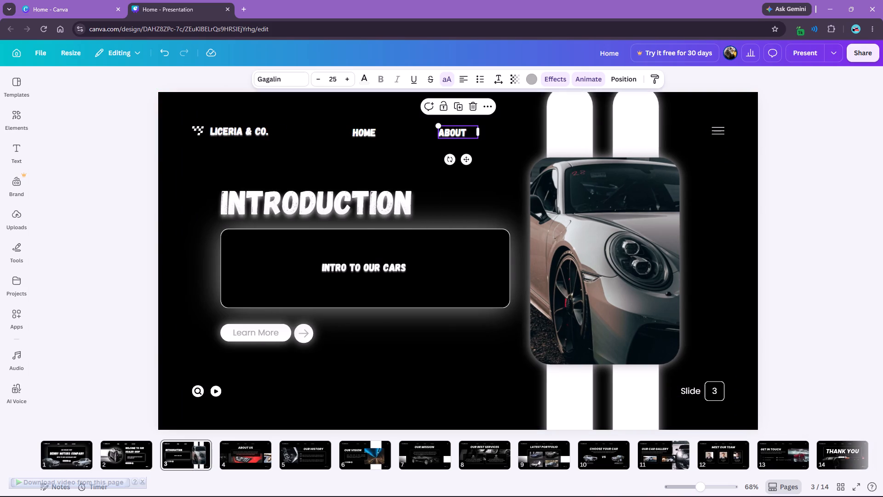
pyautogui.click(647, 76)
pyautogui.click(650, 76)
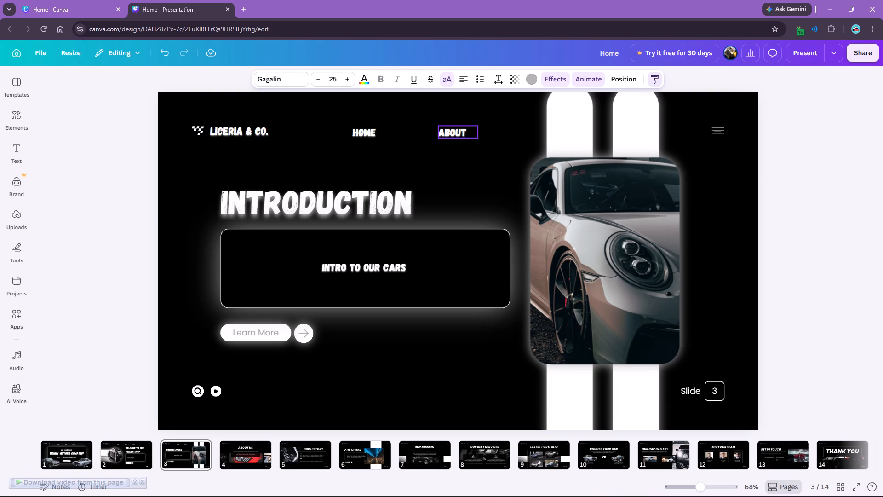
pyautogui.click(687, 392)
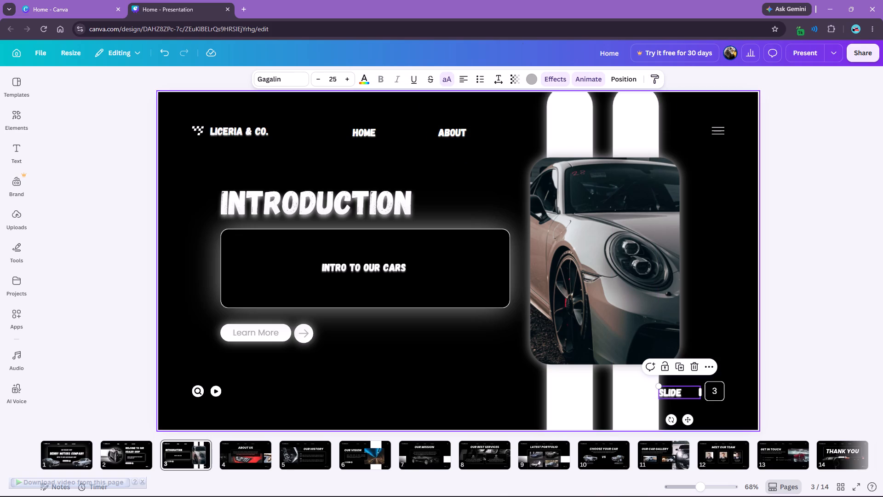
pyautogui.click(748, 403)
# Narrow the SLIDE label's text box to fit its word and move it right up against the page number frame.
pyautogui.click(677, 393)
pyautogui.moveTo(700, 393); pyautogui.dragTo(683, 395)
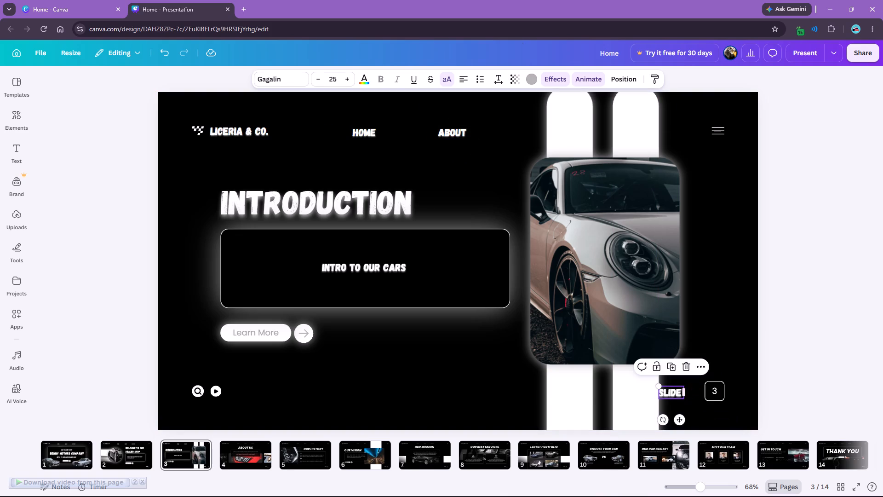
pyautogui.moveTo(671, 393); pyautogui.dragTo(688, 391)
# Change the font of the page number 3 inside the rounded frame to Gagalin.
pyautogui.click(717, 399)
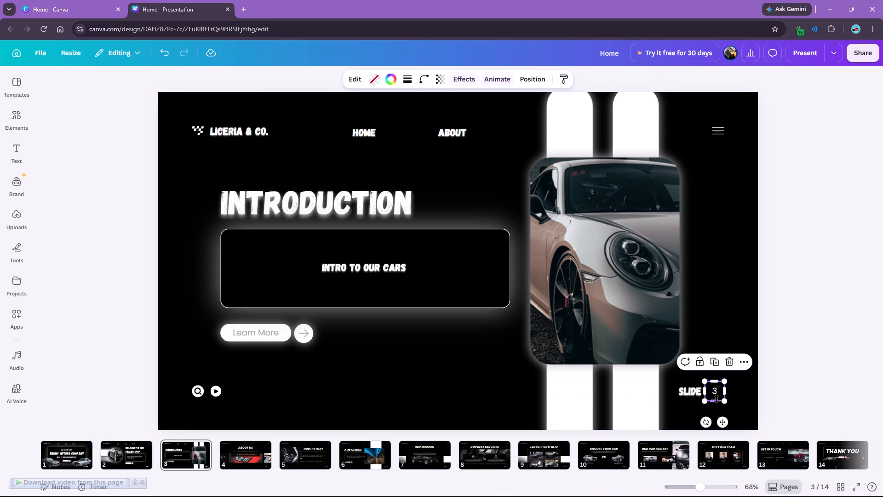
pyautogui.click(713, 388)
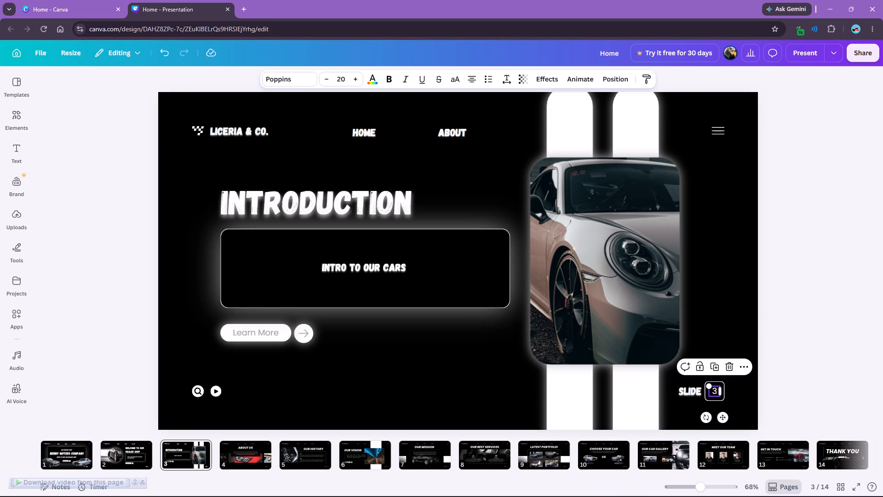
pyautogui.click(290, 77)
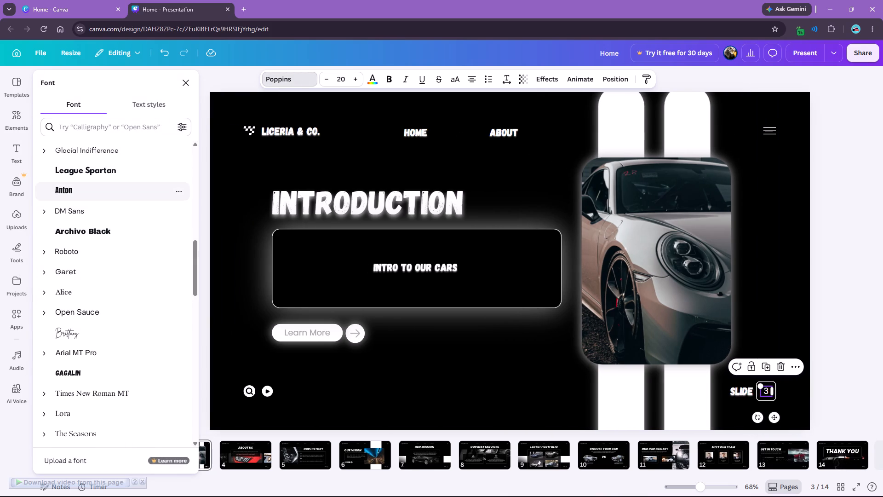
pyautogui.click(69, 372)
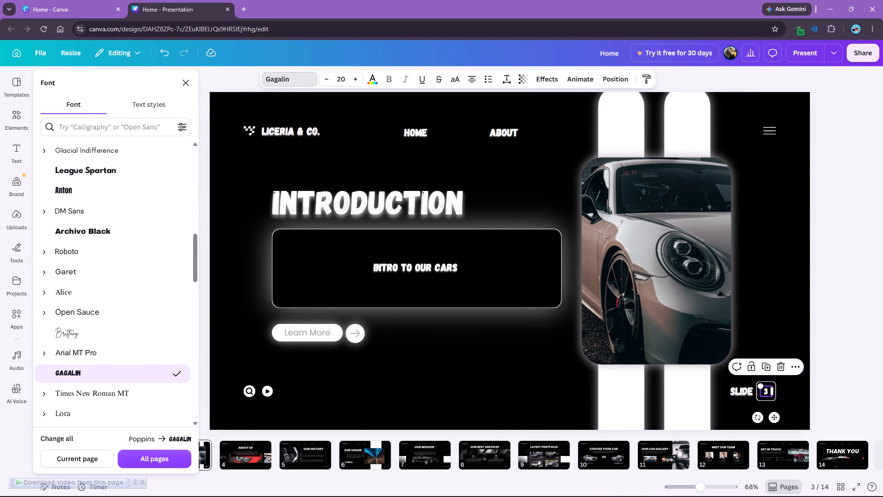
pyautogui.click(184, 82)
pyautogui.click(823, 325)
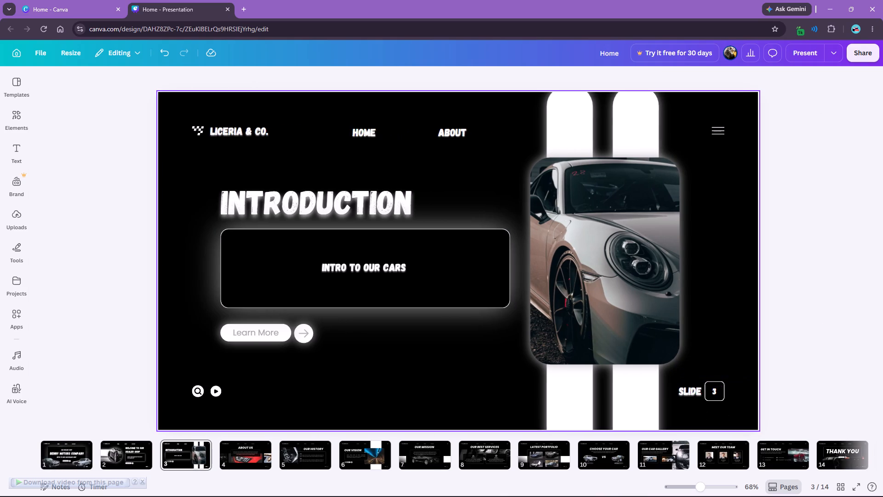
# Give the page number frame a light gray Drop effect with direction -1, offset 17, blur 100 and transparency 100.
pyautogui.click(720, 399)
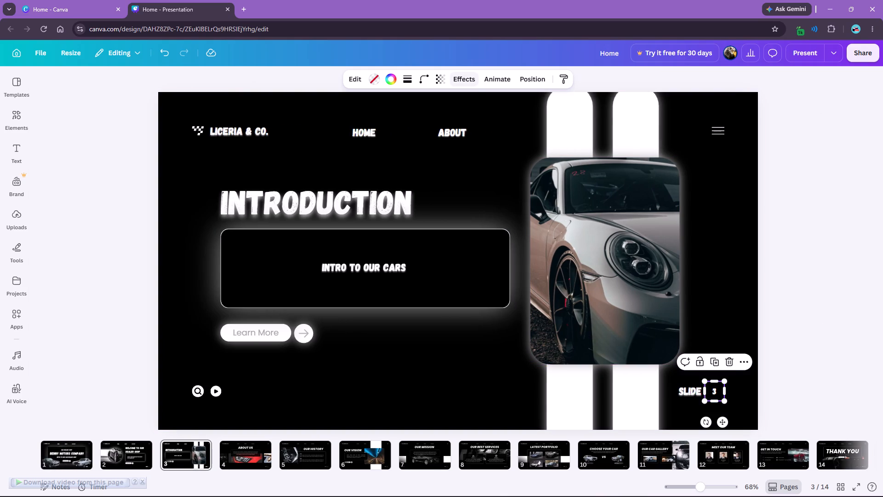
pyautogui.click(472, 80)
pyautogui.click(69, 124)
pyautogui.click(80, 182)
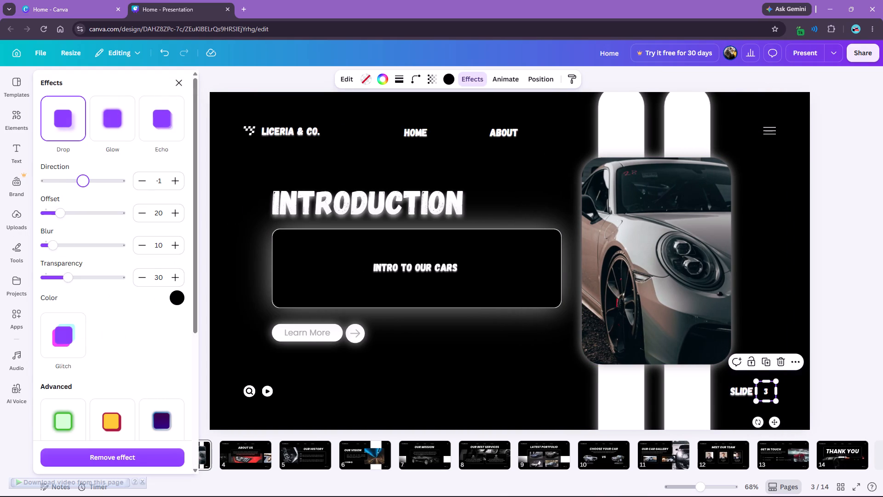
pyautogui.moveTo(70, 281); pyautogui.dragTo(149, 272)
pyautogui.moveTo(51, 247); pyautogui.dragTo(172, 245)
pyautogui.moveTo(63, 214); pyautogui.dragTo(52, 214)
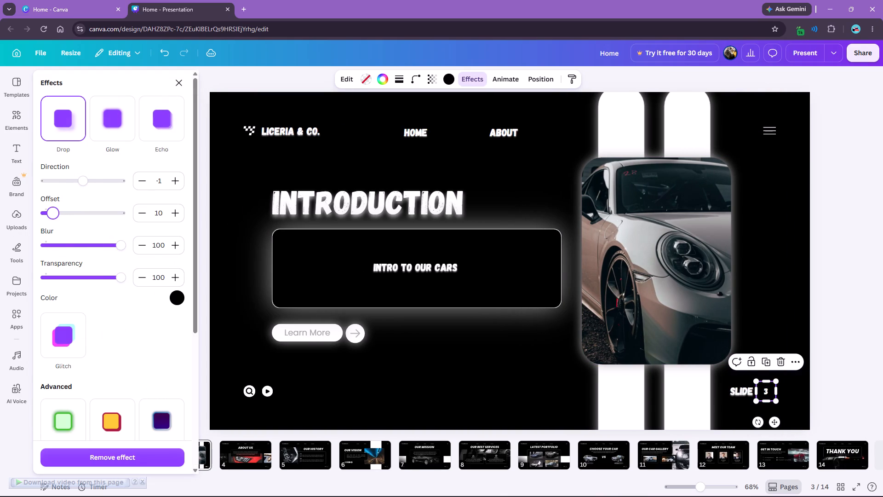
pyautogui.moveTo(52, 214); pyautogui.dragTo(57, 214)
pyautogui.click(175, 297)
pyautogui.click(130, 341)
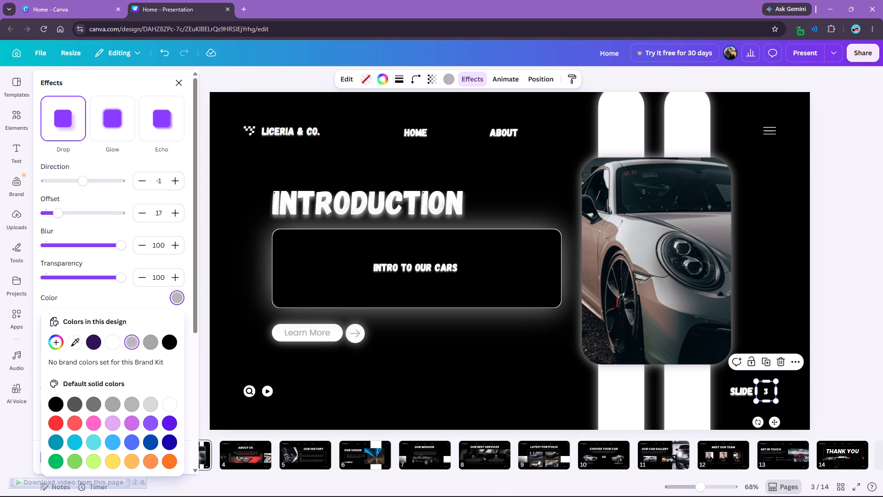
pyautogui.click(180, 85)
pyautogui.click(784, 257)
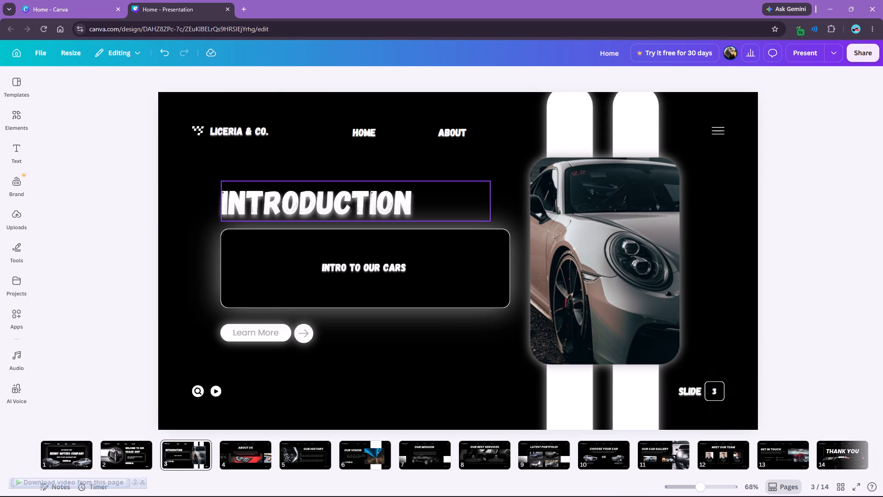
# Select the LICERIA & CO., HOME and ABOUT header texts together with the INTRODUCTION heading.
pyautogui.moveTo(246, 110); pyautogui.dragTo(477, 150)
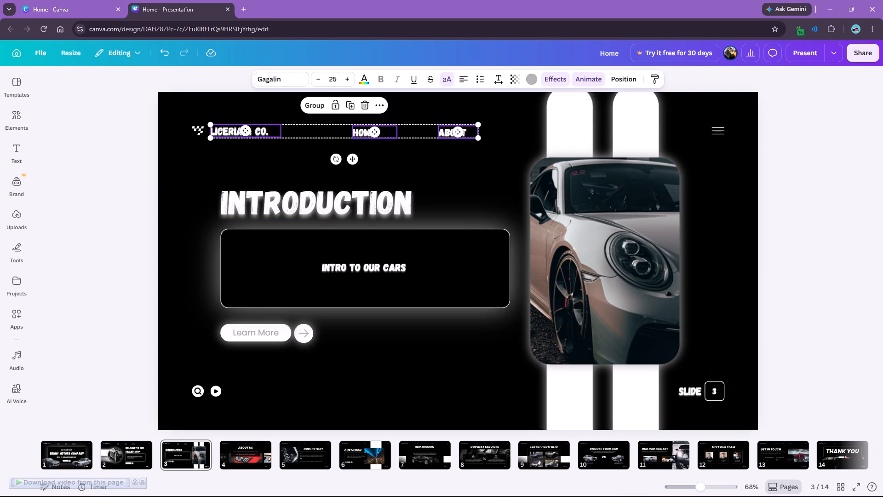
pyautogui.click(245, 98)
pyautogui.moveTo(255, 111); pyautogui.dragTo(464, 212)
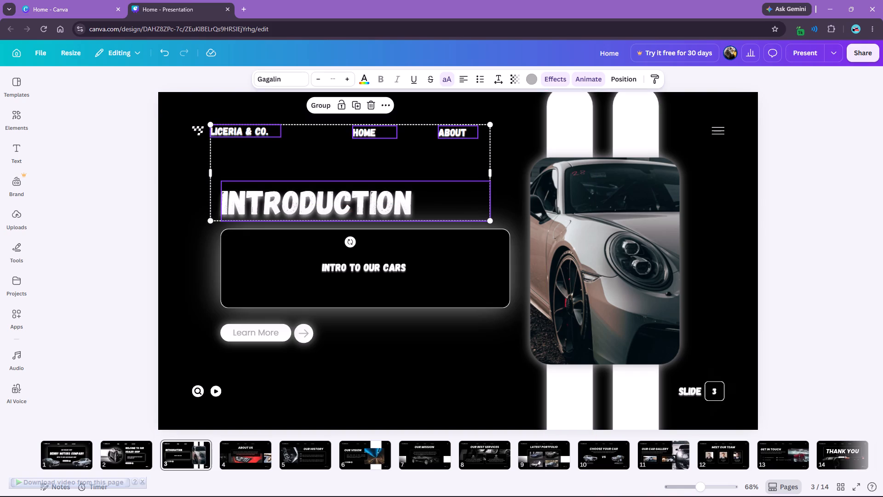
# Apply the Burst text animation, on both enter and exit, to the selected header texts and the INTRODUCTION heading.
pyautogui.click(582, 79)
pyautogui.scroll(-5, 62, 251)
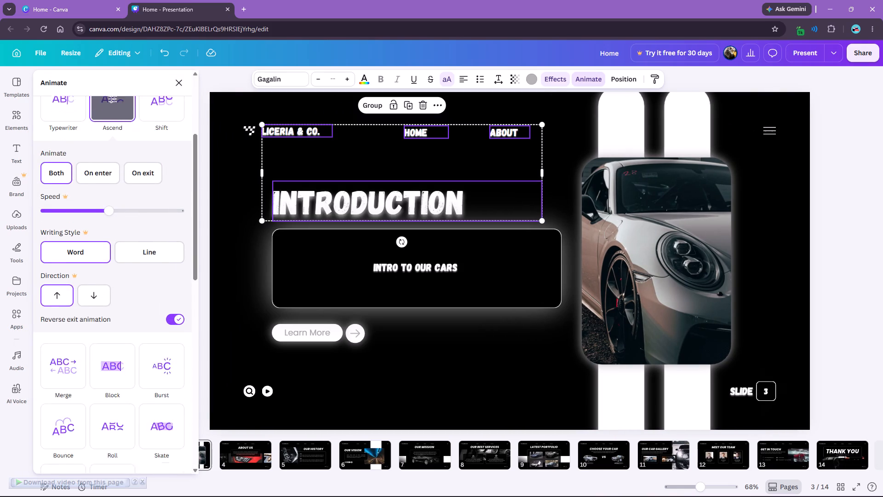
pyautogui.scroll(-1, 63, 250)
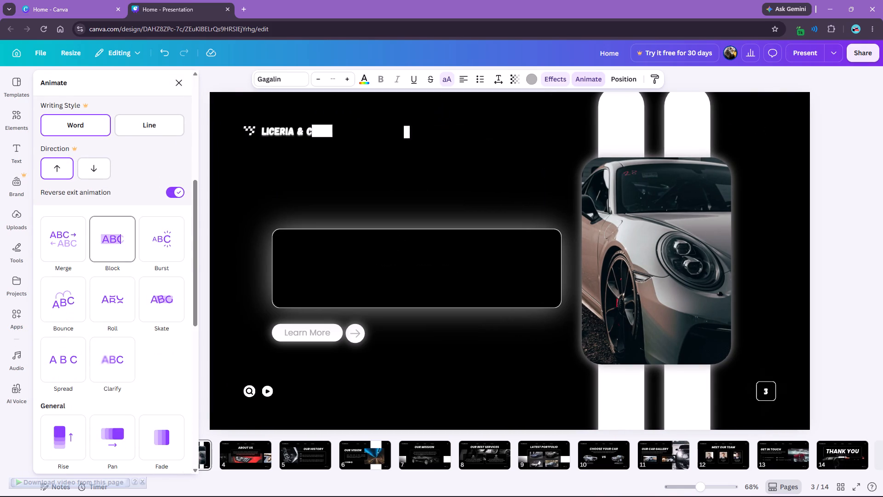
pyautogui.click(160, 241)
pyautogui.click(63, 319)
pyautogui.scroll(-5, 159, 329)
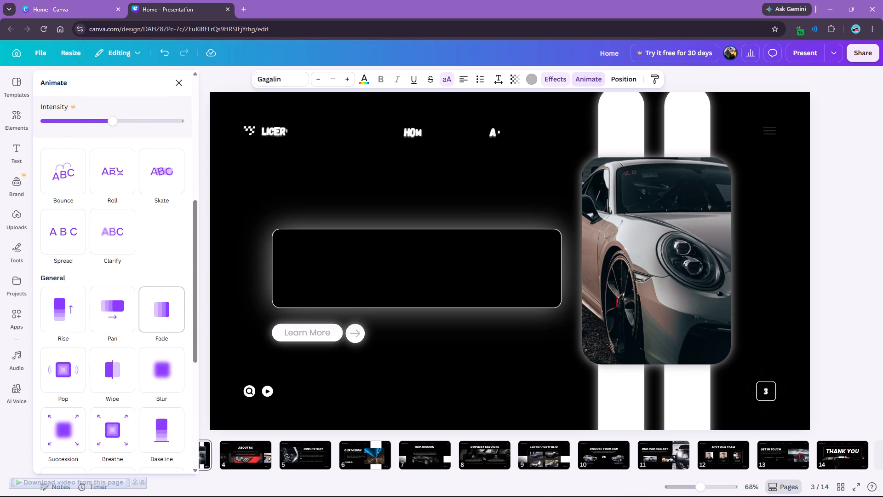
pyautogui.scroll(-12, 161, 229)
pyautogui.scroll(9, 156, 259)
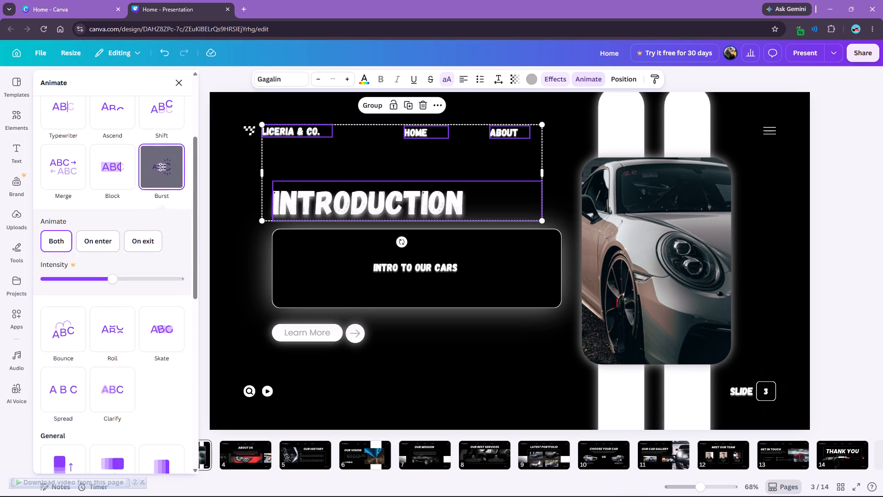
pyautogui.scroll(2, 157, 261)
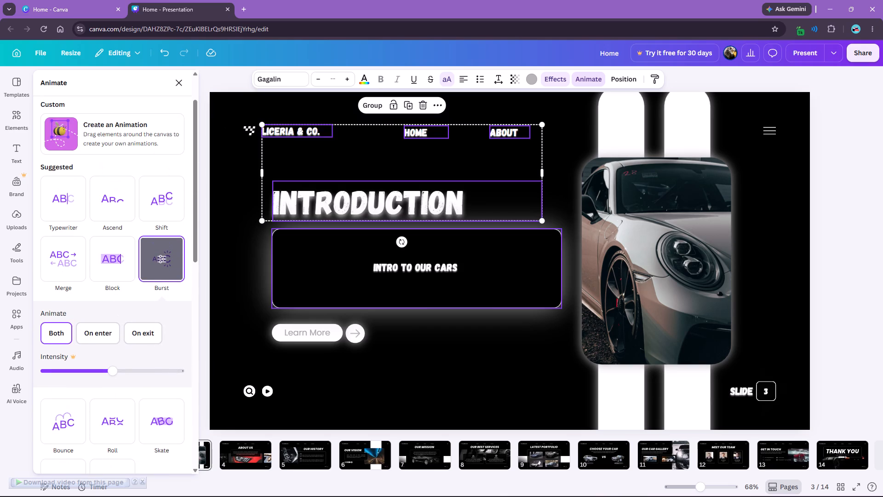
# Apply the Burst animation to the INTRO TO OUR CARS text, on both enter and exit, and to the Learn More label.
pyautogui.click(394, 267)
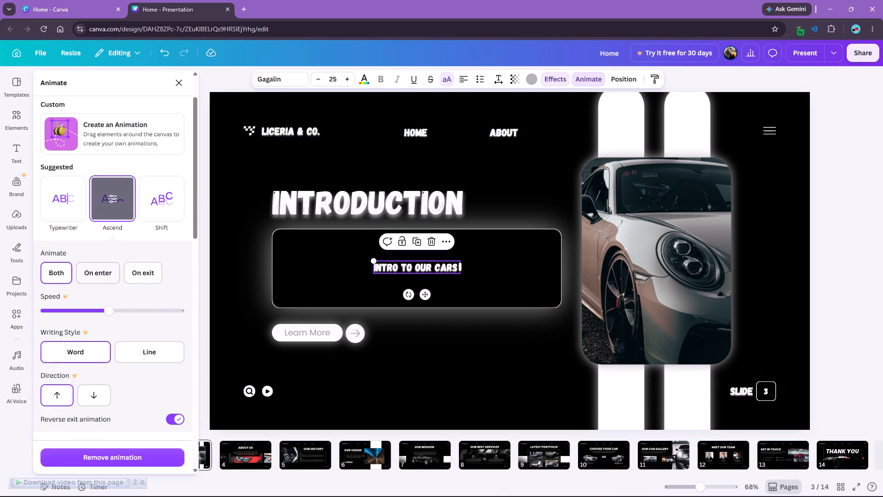
pyautogui.scroll(-7, 90, 221)
pyautogui.click(114, 158)
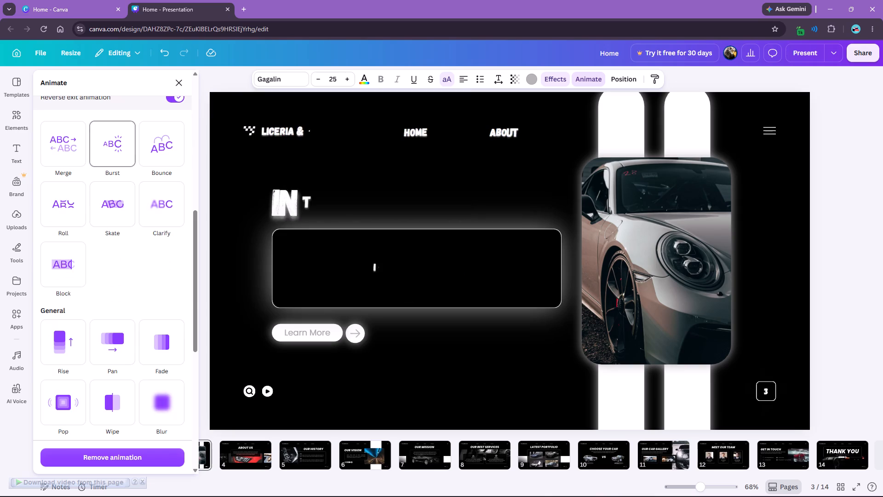
pyautogui.click(55, 217)
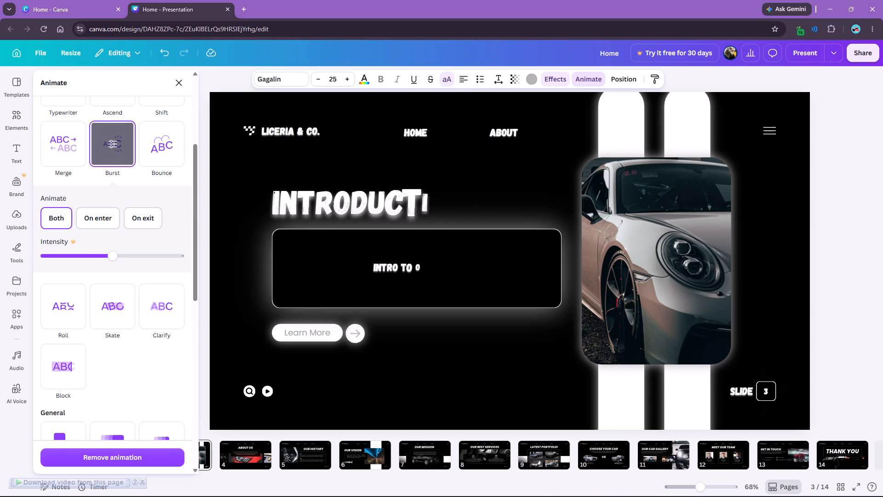
pyautogui.click(311, 332)
pyautogui.click(163, 161)
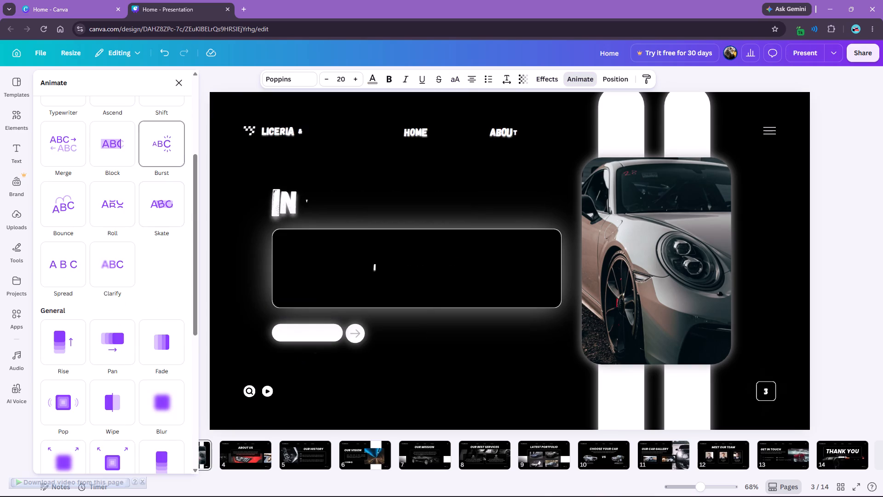
# Give the arrow icon beside the Learn More button the Pan animation after trying Baseline.
pyautogui.click(353, 333)
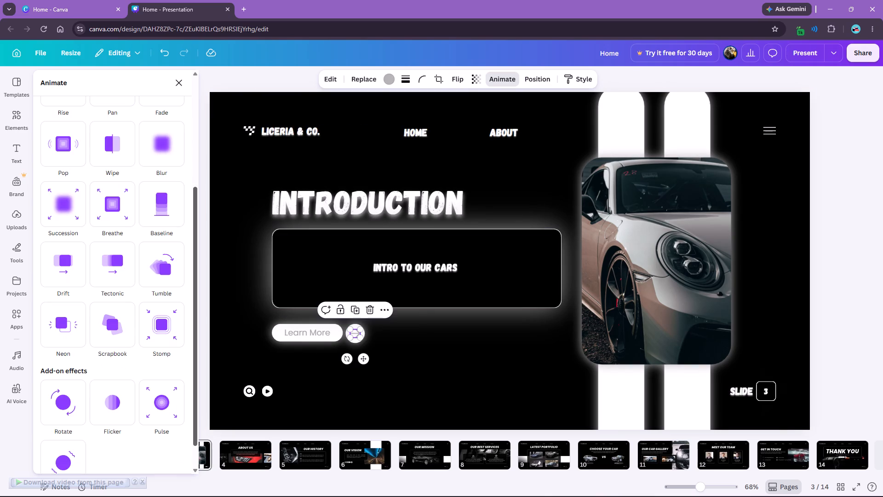
pyautogui.click(166, 210)
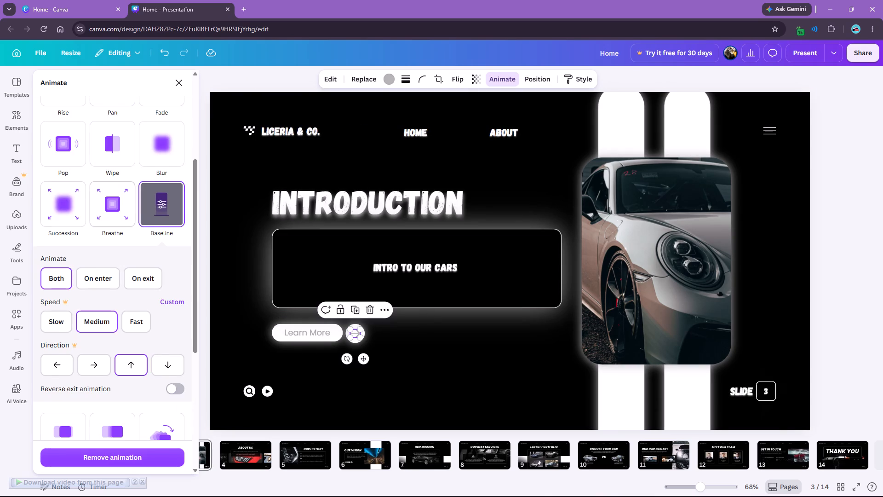
pyautogui.scroll(2, 92, 198)
pyautogui.click(117, 168)
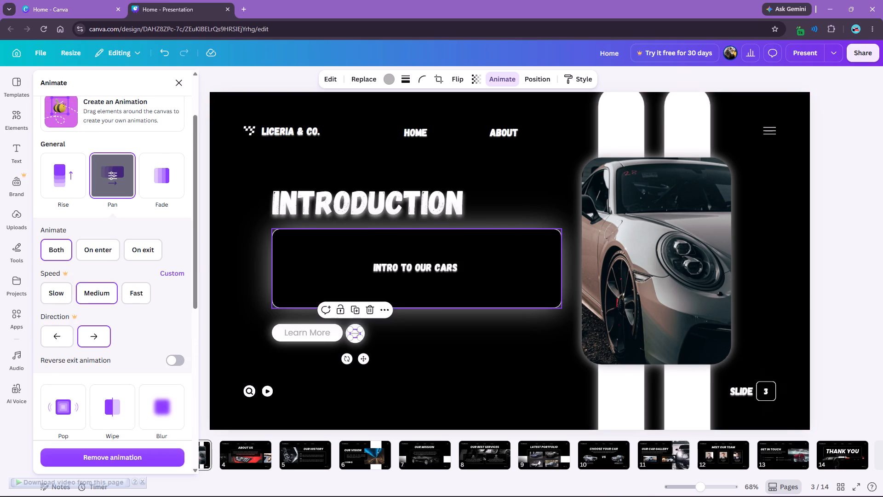
pyautogui.scroll(-1, 290, 323)
pyautogui.scroll(1, 298, 312)
# Apply the Rise animation to the Learn More button's white background shape and to the white circle behind the arrow.
pyautogui.click(226, 334)
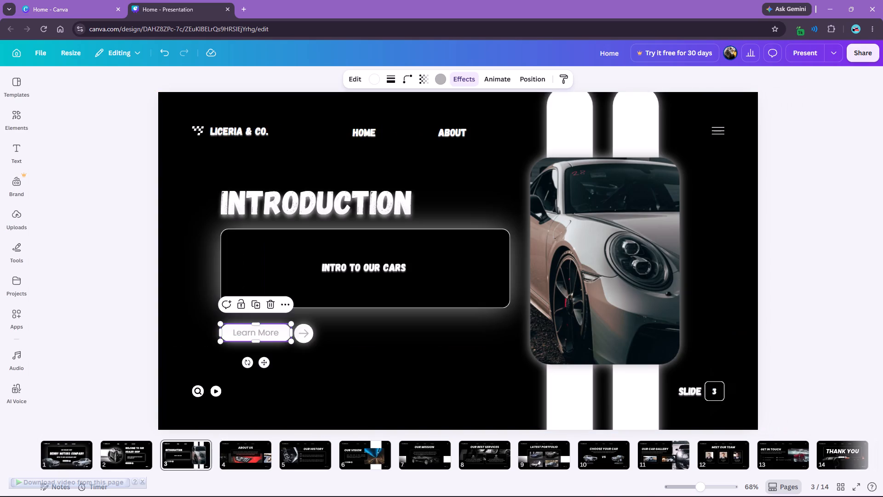
pyautogui.click(498, 81)
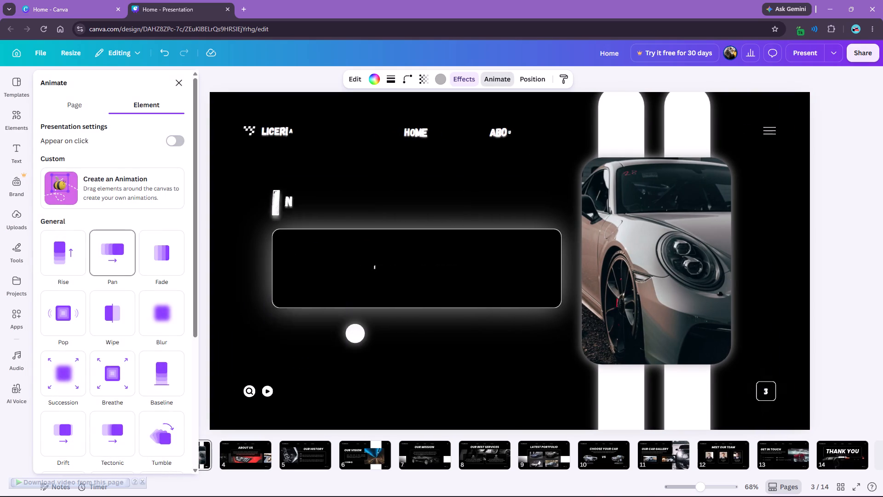
pyautogui.click(65, 251)
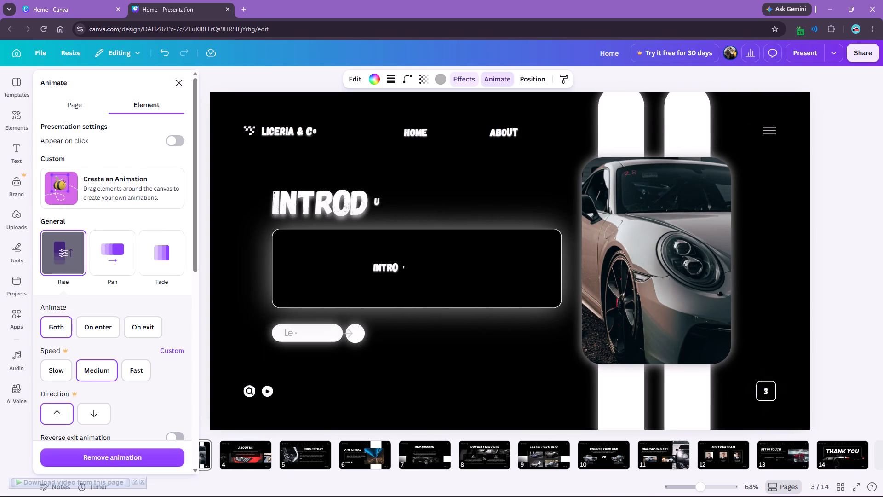
pyautogui.click(352, 341)
pyautogui.click(73, 257)
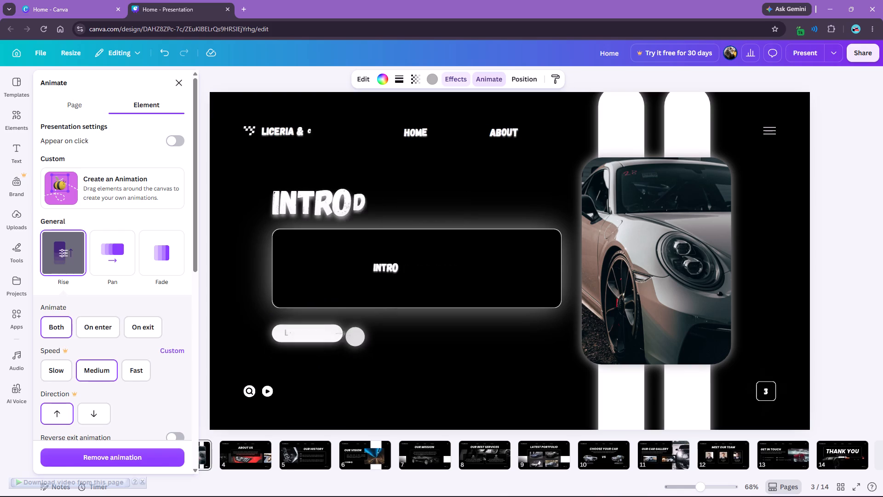
# Apply the Pop animation to the search icon and the play icon at the bottom of slide 3.
pyautogui.click(248, 389)
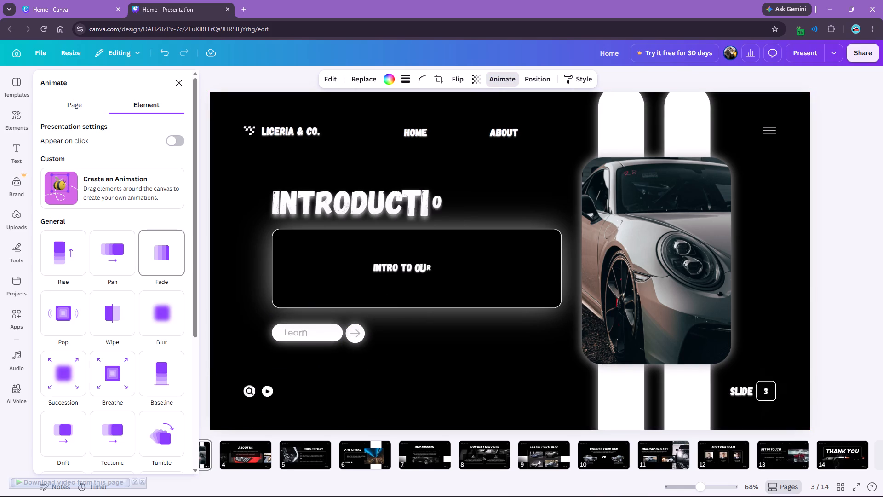
pyautogui.click(69, 310)
pyautogui.click(269, 391)
pyautogui.click(57, 307)
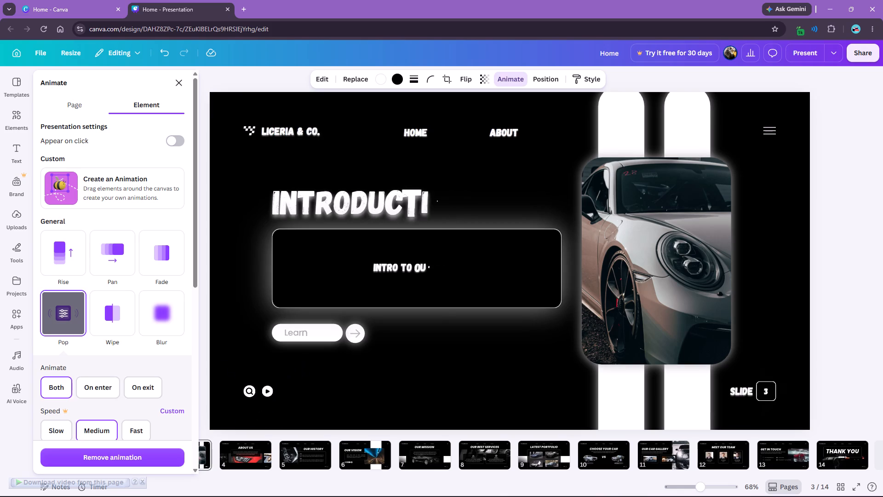
pyautogui.scroll(-1, 444, 353)
pyautogui.scroll(1, 577, 365)
# Change the SLIDE label's animation to Burst and have it animate on both enter and exit.
pyautogui.click(694, 393)
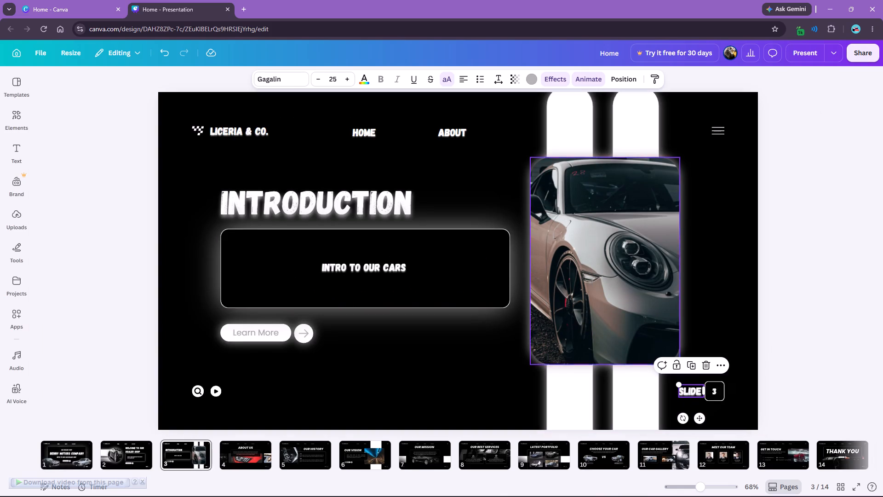
pyautogui.click(591, 79)
pyautogui.scroll(-4, 57, 276)
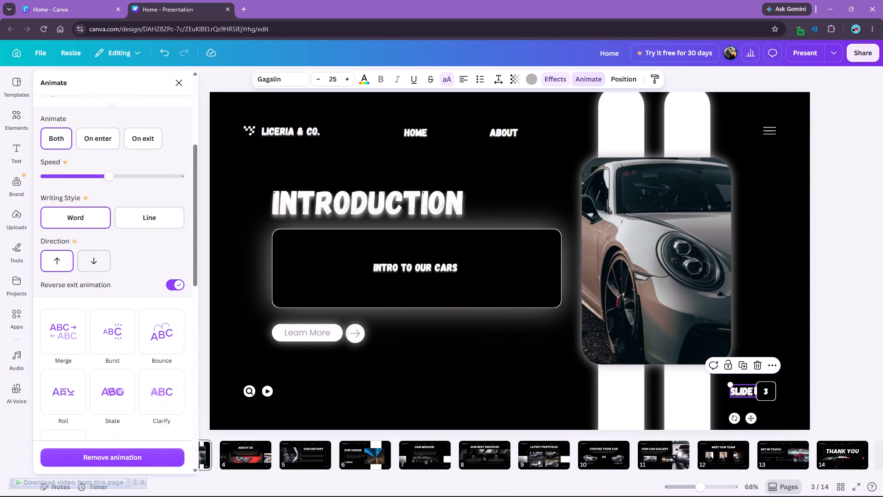
pyautogui.click(109, 330)
pyautogui.click(75, 295)
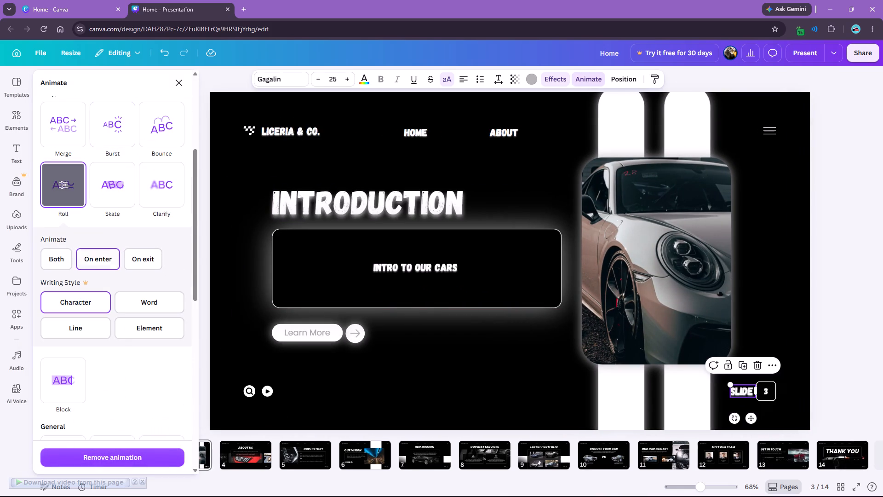
pyautogui.click(93, 185)
pyautogui.click(108, 129)
pyautogui.click(65, 198)
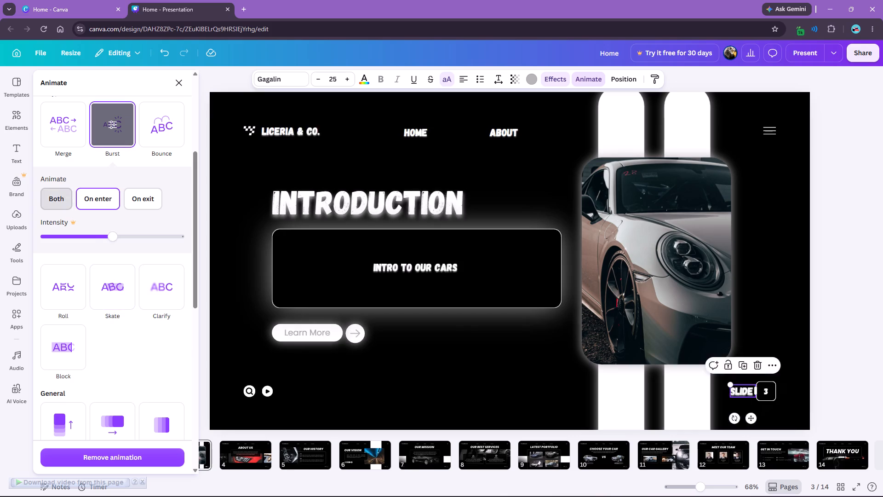
pyautogui.scroll(-4, 140, 281)
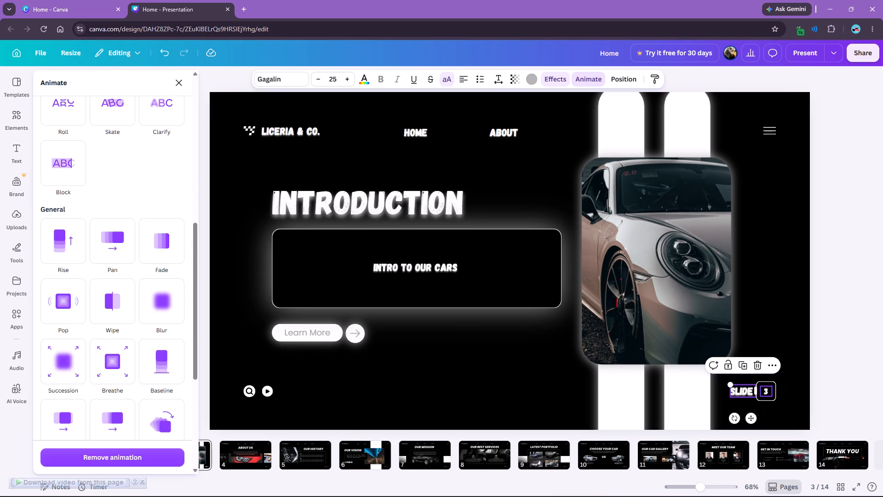
# Give the page number 3 the Burst animation on both enter and exit after trying Merge.
pyautogui.click(769, 390)
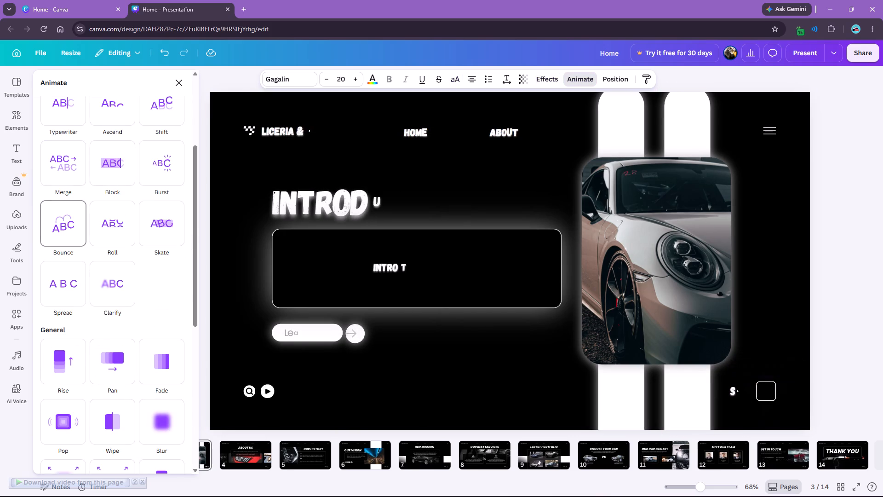
pyautogui.click(69, 214)
pyautogui.click(66, 170)
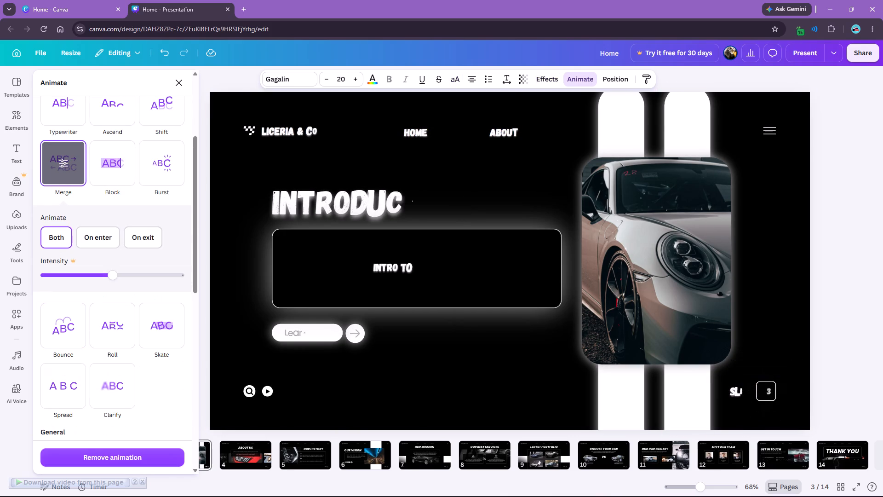
pyautogui.click(167, 162)
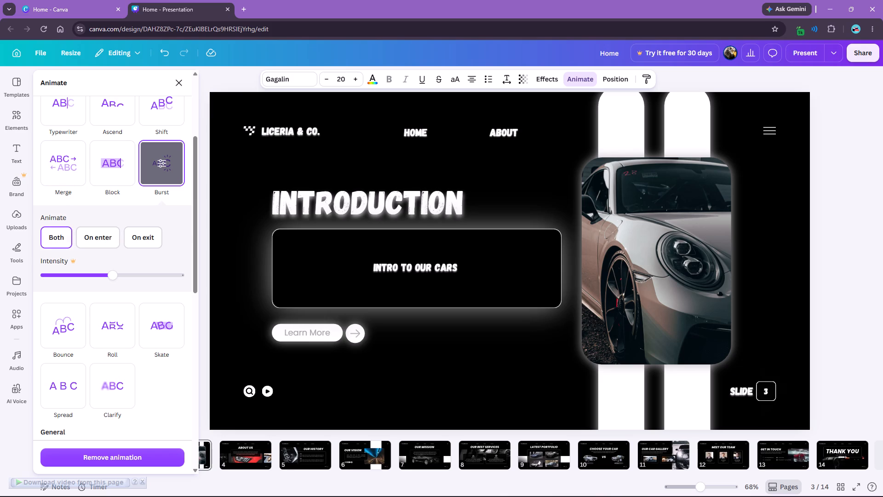
# Apply the Pop animation to the rounded frame around the page number and deselect it.
pyautogui.click(758, 402)
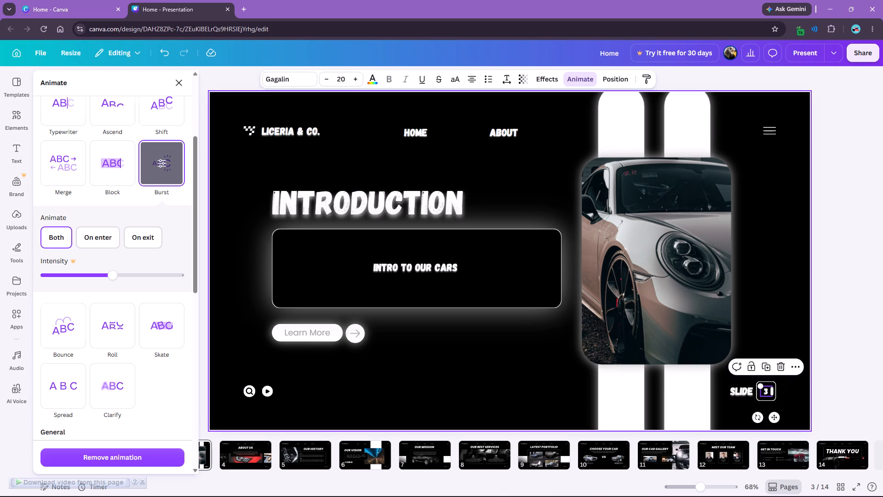
pyautogui.click(759, 398)
pyautogui.scroll(2, 161, 150)
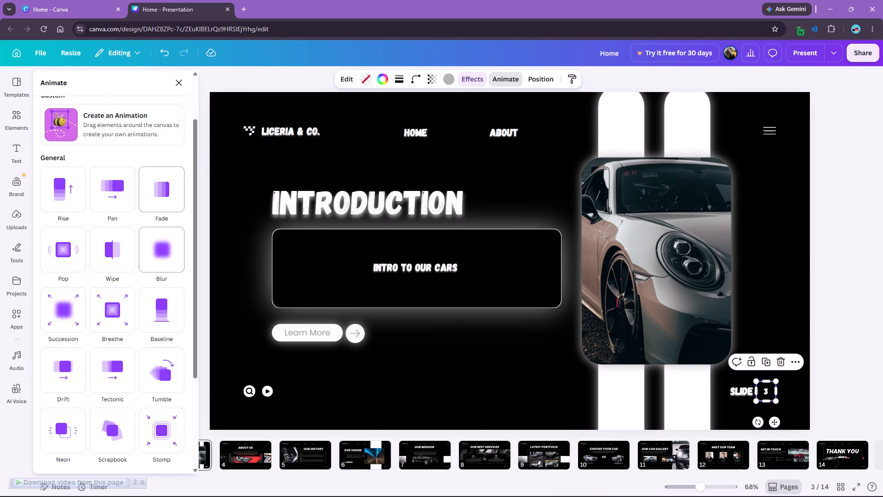
pyautogui.click(57, 242)
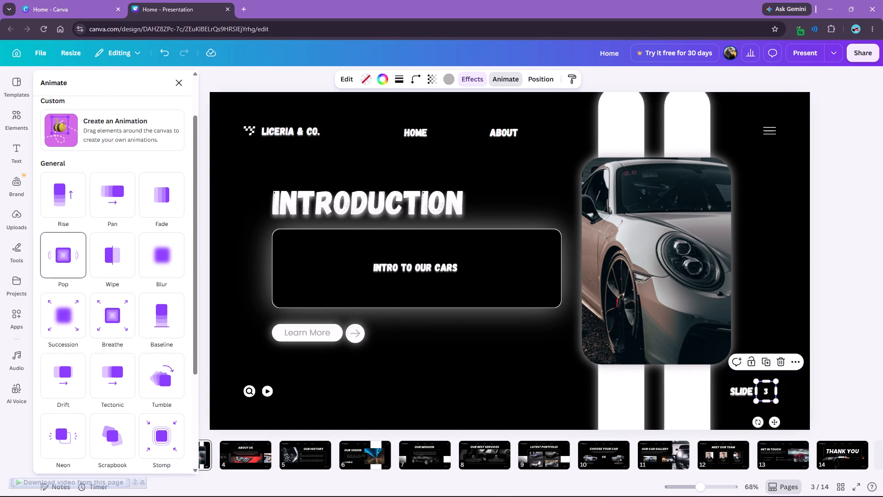
pyautogui.scroll(-5, 126, 237)
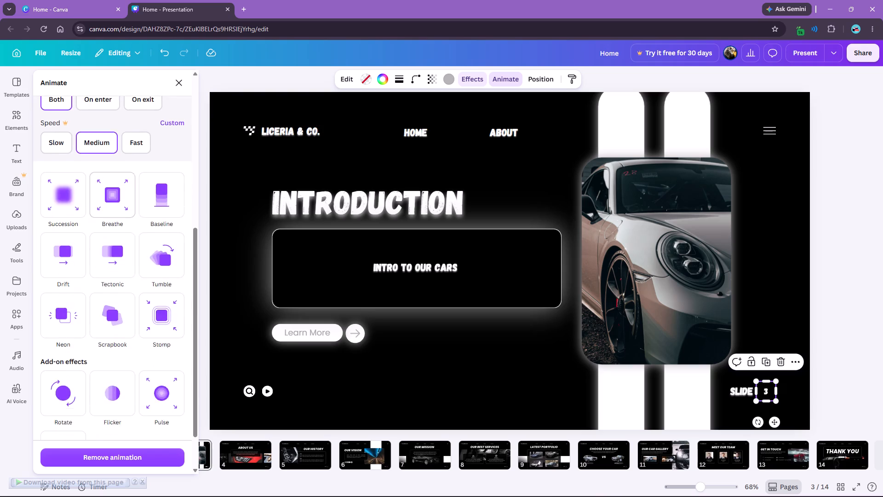
pyautogui.scroll(-3, 127, 239)
pyautogui.click(178, 84)
pyautogui.click(104, 169)
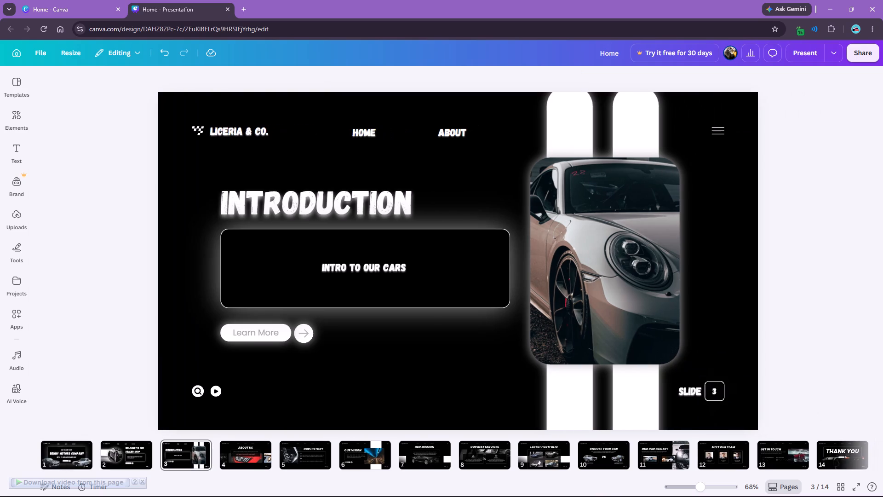
# Apply the Blur animation to the left white vertical stripe behind the car photo.
pyautogui.click(571, 128)
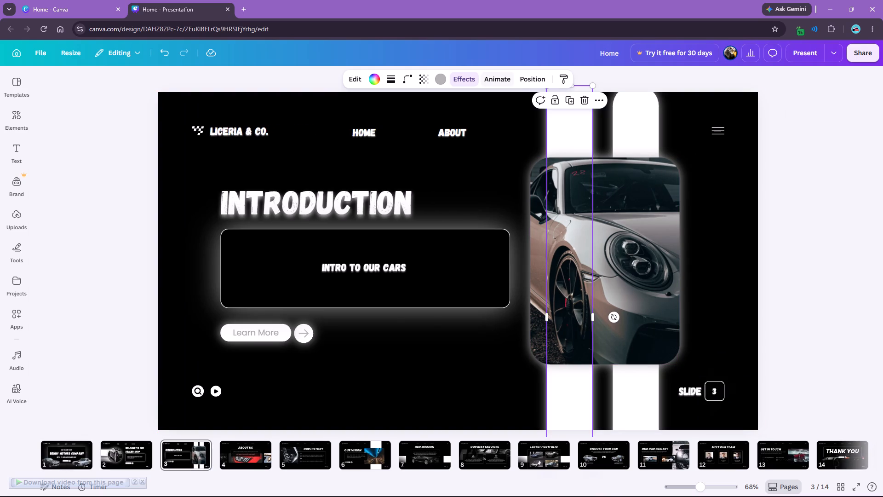
pyautogui.click(497, 76)
pyautogui.scroll(-1, 115, 245)
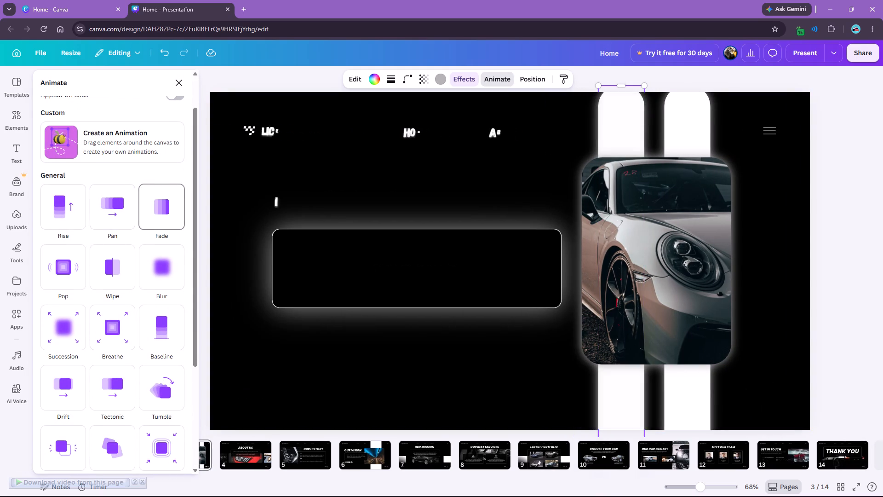
pyautogui.click(169, 275)
pyautogui.scroll(-7, 166, 277)
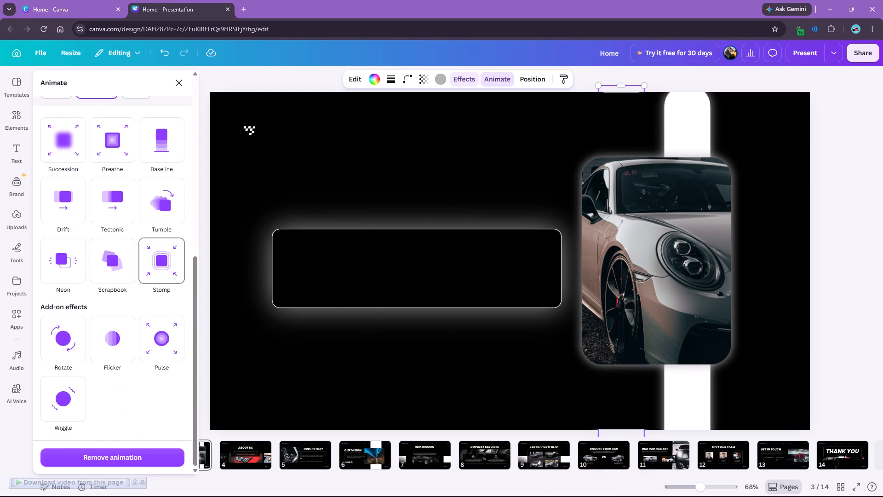
# Apply the Blur animation to the right white vertical stripe behind the car photo.
pyautogui.click(694, 124)
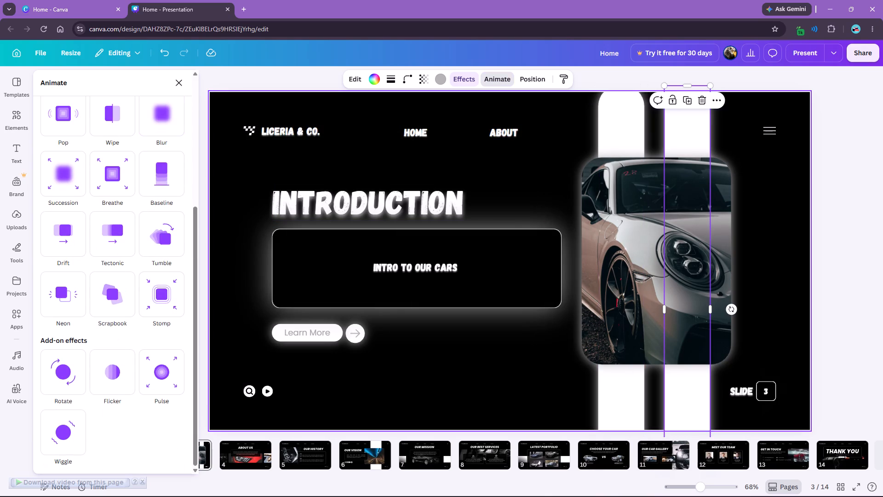
pyautogui.click(171, 122)
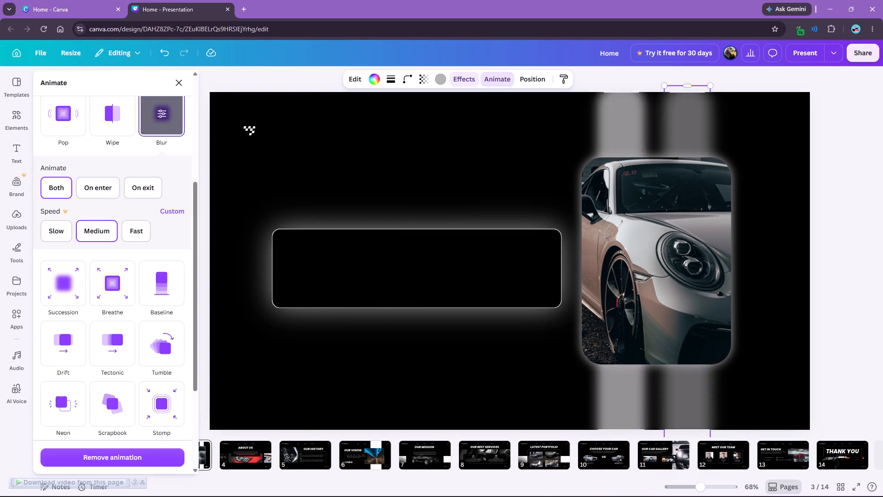
# Apply the Blur animation to the car photo on slide 3 and deselect it.
pyautogui.click(633, 253)
pyautogui.click(160, 126)
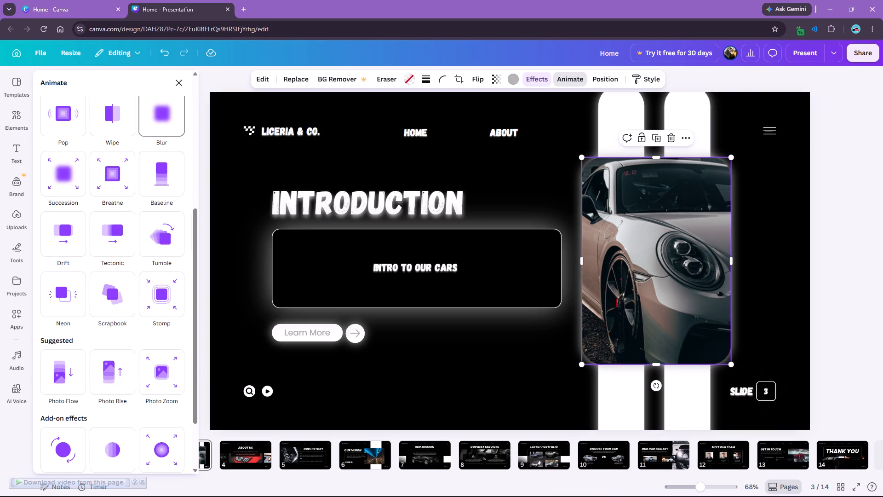
pyautogui.click(185, 80)
pyautogui.click(130, 126)
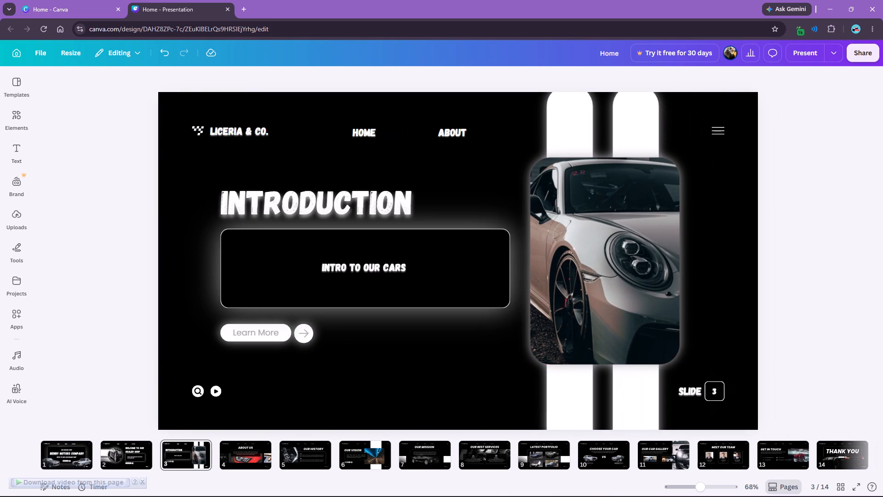
# Preview slide 3 in full-screen presentation mode, advance to slide 4 and return to editing.
pyautogui.click(809, 54)
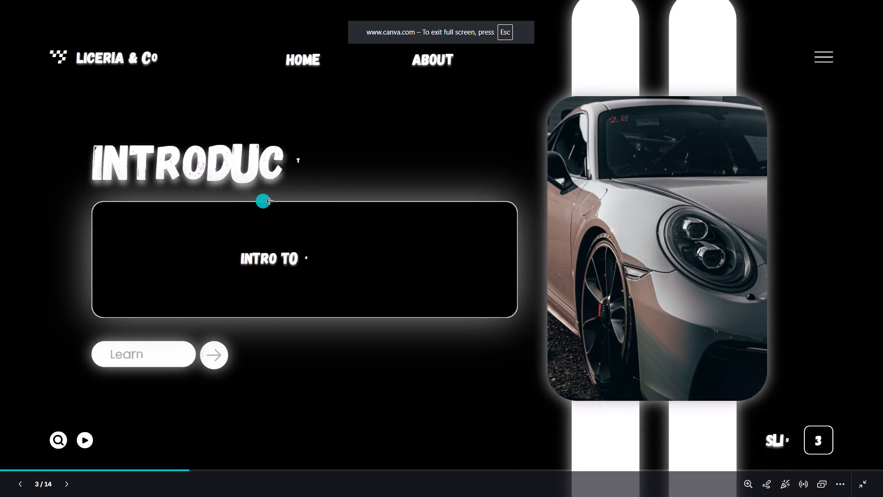
pyautogui.click(472, 174)
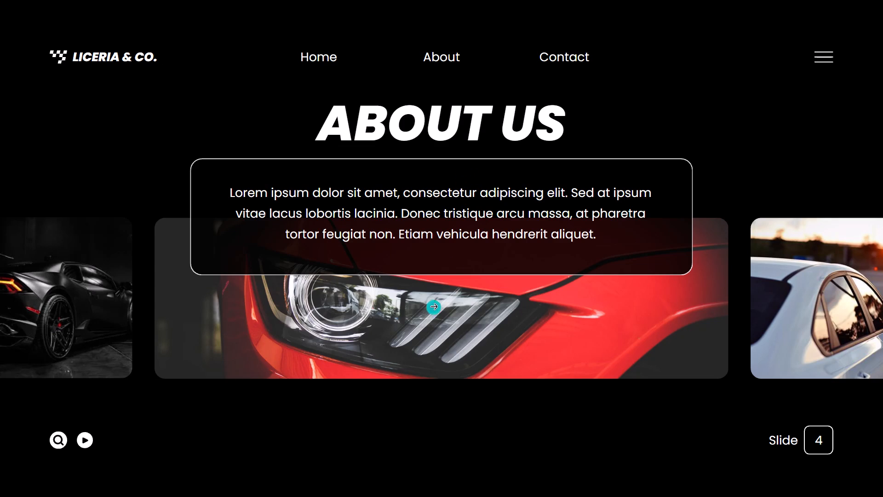
pyautogui.press('Escape')
# Apply the Blur animation to the rounded box around the INTRO TO OUR CARS text on slide 3.
pyautogui.scroll(1, 301, 212)
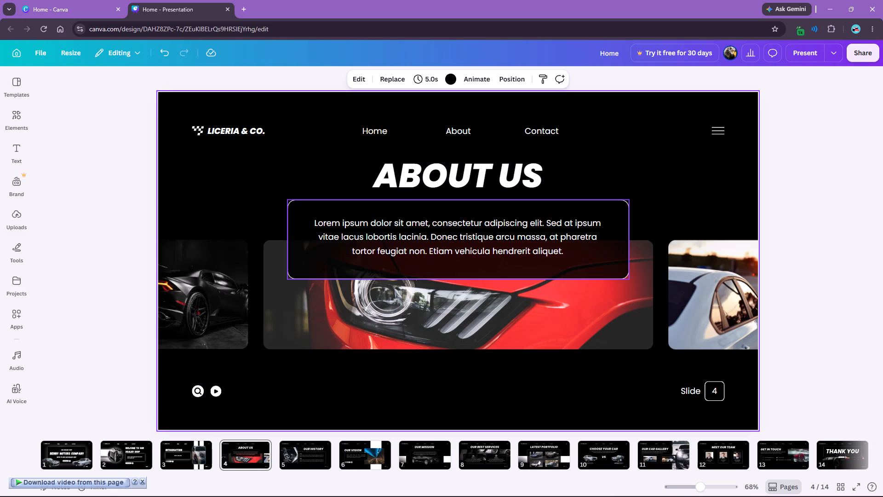
pyautogui.click(293, 237)
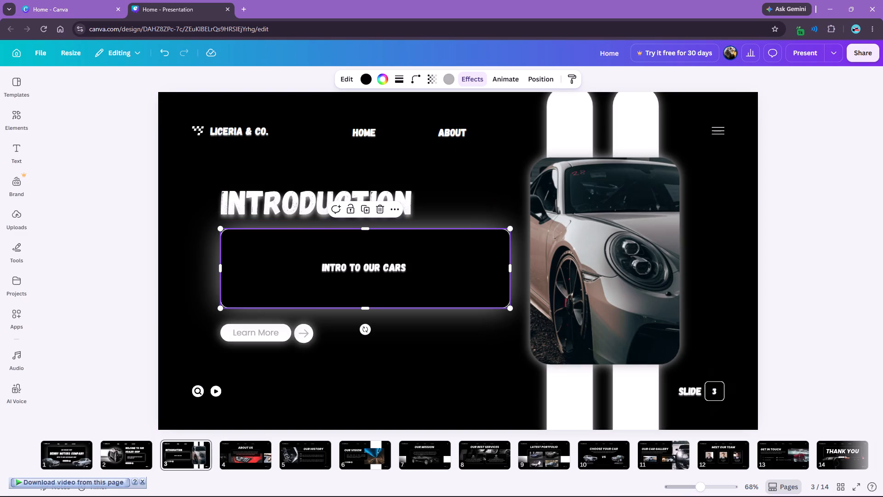
pyautogui.click(510, 78)
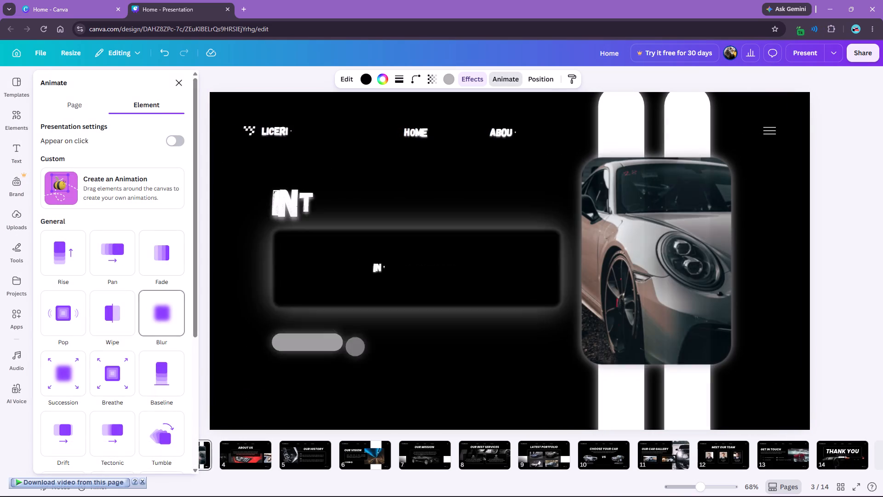
pyautogui.click(161, 307)
pyautogui.scroll(-5, 161, 198)
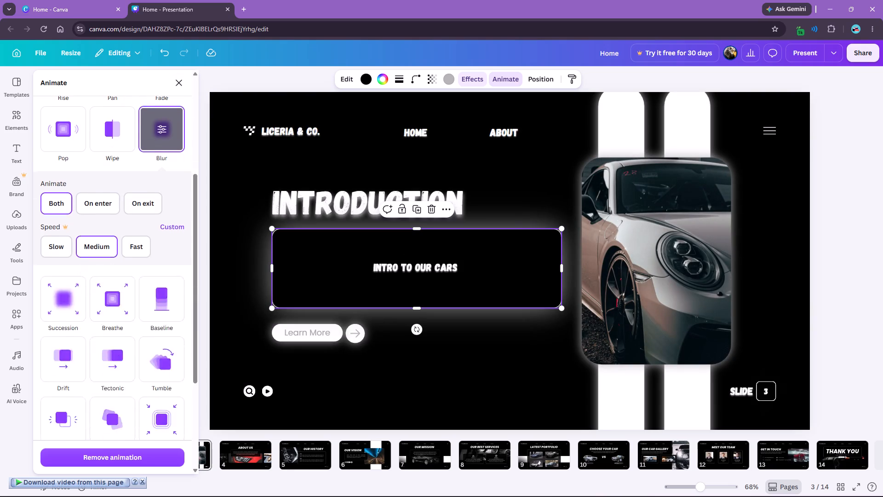
pyautogui.scroll(-7, 161, 211)
pyautogui.click(178, 81)
# Preview slide 3's animations again in full-screen presentation mode, advance to slide 4 and return to editing.
pyautogui.click(798, 52)
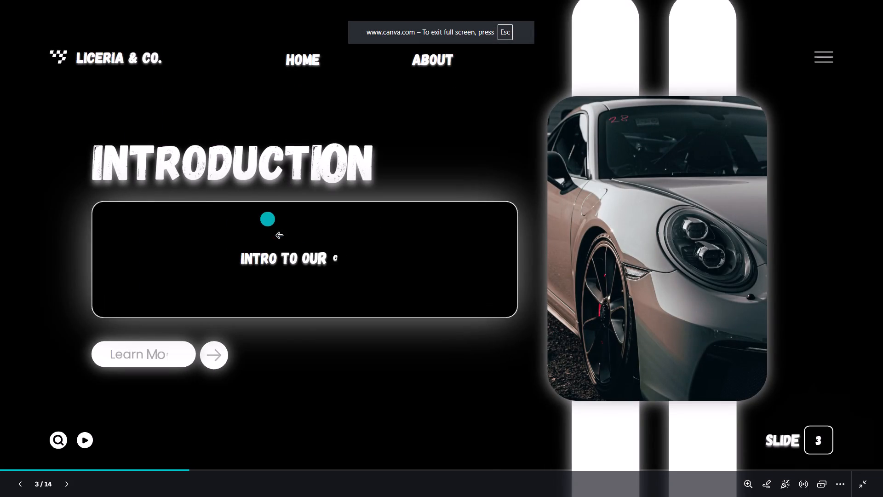
pyautogui.click(444, 257)
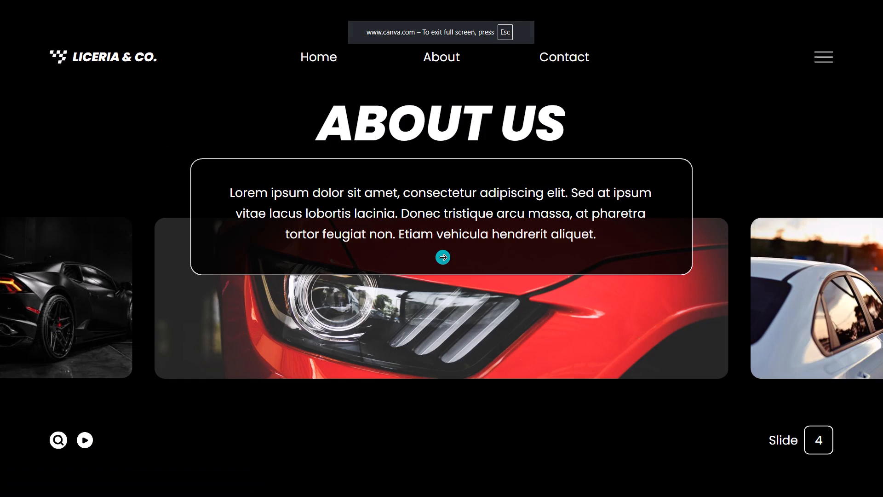
pyautogui.press('Escape')
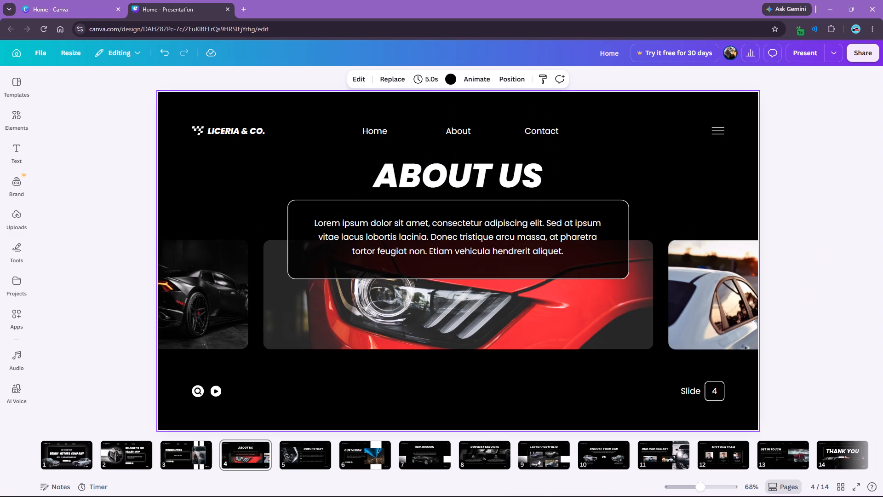
# Review the text effect and animation settings of the page number 3 on slide 3.
pyautogui.scroll(1, 717, 396)
pyautogui.click(716, 391)
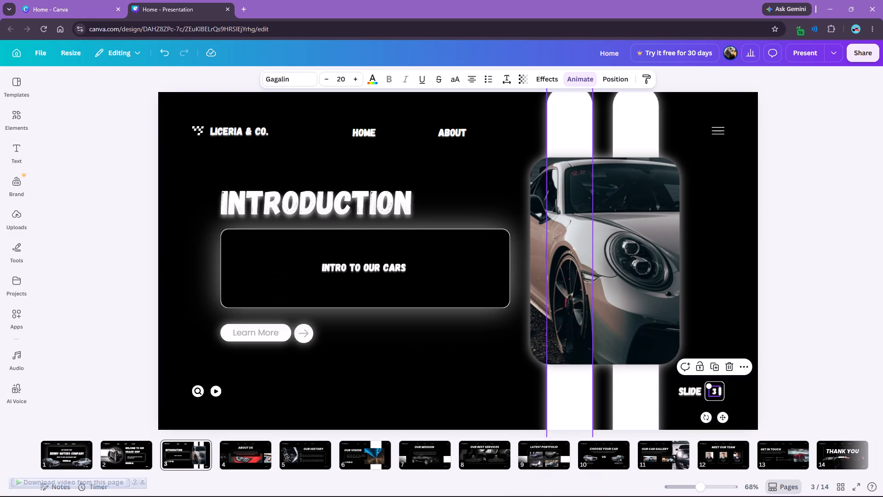
pyautogui.click(552, 78)
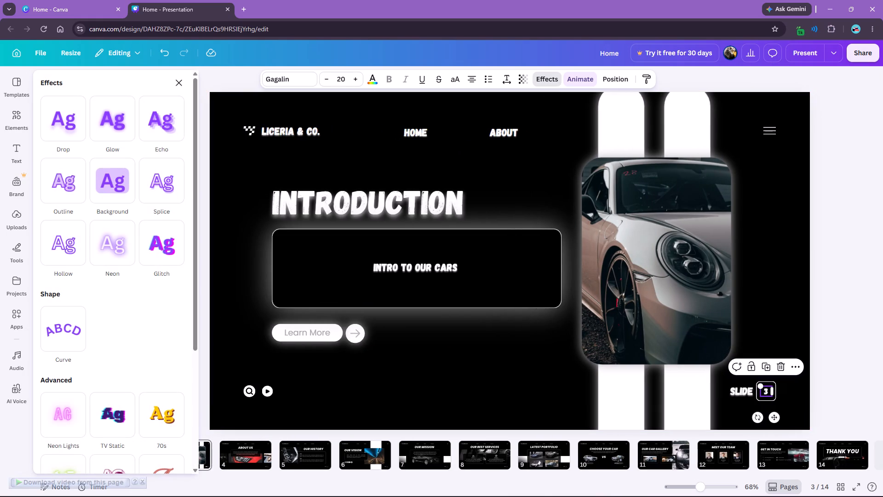
pyautogui.click(584, 76)
pyautogui.scroll(-6, 122, 289)
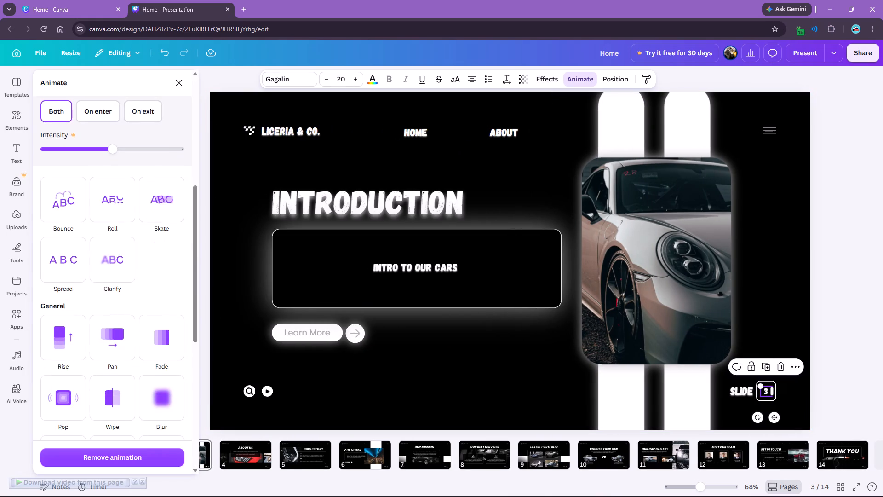
pyautogui.scroll(-10, 118, 302)
pyautogui.scroll(3, 122, 296)
pyautogui.click(177, 81)
pyautogui.click(132, 144)
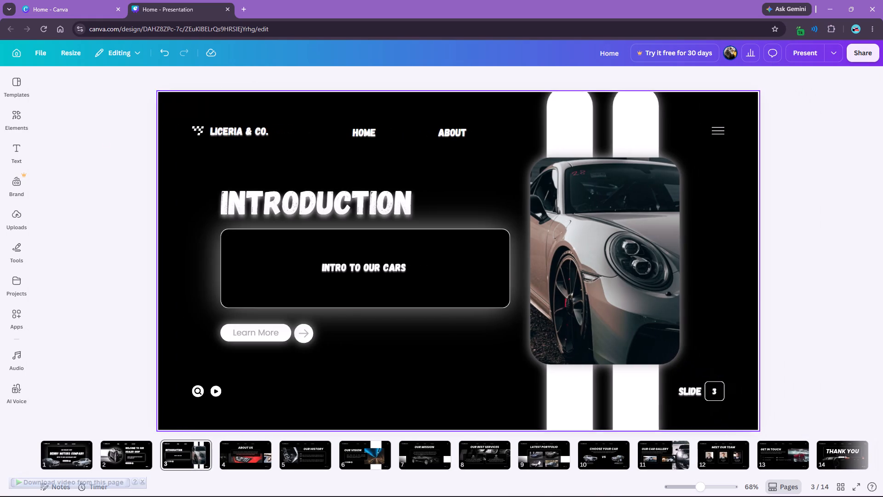
# Copy the styled LICERIA & CO. text from slide 3 onto slide 4 and place it just below the original.
pyautogui.scroll(-2, 381, 422)
pyautogui.scroll(1, 380, 421)
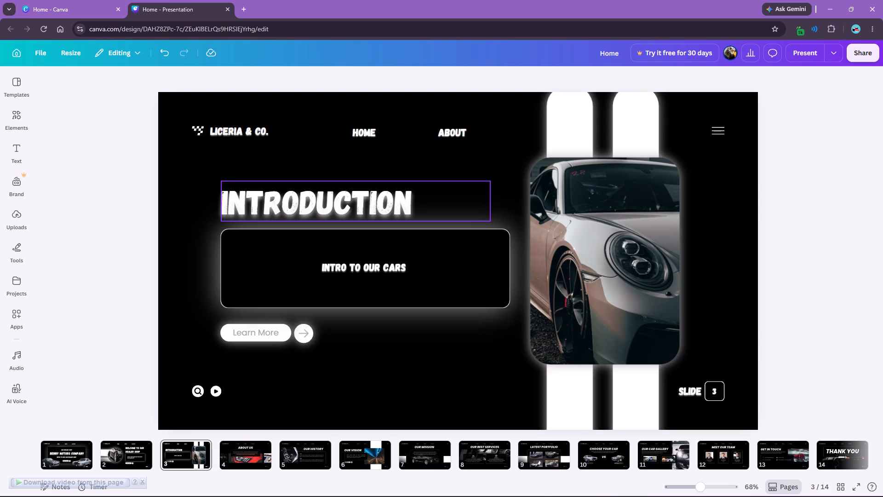
pyautogui.click(256, 133)
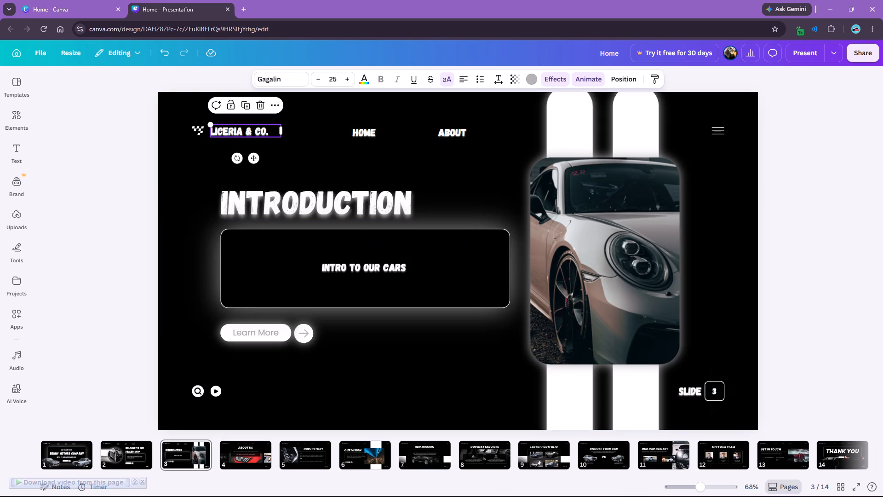
pyautogui.hotkey('ctrl', 'c')
pyautogui.scroll(-1, 257, 134)
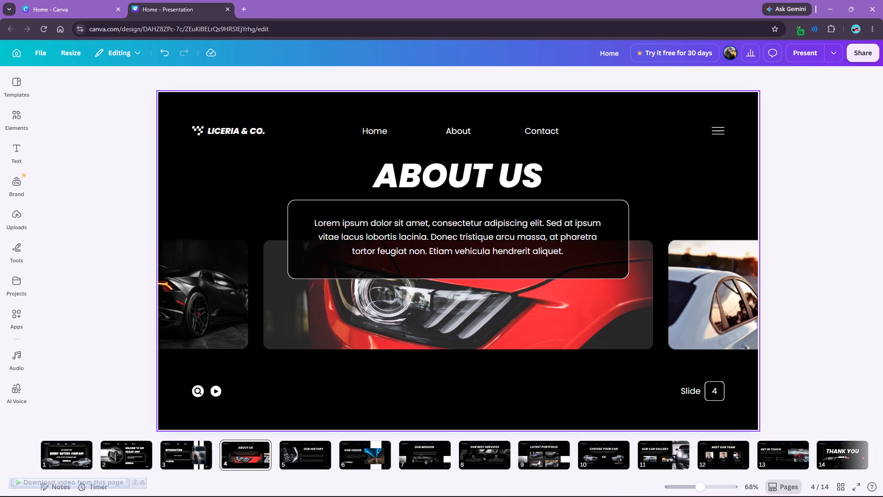
pyautogui.click(243, 131)
pyautogui.hotkey('ctrl', 'v')
pyautogui.moveTo(249, 131); pyautogui.dragTo(247, 160)
pyautogui.click(255, 117)
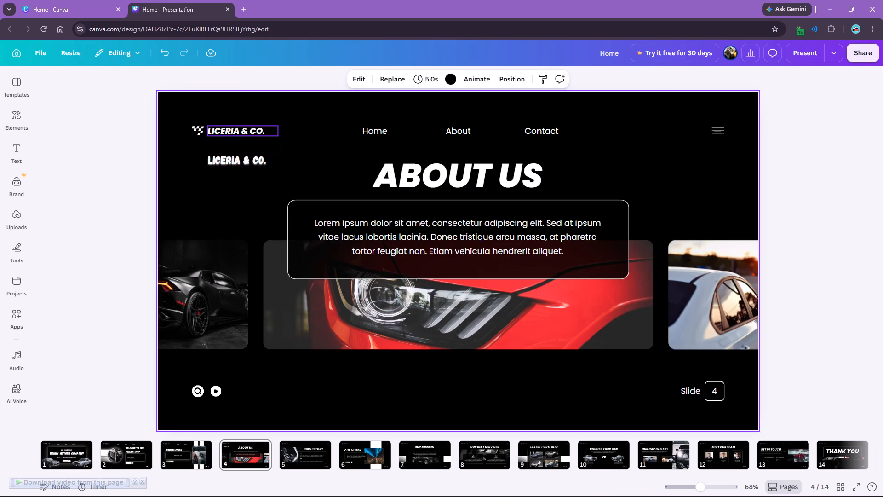
# Delete slide 4's original LICERIA & CO. text and move the styled copy into its place beside the checkered logo.
pyautogui.click(242, 132)
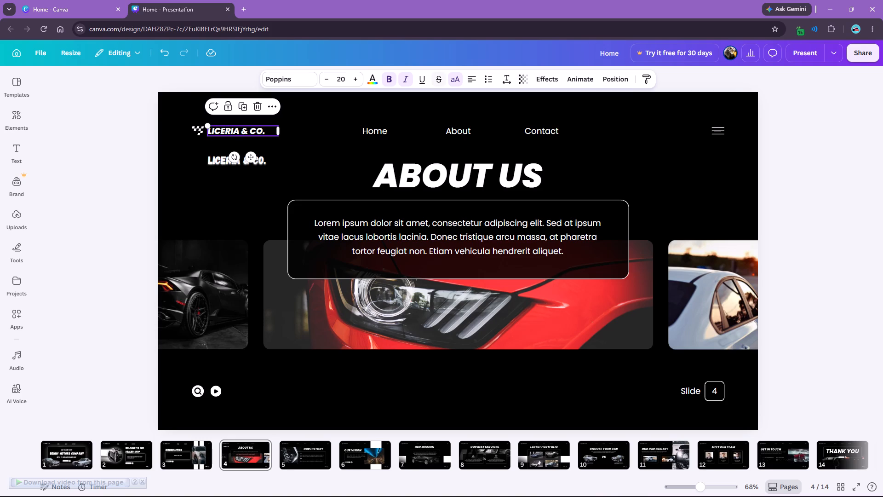
pyautogui.click(259, 108)
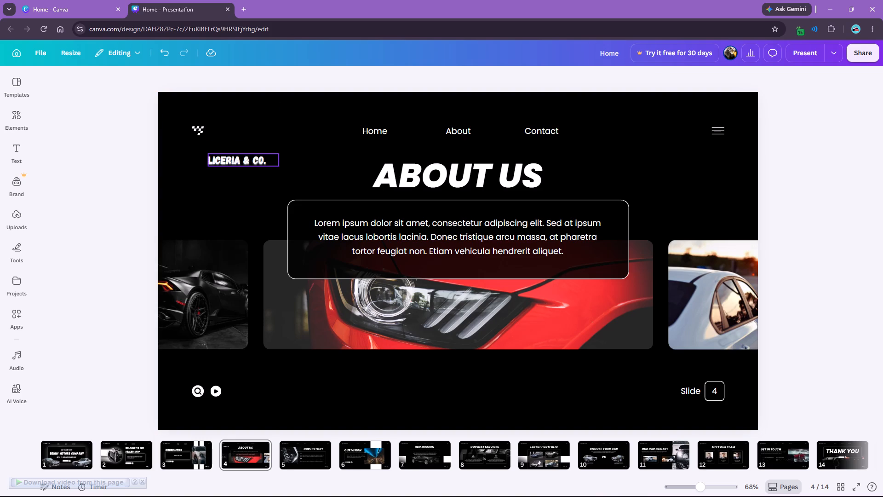
pyautogui.moveTo(241, 159); pyautogui.dragTo(239, 130)
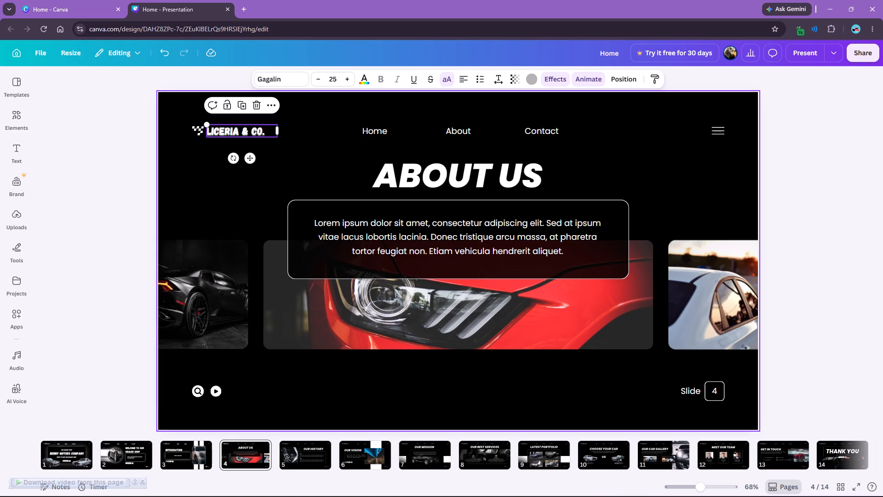
pyautogui.click(206, 168)
# Copy the LICERIA & CO. text style onto the Home, About and Contact labels in slide 4's header.
pyautogui.click(241, 133)
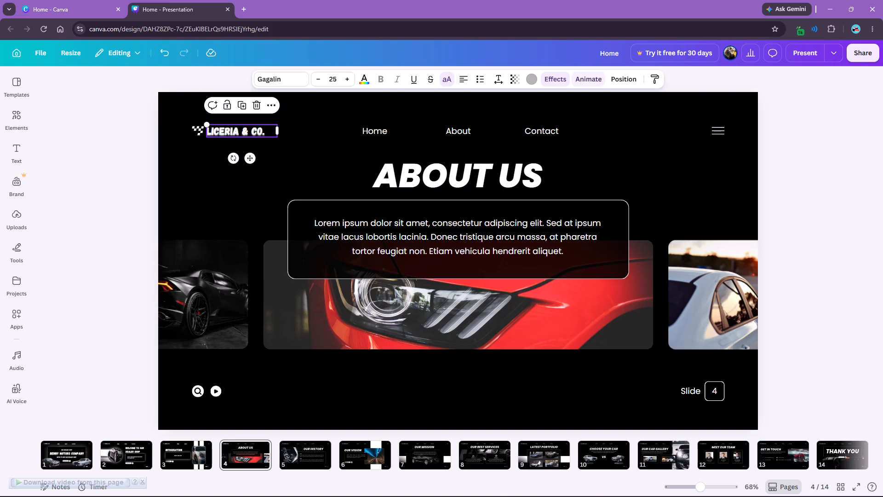
pyautogui.click(655, 77)
pyautogui.click(377, 131)
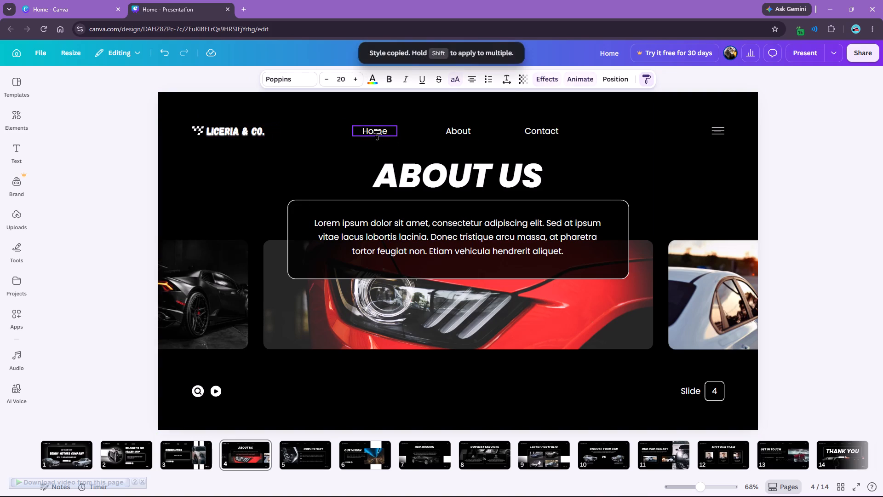
pyautogui.moveTo(400, 134); pyautogui.dragTo(381, 133)
pyautogui.click(660, 74)
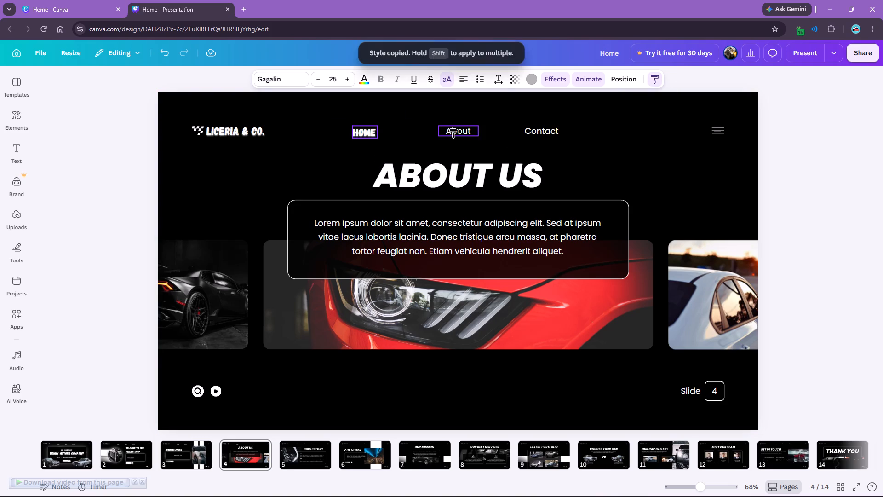
pyautogui.click(456, 127)
pyautogui.click(658, 76)
pyautogui.click(549, 128)
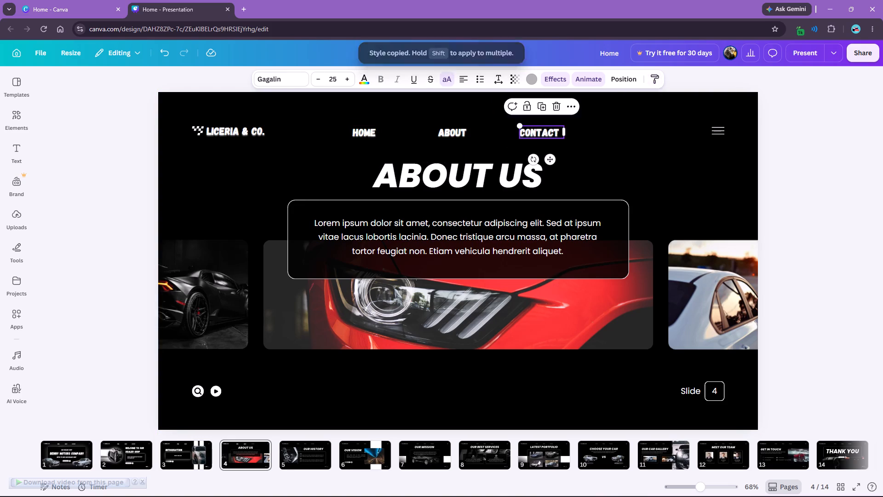
pyautogui.click(616, 137)
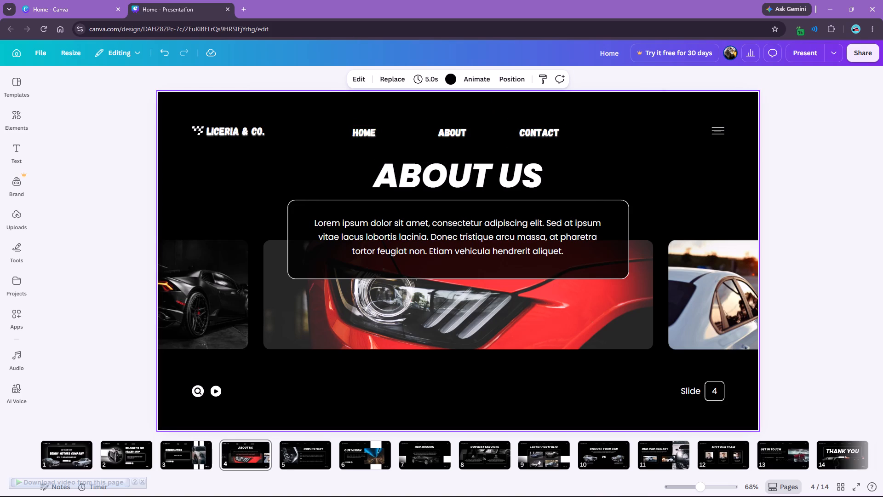
# Copy the LICERIA & CO. text style onto slide 4's ABOUT US heading and set its font size to 80.
pyautogui.click(362, 136)
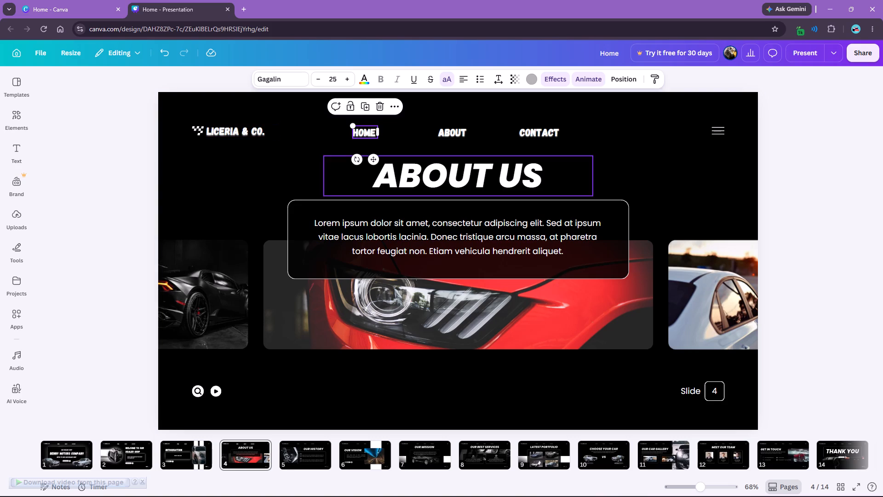
pyautogui.click(260, 134)
pyautogui.click(659, 80)
pyautogui.click(510, 181)
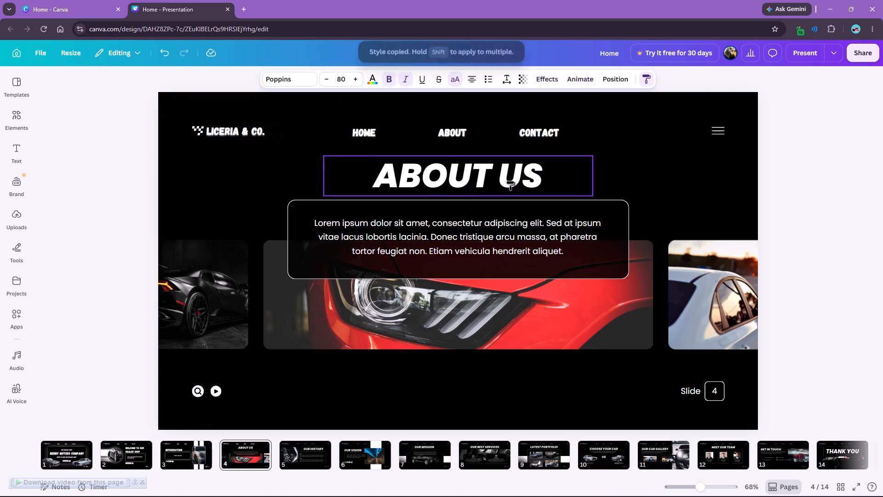
pyautogui.click(347, 78)
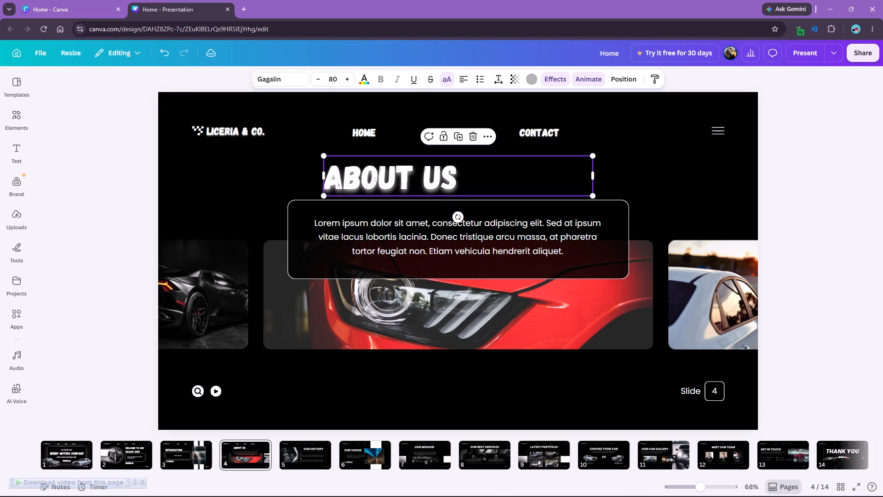
# Narrow the ABOUT US text box to fit its text and center the heading above the paragraph box.
pyautogui.moveTo(596, 175); pyautogui.dragTo(466, 178)
pyautogui.click(534, 166)
pyautogui.moveTo(413, 176); pyautogui.dragTo(429, 178)
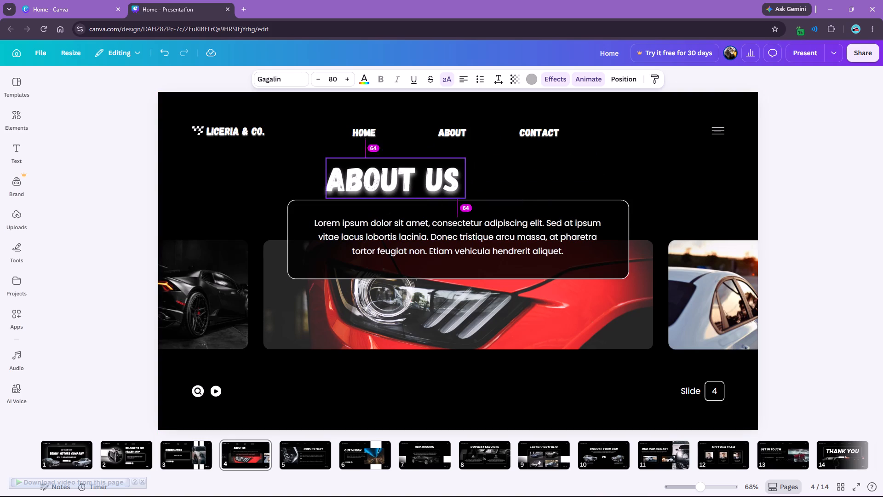
pyautogui.moveTo(429, 178); pyautogui.dragTo(478, 176)
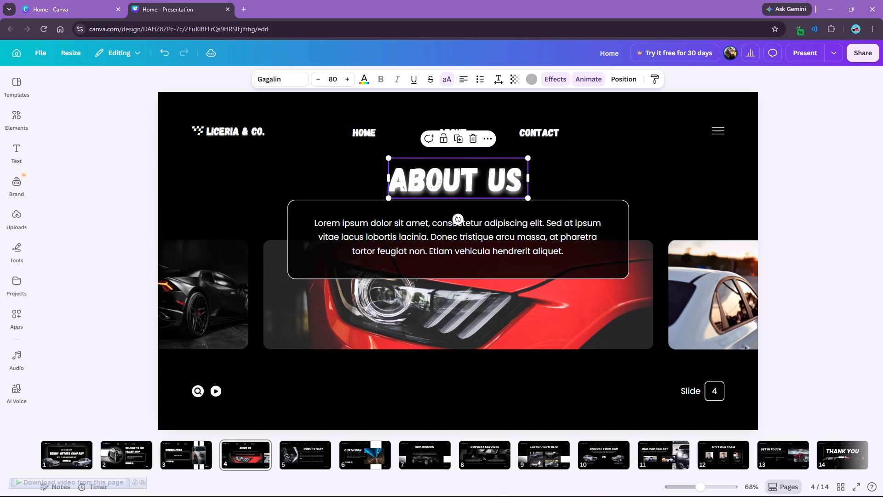
# Copy the Home label's text style onto slide 4's paragraph and shift the paragraph up slightly within its box.
pyautogui.click(362, 130)
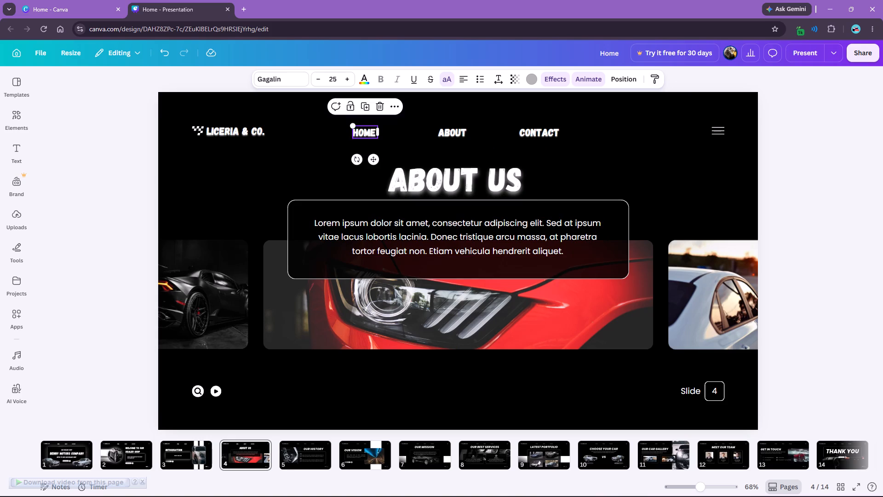
pyautogui.click(659, 75)
pyautogui.click(427, 232)
pyautogui.click(656, 168)
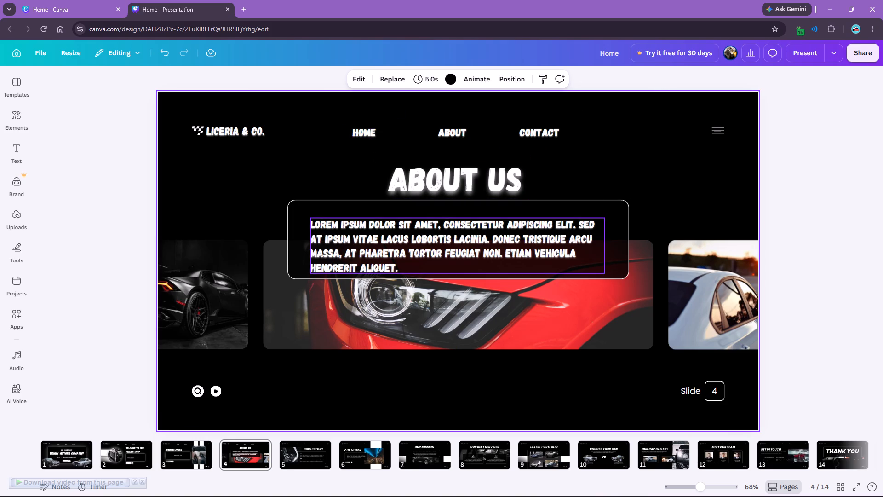
pyautogui.moveTo(522, 246); pyautogui.dragTo(522, 242)
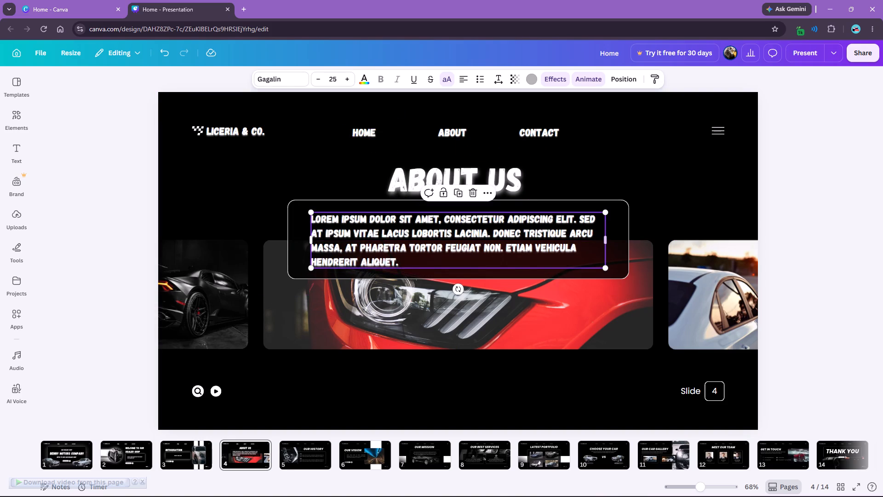
# Delete the paragraph's last sentence, "Etiam vehicula hendrerit aliquet.".
pyautogui.click(420, 252)
pyautogui.click(414, 259)
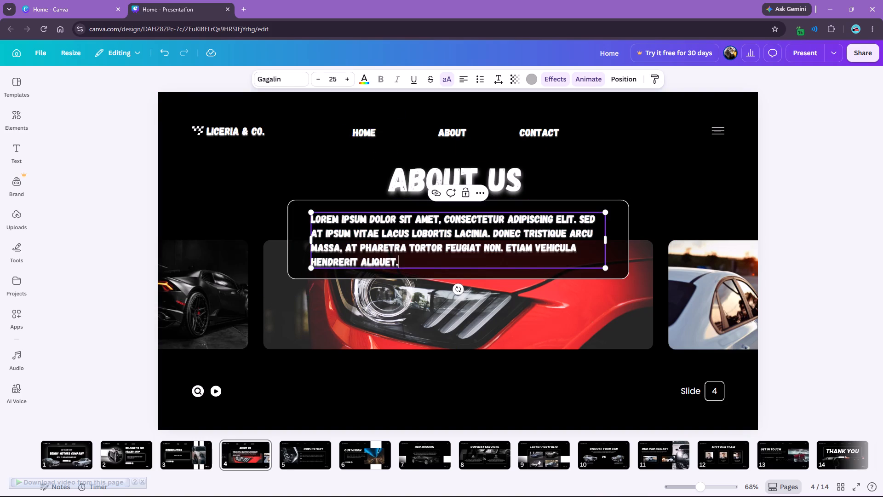
pyautogui.moveTo(414, 259); pyautogui.dragTo(315, 245)
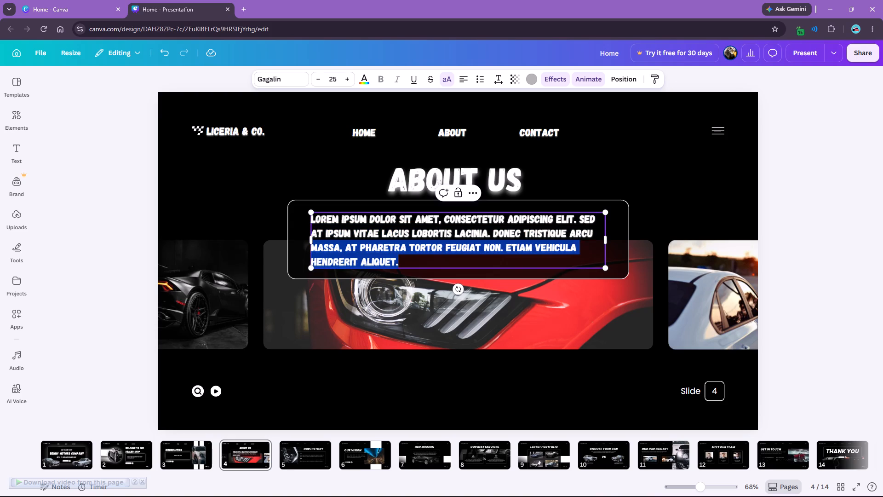
pyautogui.moveTo(315, 245); pyautogui.dragTo(508, 252)
pyautogui.press('BackSpace')
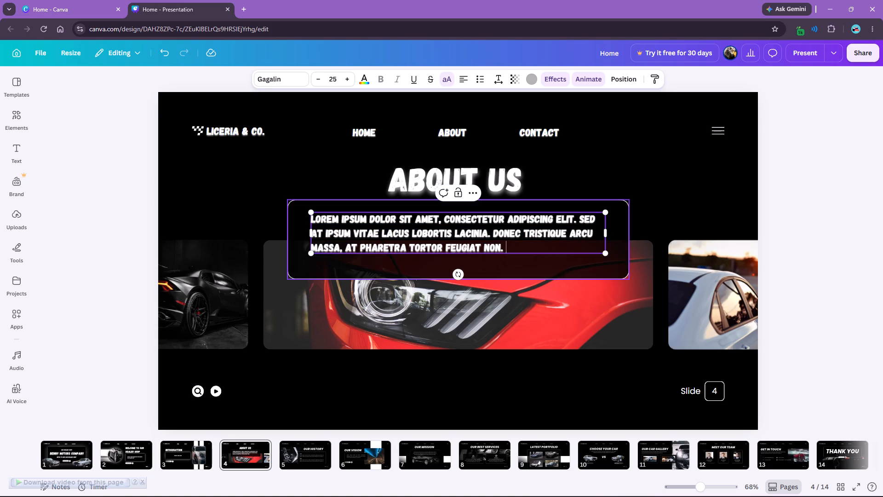
# Center-align the paragraph text and center the paragraph within its rounded box.
pyautogui.click(468, 78)
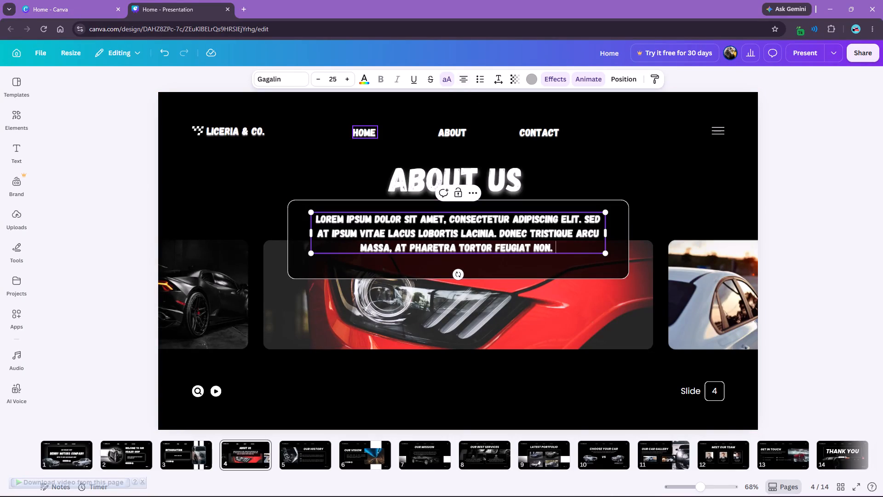
pyautogui.click(79, 223)
pyautogui.click(473, 241)
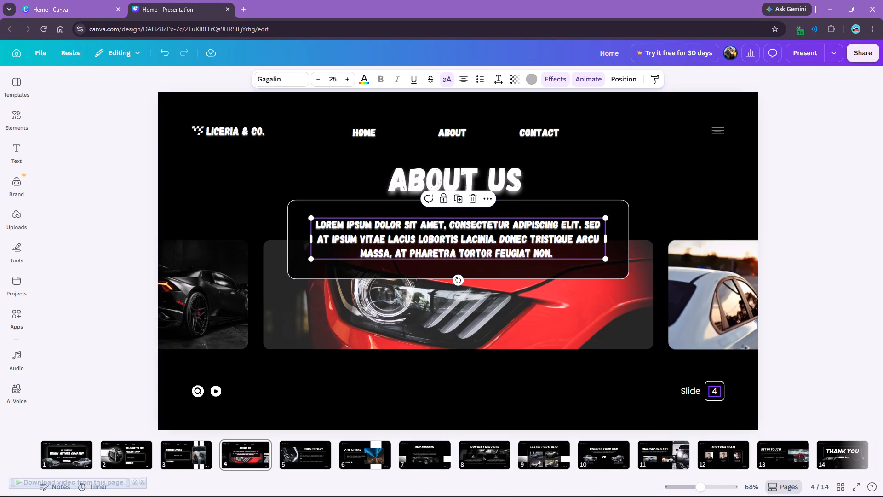
# Copy the Contact label's text style onto the Slide label beside the page number and fit it next to the number frame.
pyautogui.click(531, 127)
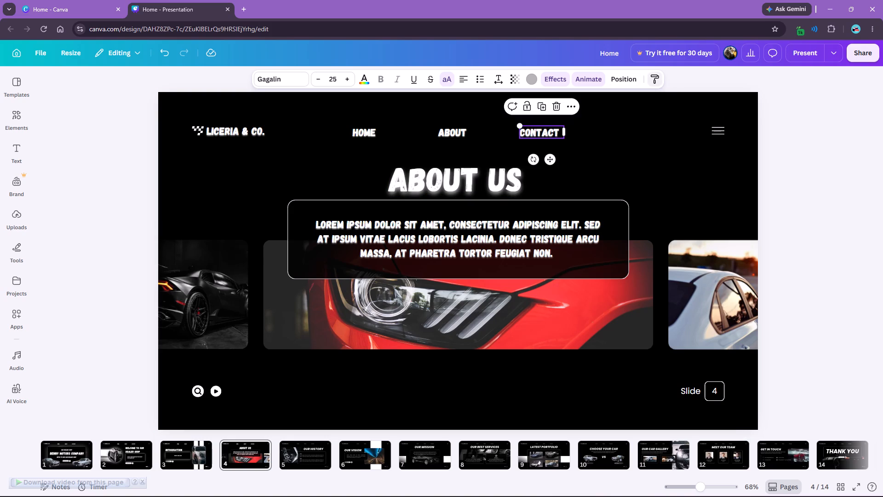
pyautogui.click(656, 76)
pyautogui.click(697, 392)
pyautogui.moveTo(701, 395); pyautogui.dragTo(683, 395)
pyautogui.moveTo(673, 389); pyautogui.dragTo(693, 388)
pyautogui.click(776, 383)
# Copy the Contact label's text style onto the page number 4 and center the number inside its frame.
pyautogui.click(722, 399)
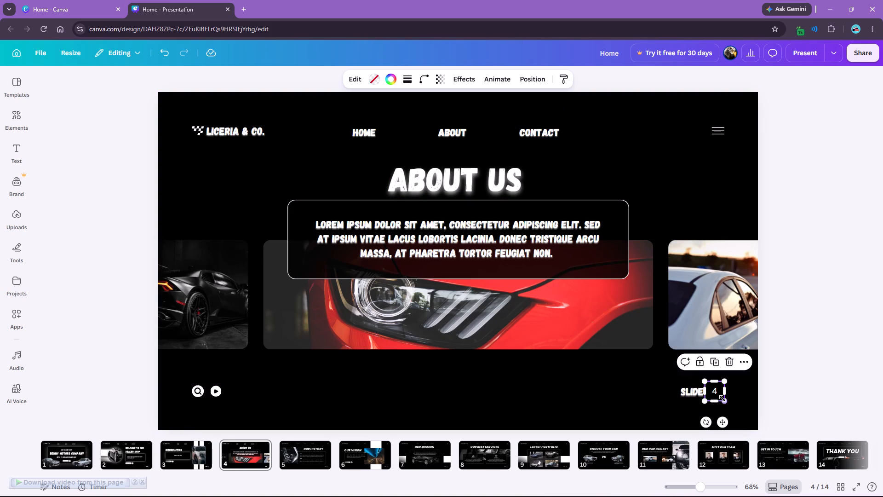
pyautogui.click(717, 391)
pyautogui.click(546, 133)
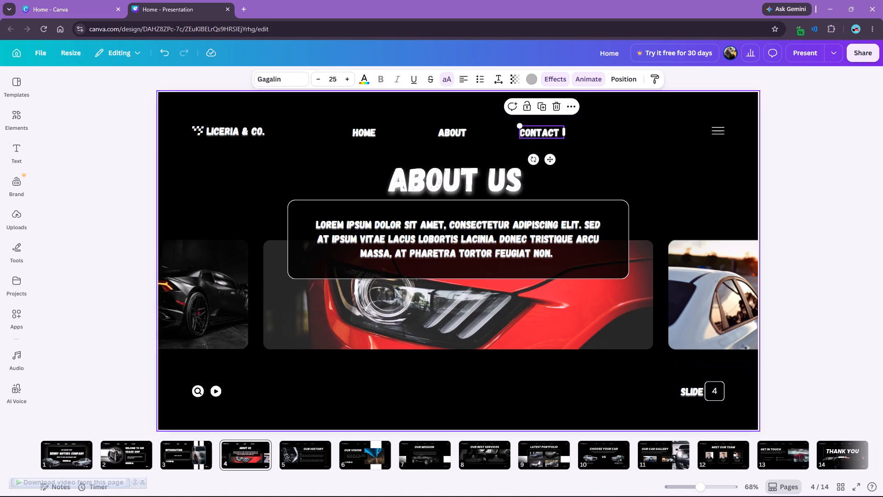
pyautogui.click(655, 77)
pyautogui.click(717, 391)
pyautogui.click(823, 375)
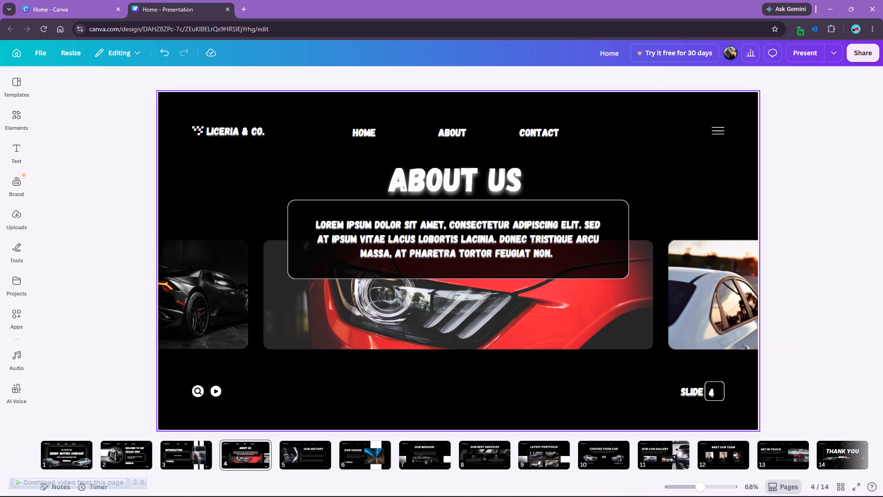
pyautogui.click(711, 393)
pyautogui.click(805, 384)
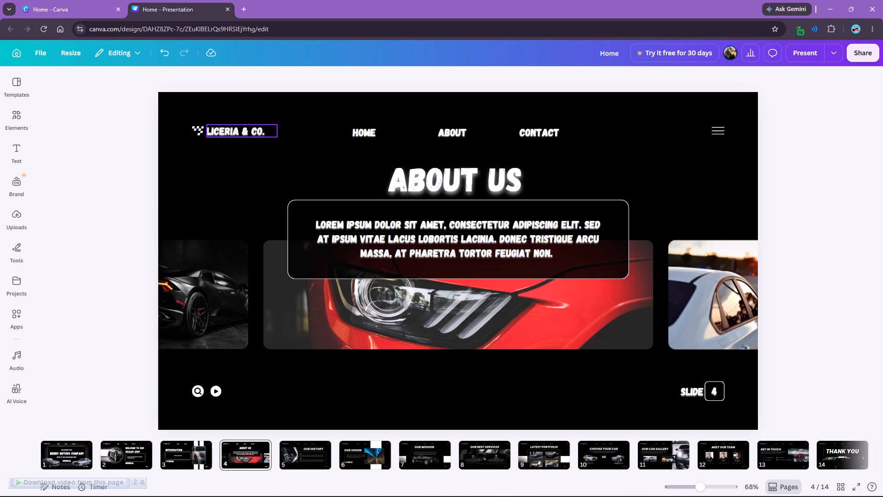
# Add a Drop effect to the paragraph's rounded box with direction 0, offset 14, blur 100, transparency 100 and a light grey color.
pyautogui.click(310, 203)
pyautogui.click(464, 78)
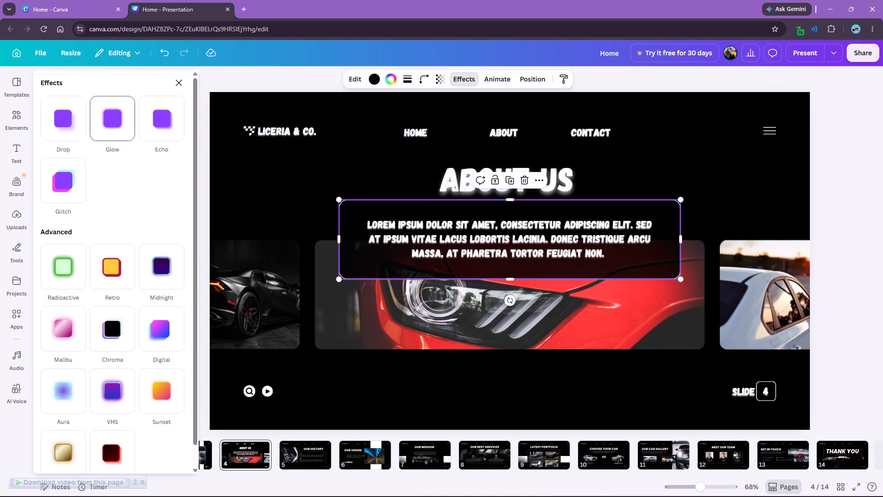
pyautogui.click(51, 126)
pyautogui.moveTo(75, 180); pyautogui.dragTo(83, 180)
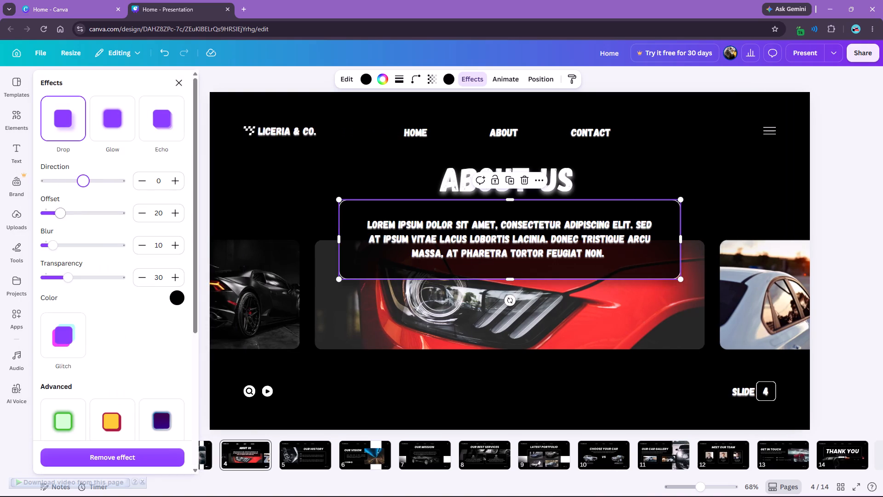
pyautogui.click(64, 219)
pyautogui.moveTo(52, 252); pyautogui.dragTo(145, 254)
pyautogui.moveTo(81, 285); pyautogui.dragTo(150, 287)
pyautogui.moveTo(65, 215); pyautogui.dragTo(63, 215)
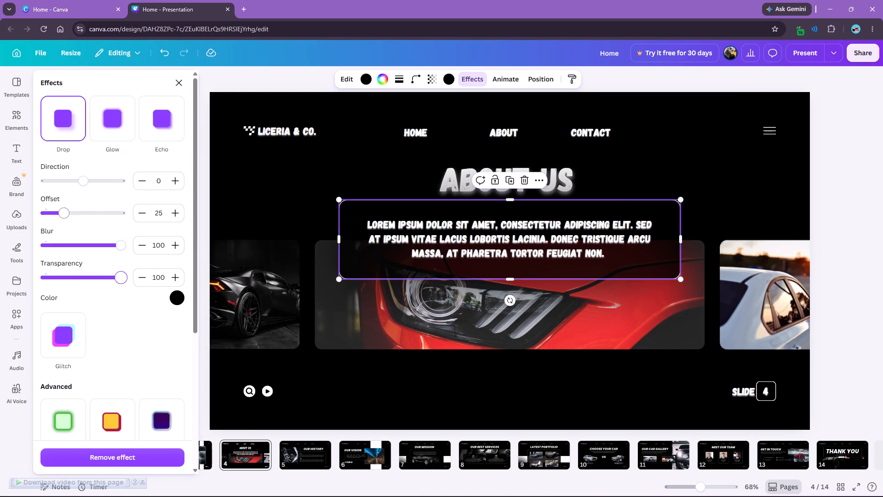
pyautogui.moveTo(63, 215); pyautogui.dragTo(55, 215)
pyautogui.click(181, 301)
pyautogui.click(133, 341)
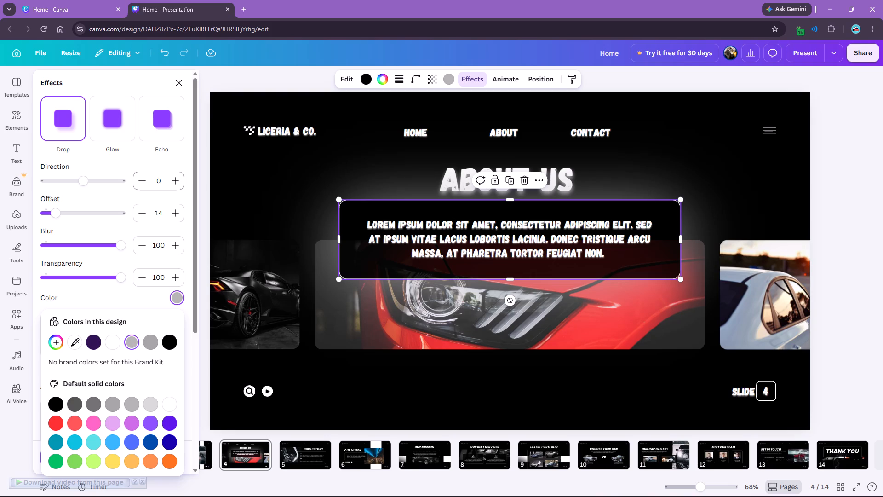
pyautogui.click(177, 81)
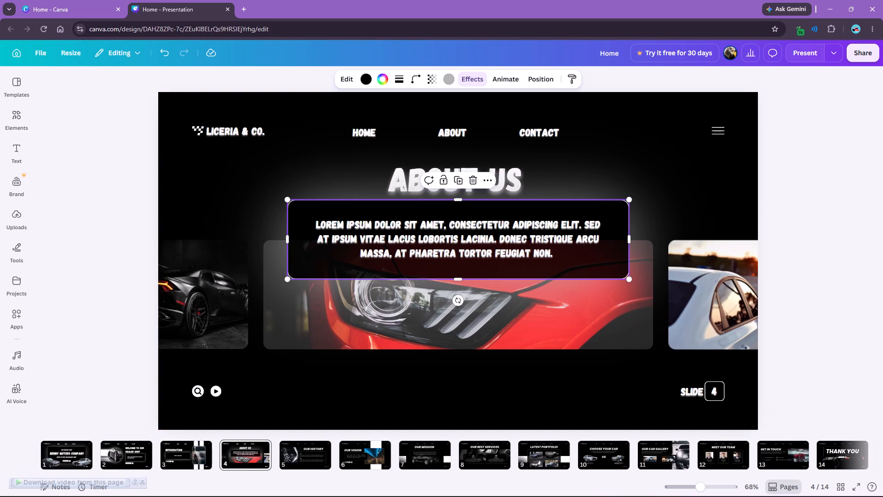
# Copy the paragraph box's style onto the small frame around the page number 4.
pyautogui.click(571, 77)
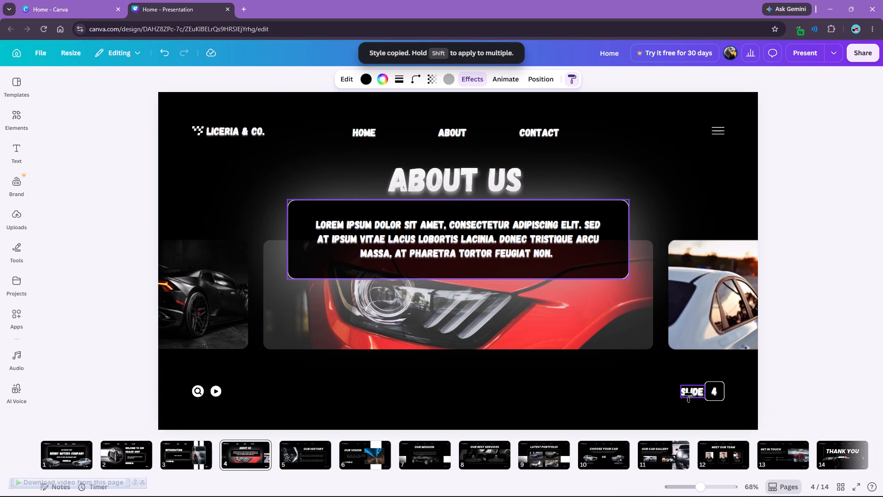
pyautogui.click(720, 383)
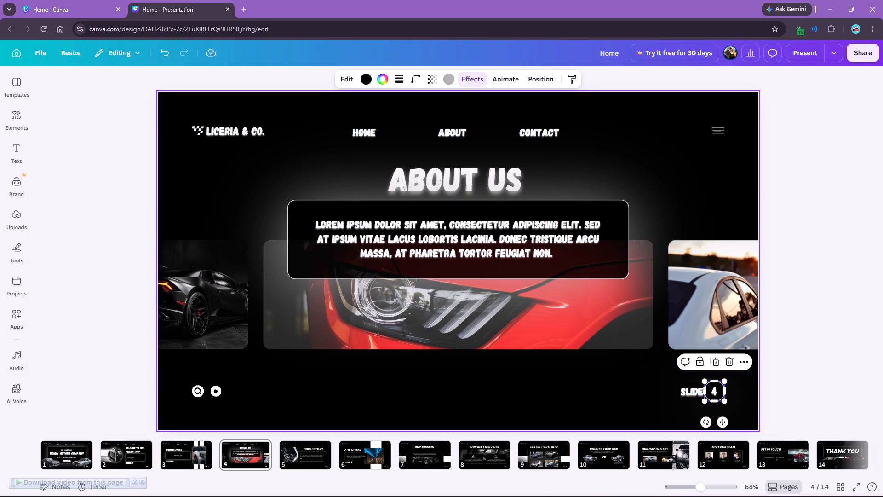
pyautogui.click(759, 390)
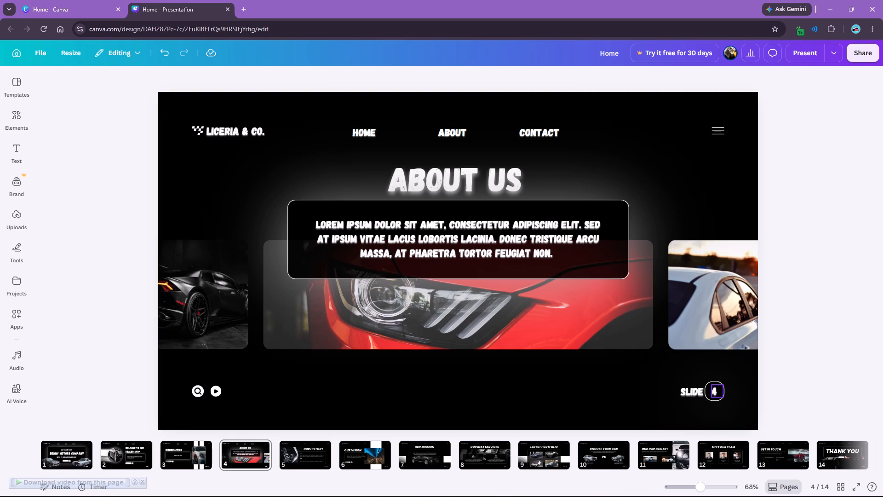
# Copy the paragraph box's style onto the red car image and carry it over to the black and white car images.
pyautogui.click(609, 207)
pyautogui.click(566, 76)
pyautogui.click(461, 326)
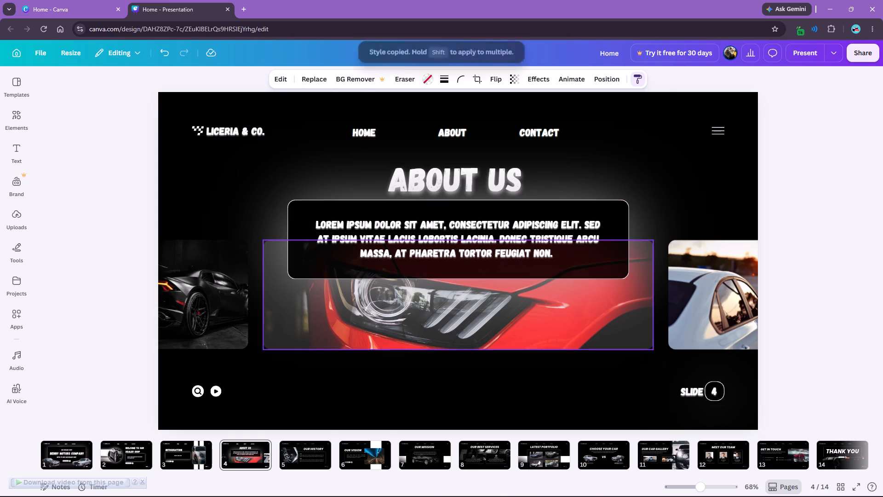
pyautogui.click(653, 77)
pyautogui.click(218, 291)
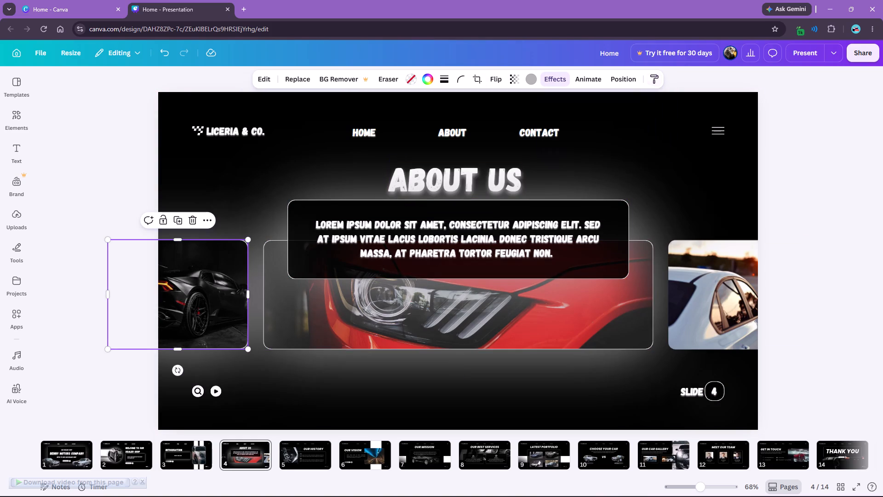
pyautogui.click(654, 80)
pyautogui.click(725, 263)
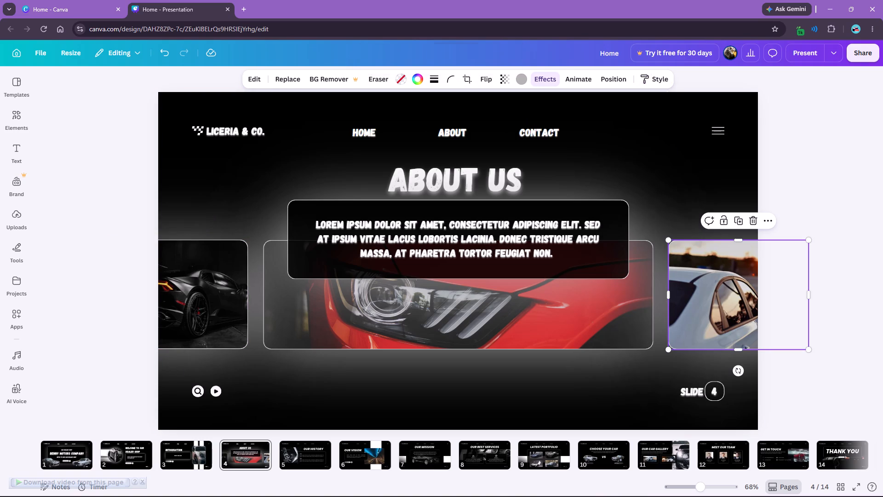
pyautogui.click(819, 209)
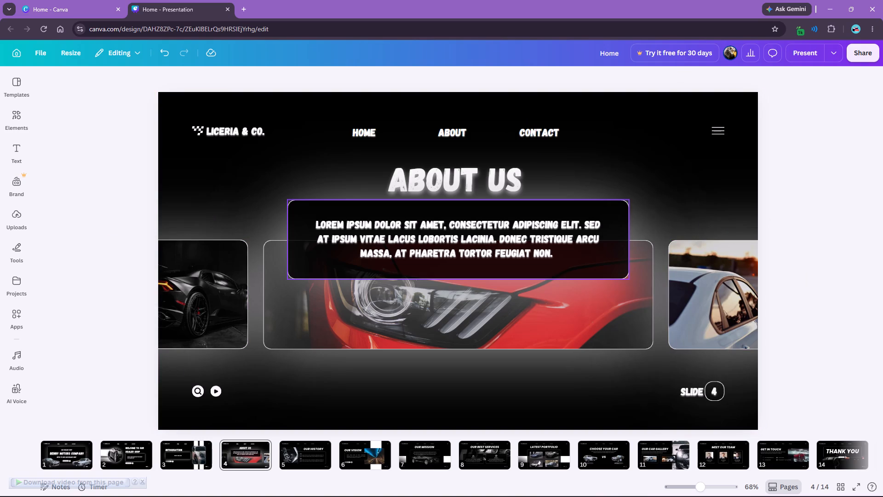
# Set the black car image's Drop effect to offset 0 and blur 20.
pyautogui.click(220, 295)
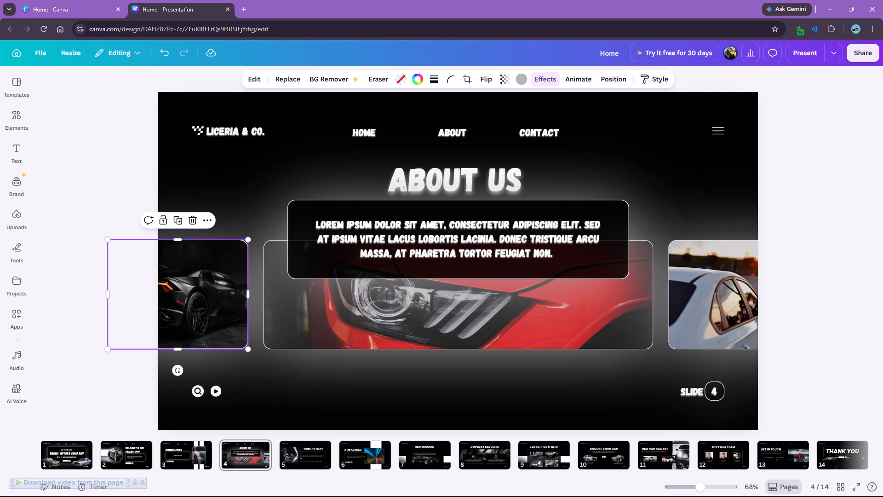
pyautogui.click(532, 77)
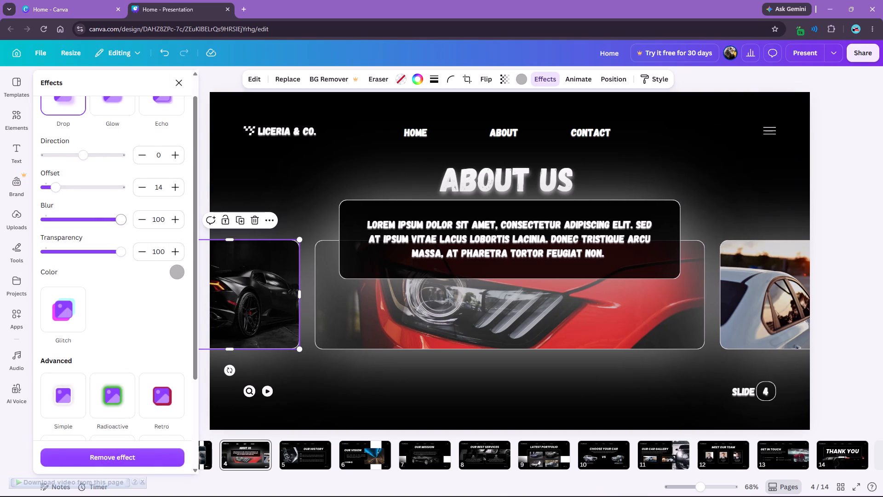
pyautogui.moveTo(113, 218); pyautogui.dragTo(57, 218)
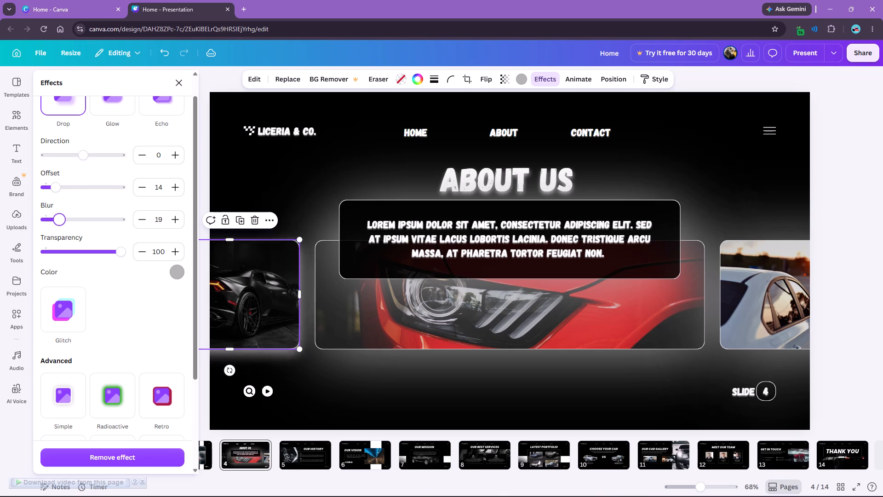
pyautogui.moveTo(57, 218); pyautogui.dragTo(64, 218)
pyautogui.moveTo(52, 184); pyautogui.dragTo(29, 184)
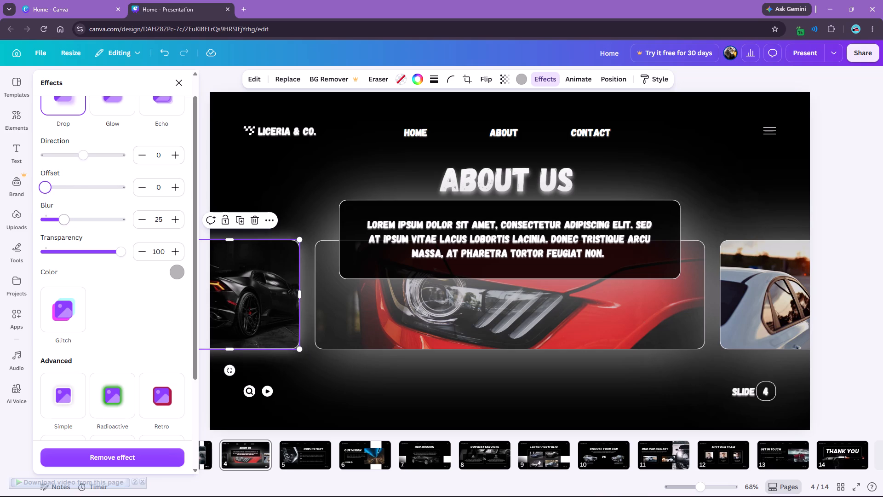
pyautogui.click(63, 217)
# Set the red car image's Drop effect offset to 0 and reduce its blur to match the black car image's softer glow.
pyautogui.click(352, 309)
pyautogui.moveTo(54, 184); pyautogui.dragTo(27, 185)
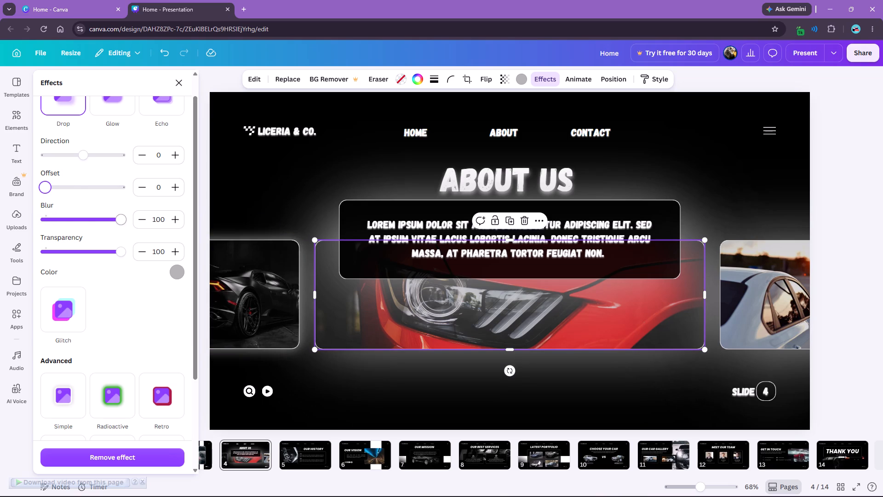
pyautogui.moveTo(117, 219); pyautogui.dragTo(69, 220)
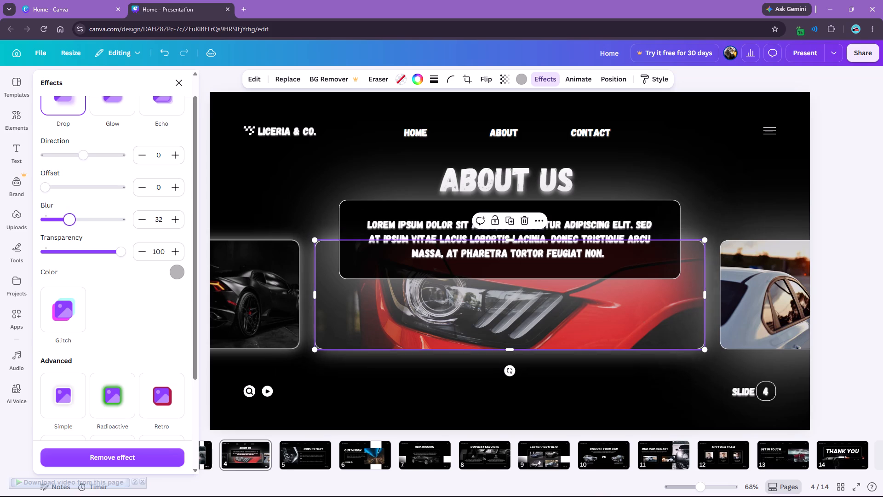
pyautogui.moveTo(69, 220); pyautogui.dragTo(58, 220)
# Set the white car image's Drop effect to blur 4 and offset 0.
pyautogui.click(745, 295)
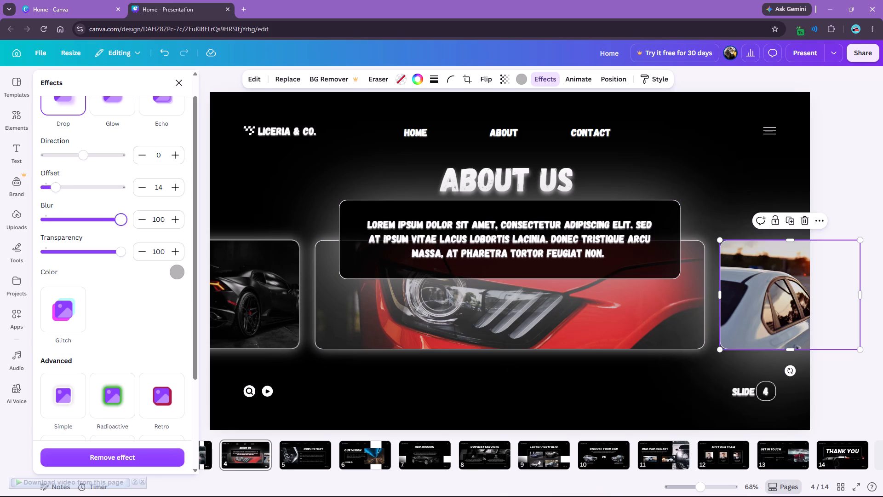
pyautogui.moveTo(116, 220); pyautogui.dragTo(47, 217)
pyautogui.moveTo(55, 188); pyautogui.dragTo(21, 186)
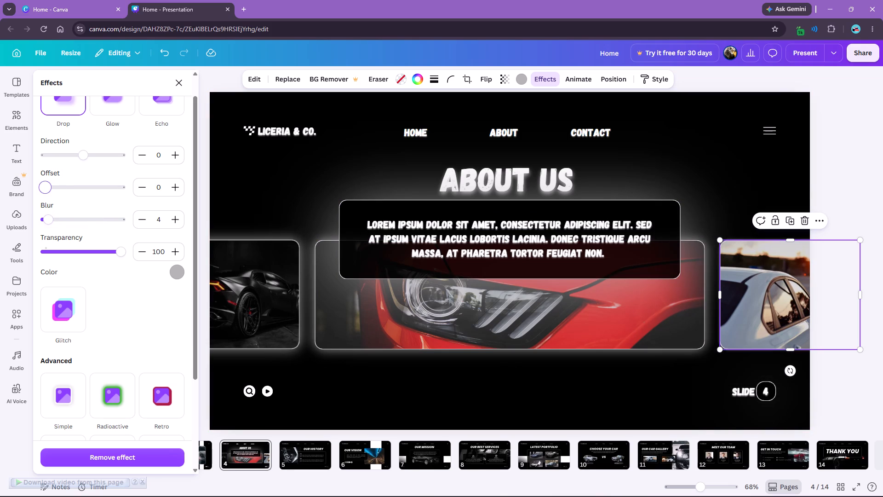
# Set the white car image's Drop effect blur to 17.
pyautogui.moveTo(47, 218); pyautogui.dragTo(53, 216)
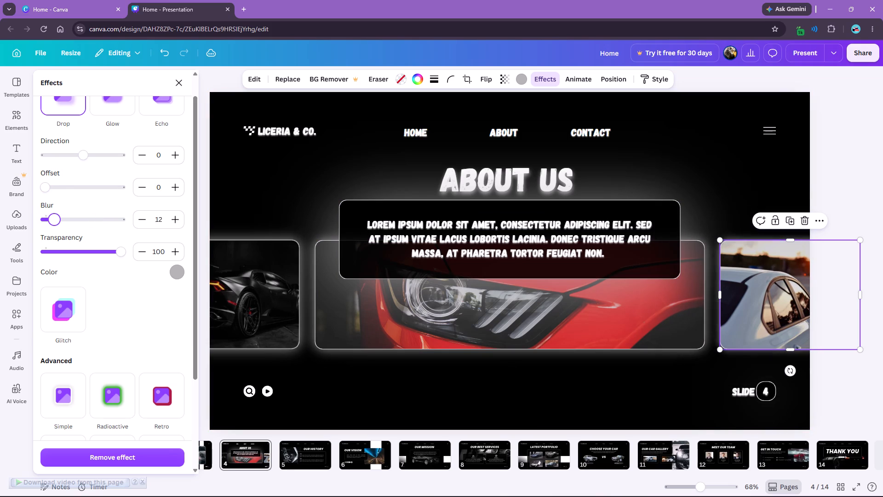
pyautogui.moveTo(53, 216); pyautogui.dragTo(57, 216)
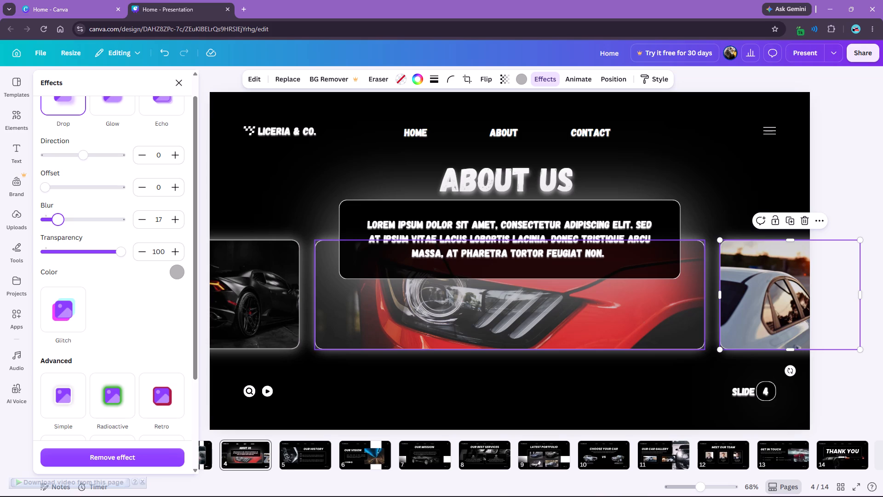
# Set the paragraph box's Drop effect to offset 0 and blur 22.
pyautogui.click(376, 203)
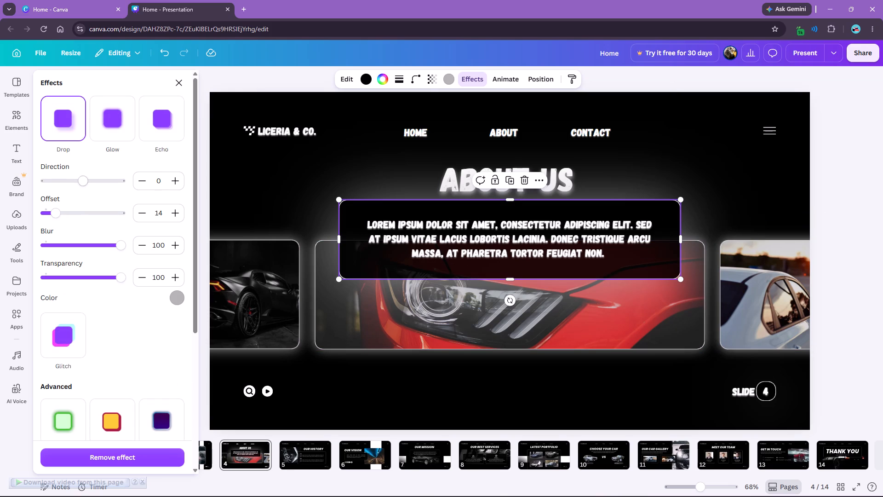
pyautogui.click(49, 206)
pyautogui.moveTo(49, 208); pyautogui.dragTo(19, 210)
pyautogui.moveTo(120, 249); pyautogui.dragTo(71, 242)
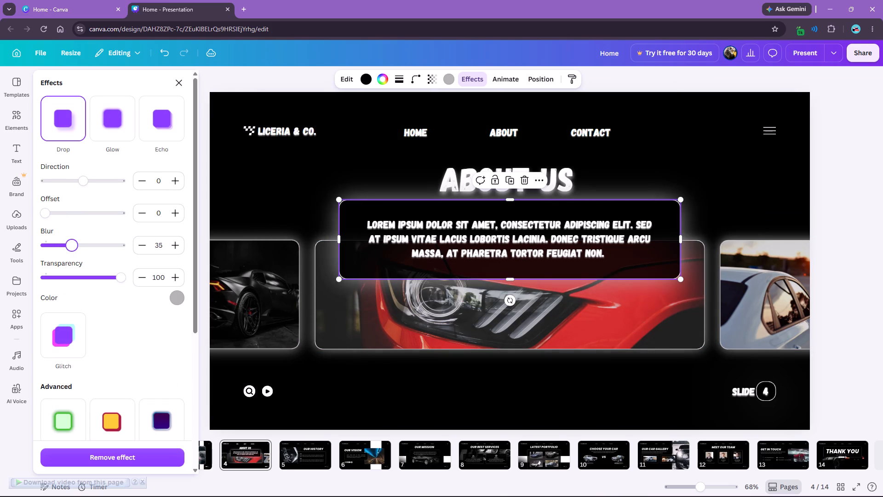
pyautogui.moveTo(71, 242); pyautogui.dragTo(62, 243)
pyautogui.click(177, 90)
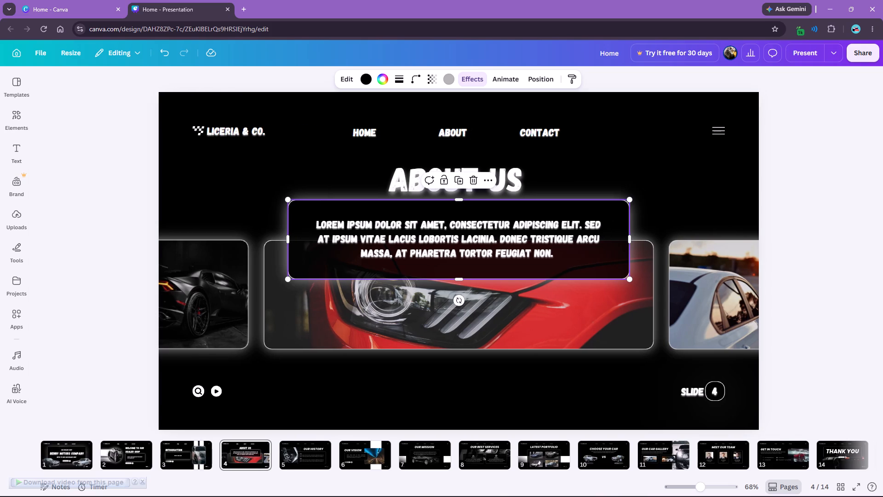
pyautogui.click(102, 144)
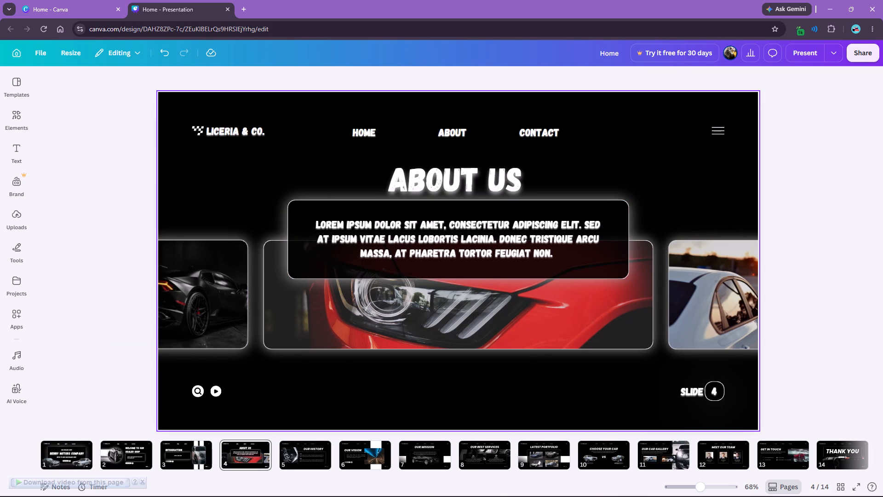
# Apply the Merge animation, on both enter and exit, to the company name, HOME, ABOUT, CONTACT and ABOUT US texts together.
pyautogui.moveTo(237, 104); pyautogui.dragTo(583, 182)
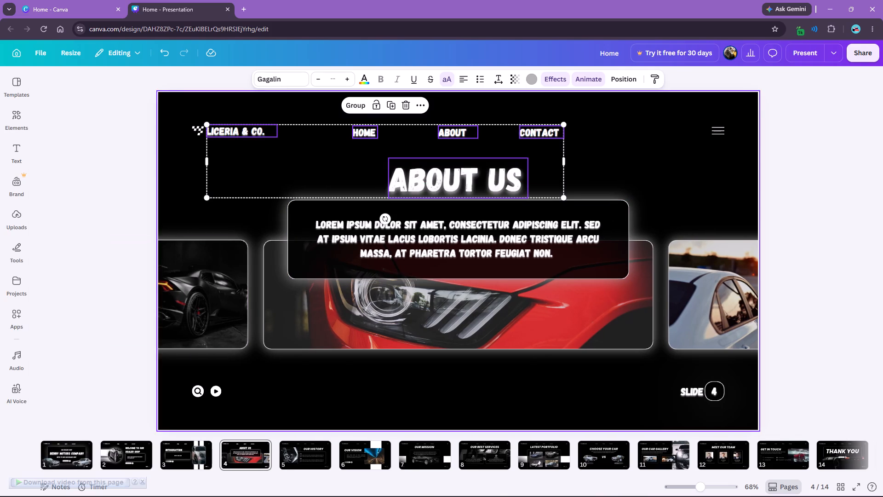
pyautogui.click(589, 78)
pyautogui.scroll(-6, 96, 302)
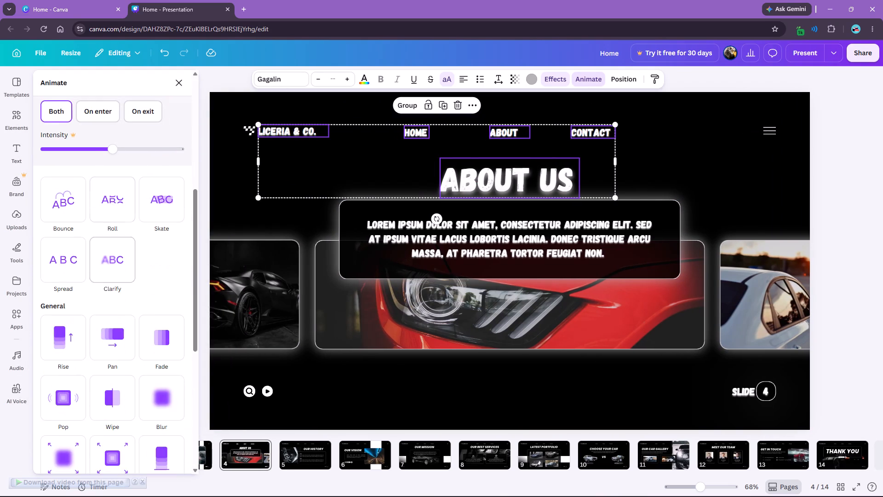
pyautogui.scroll(2, 109, 215)
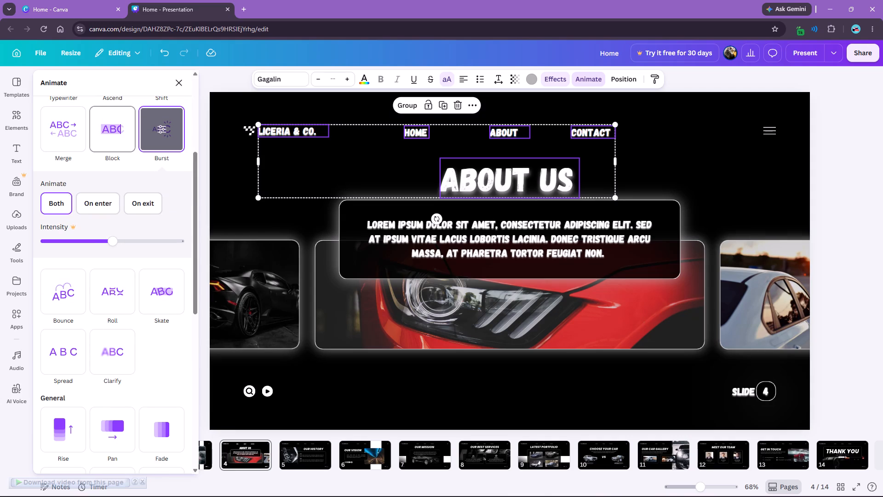
pyautogui.click(65, 130)
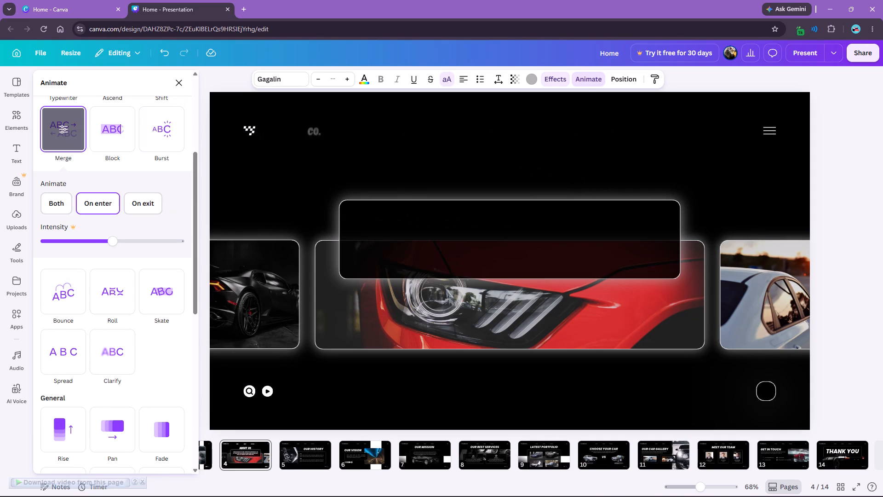
pyautogui.scroll(-7, 153, 217)
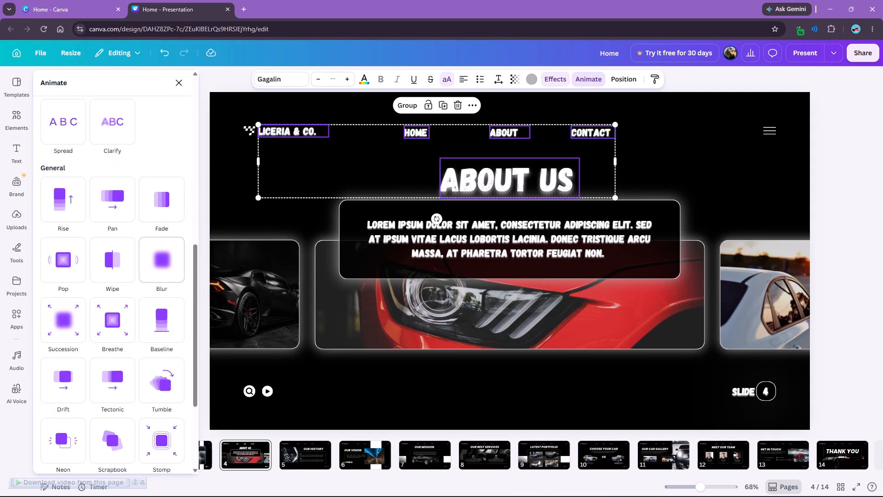
pyautogui.scroll(-7, 156, 266)
pyautogui.scroll(11, 153, 275)
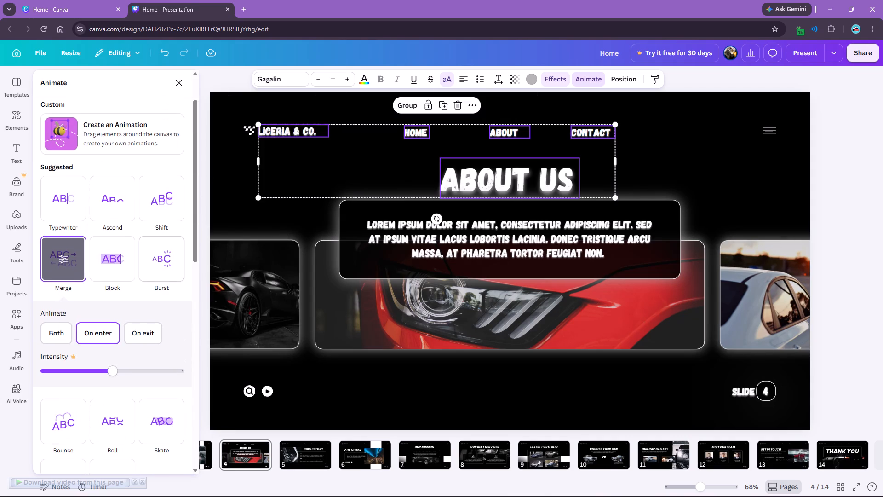
pyautogui.scroll(-1, 152, 268)
pyautogui.scroll(1, 54, 273)
pyautogui.click(49, 329)
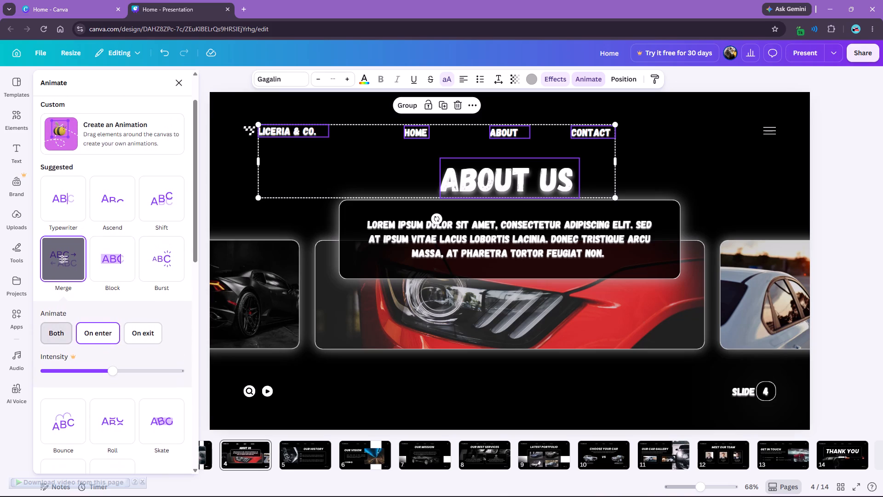
pyautogui.scroll(-10, 170, 288)
pyautogui.scroll(9, 170, 288)
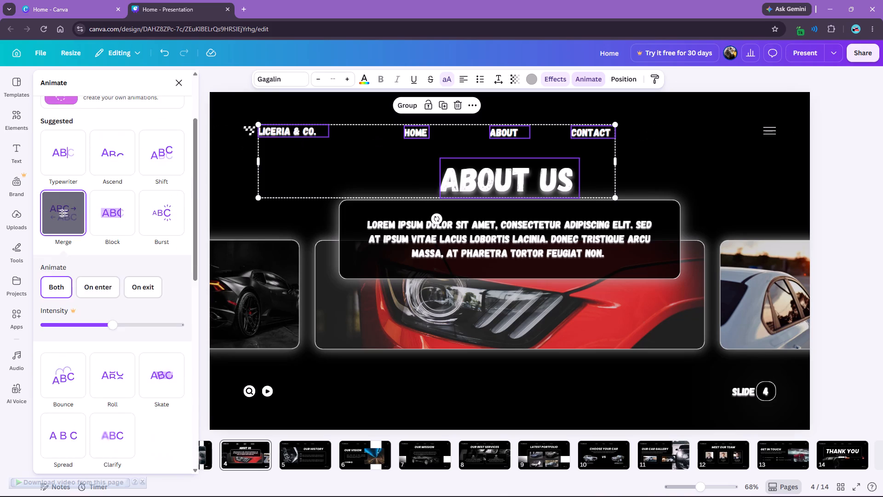
pyautogui.scroll(4, 170, 288)
# Change the lorem ipsum paragraph's animation to Merge on both enter and exit.
pyautogui.click(430, 245)
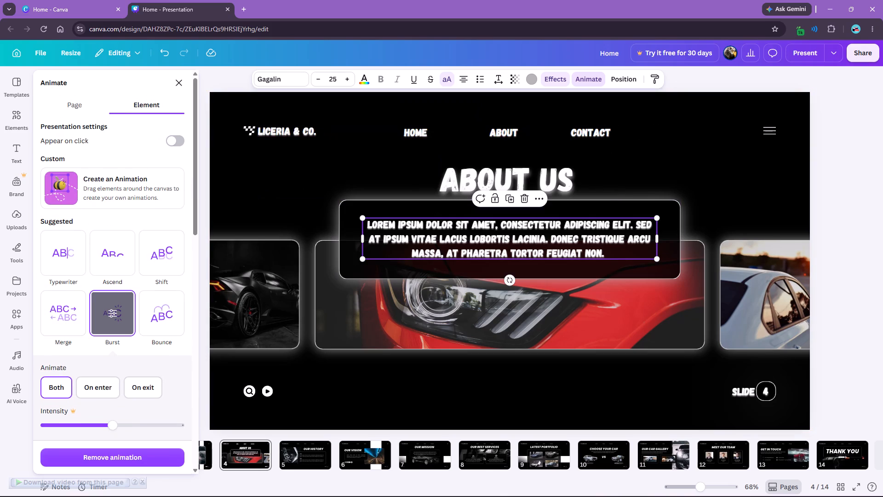
pyautogui.click(69, 303)
pyautogui.click(52, 387)
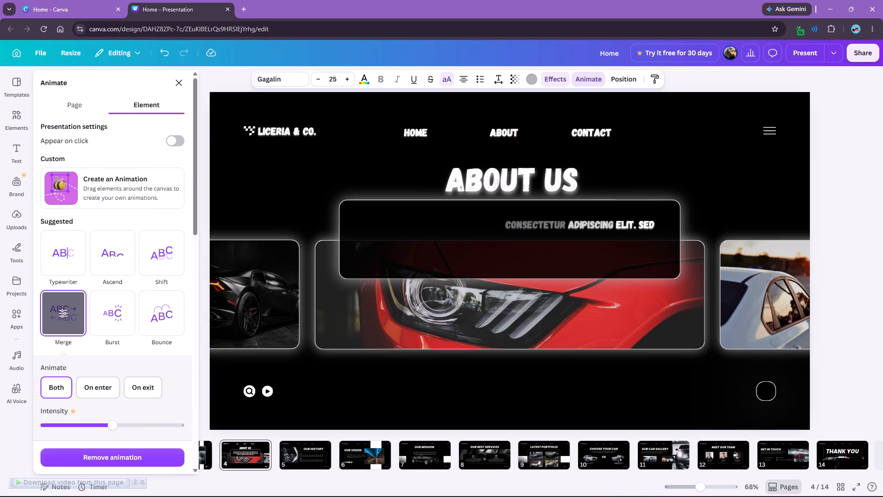
# Change the SLIDE label's animation to Merge on both enter and exit.
pyautogui.click(745, 388)
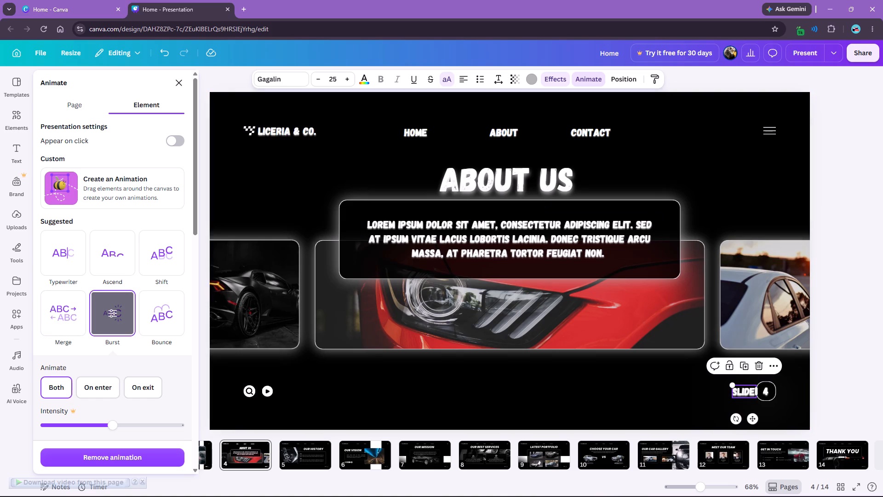
pyautogui.click(35, 320)
pyautogui.click(63, 316)
pyautogui.scroll(-2, 75, 315)
pyautogui.click(62, 293)
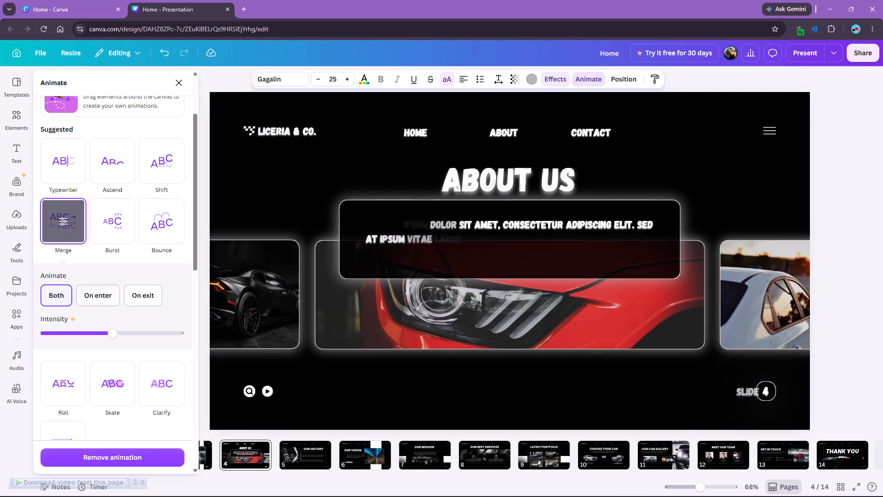
pyautogui.scroll(-4, 208, 333)
pyautogui.scroll(1, 688, 391)
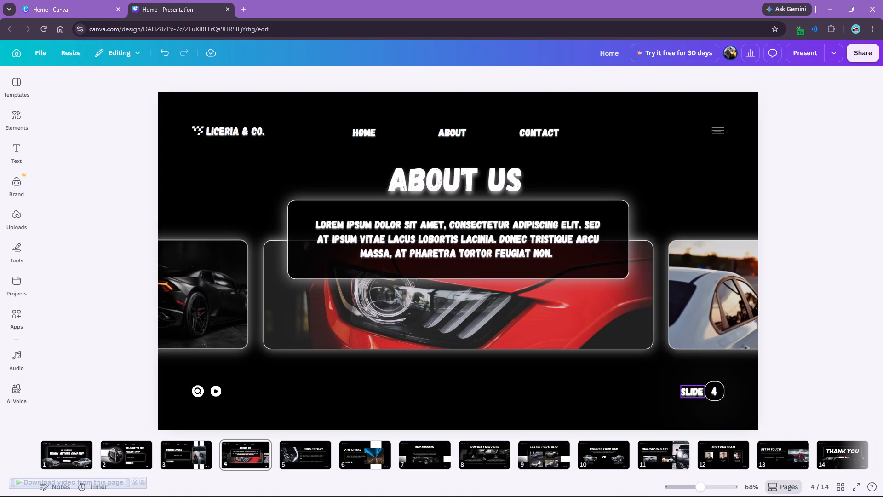
# Change the slide number 4's animation to Merge on both enter and exit.
pyautogui.click(712, 391)
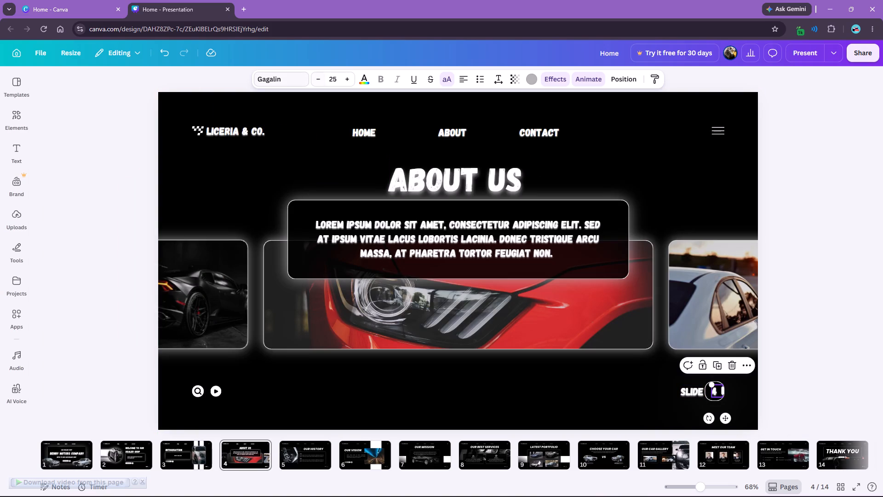
pyautogui.click(593, 81)
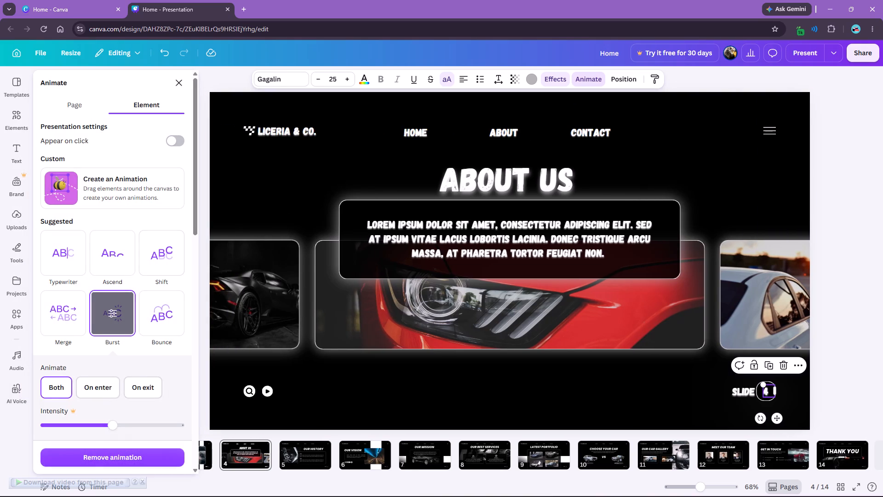
pyautogui.scroll(-3, 138, 316)
pyautogui.click(51, 163)
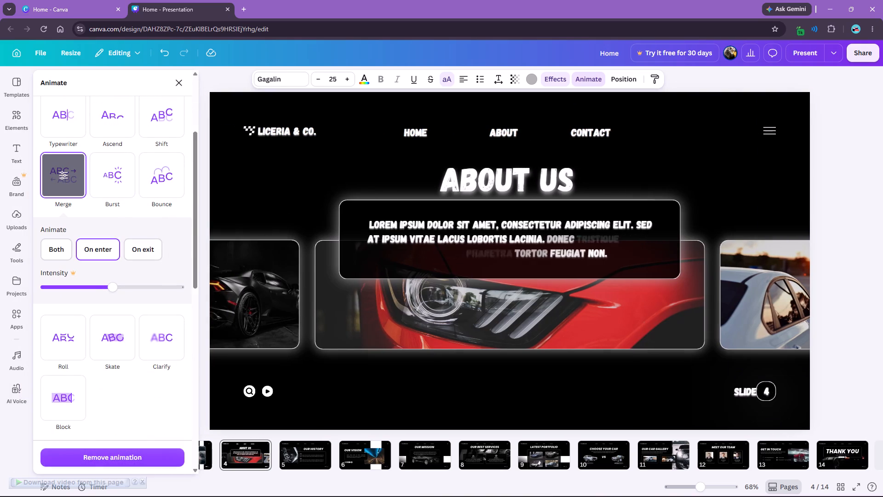
pyautogui.click(56, 243)
pyautogui.scroll(-9, 63, 254)
pyautogui.scroll(-4, 138, 231)
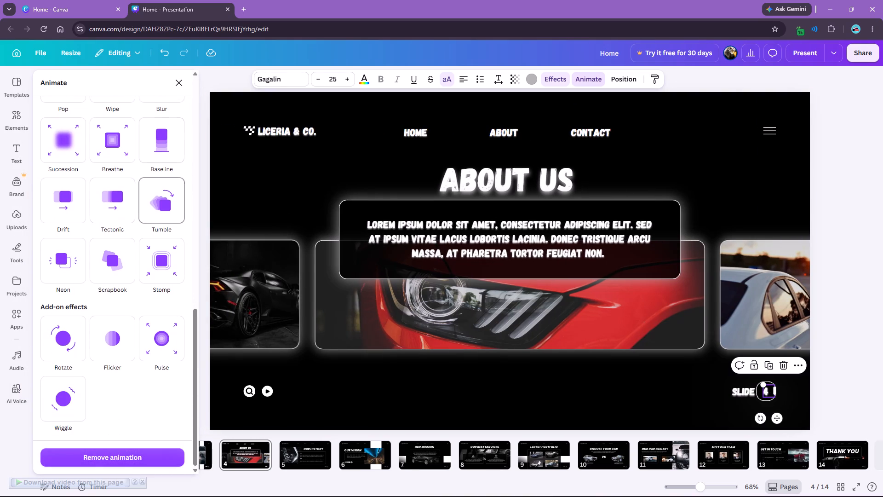
pyautogui.click(176, 79)
pyautogui.click(97, 152)
# Apply the Breathe animation to the black box behind the paragraph.
pyautogui.click(322, 200)
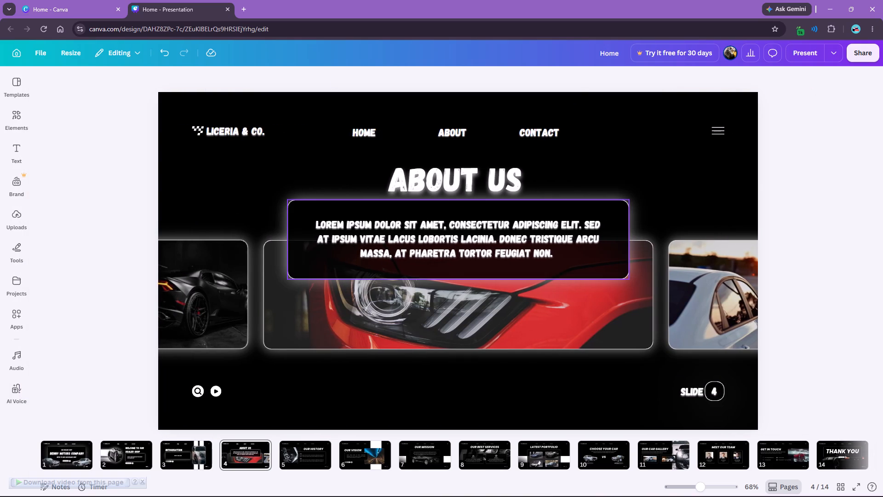
pyautogui.click(516, 75)
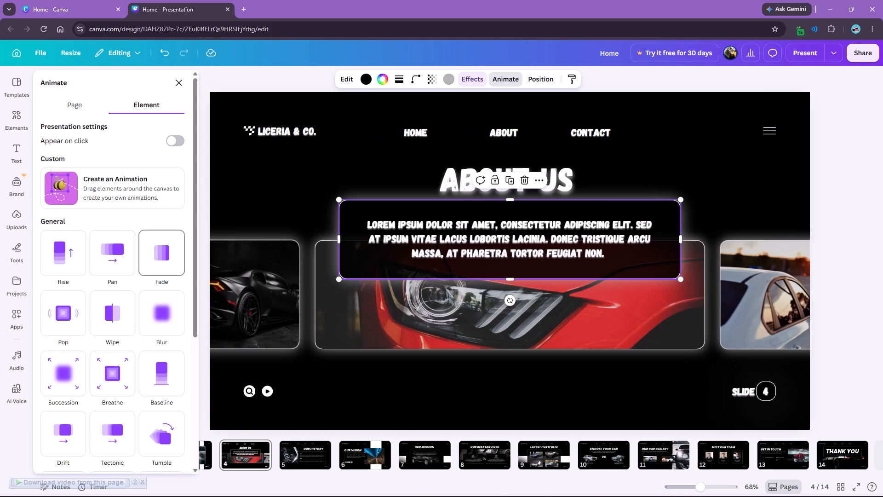
pyautogui.scroll(-4, 168, 270)
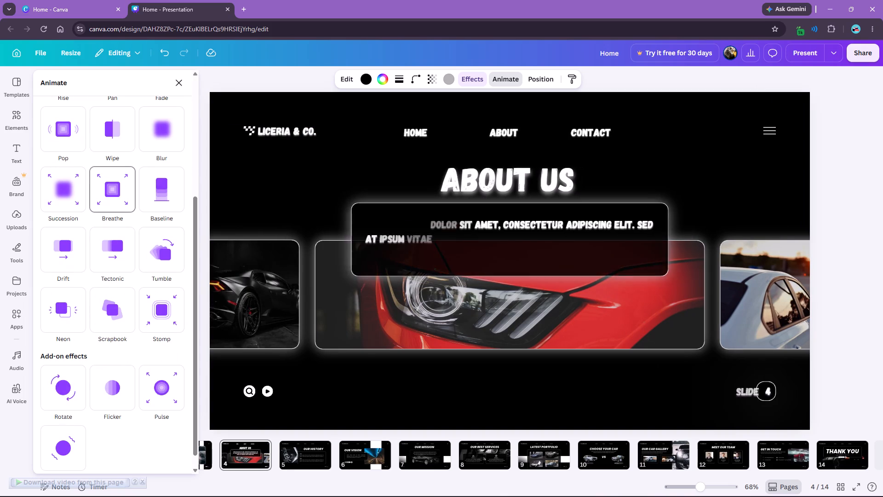
pyautogui.click(116, 195)
# Apply the Breathe animation to each of the black, red and white car images.
pyautogui.click(260, 262)
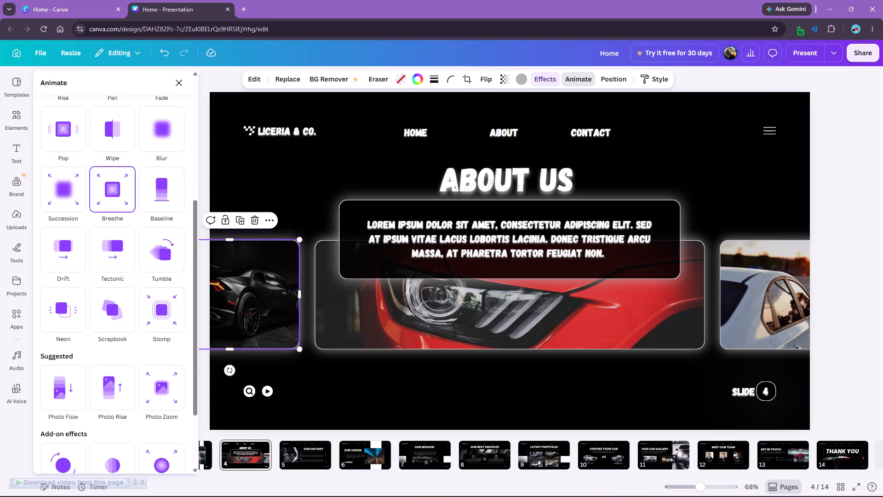
pyautogui.click(110, 185)
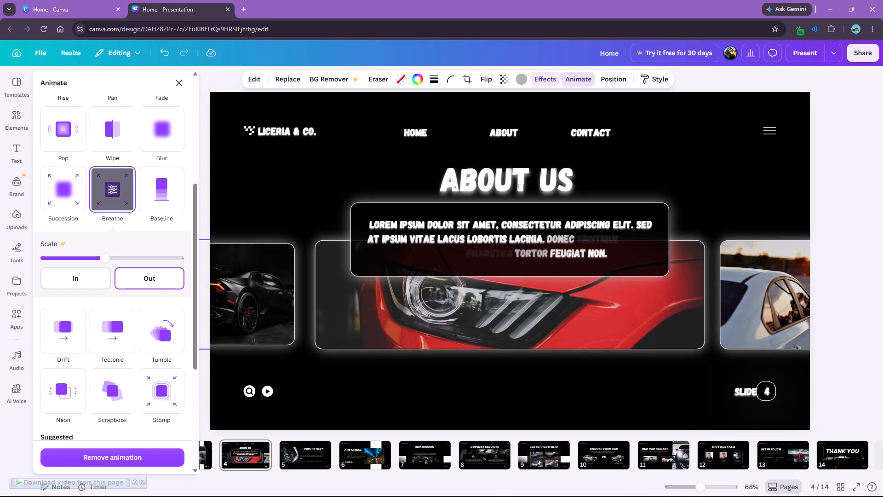
pyautogui.click(327, 281)
pyautogui.click(116, 196)
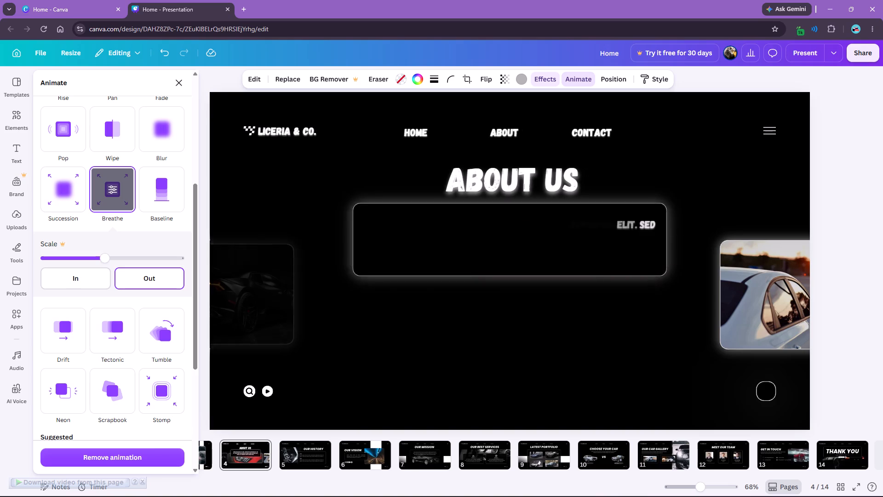
pyautogui.click(729, 278)
pyautogui.click(121, 197)
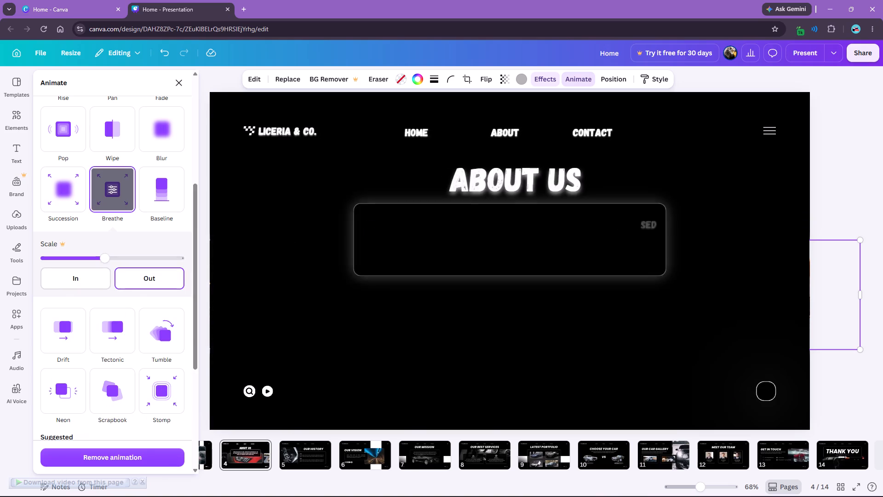
# Apply the Breathe animation to the search icon and the play icon at the slide's bottom.
pyautogui.click(252, 392)
pyautogui.click(120, 195)
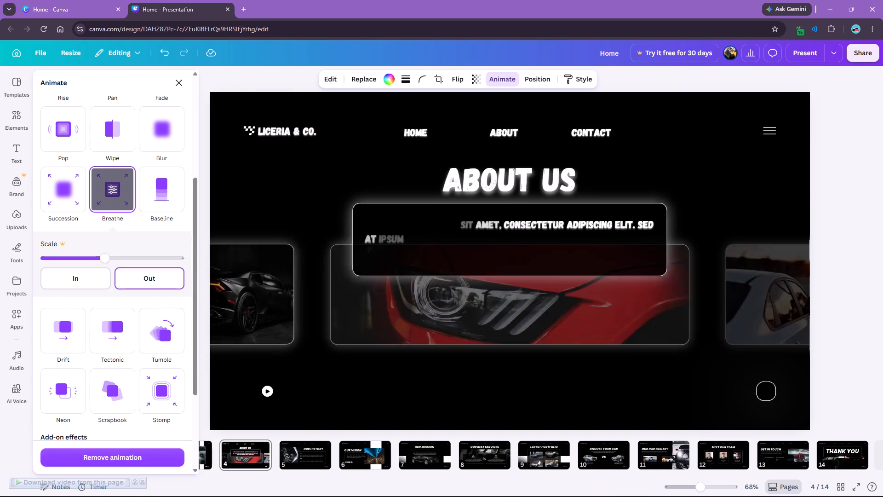
pyautogui.scroll(-6, 135, 290)
pyautogui.click(266, 393)
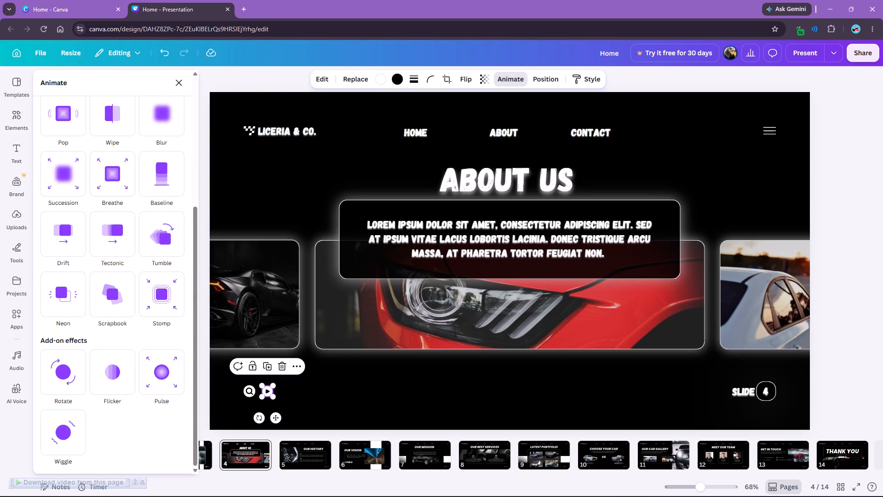
pyautogui.click(111, 173)
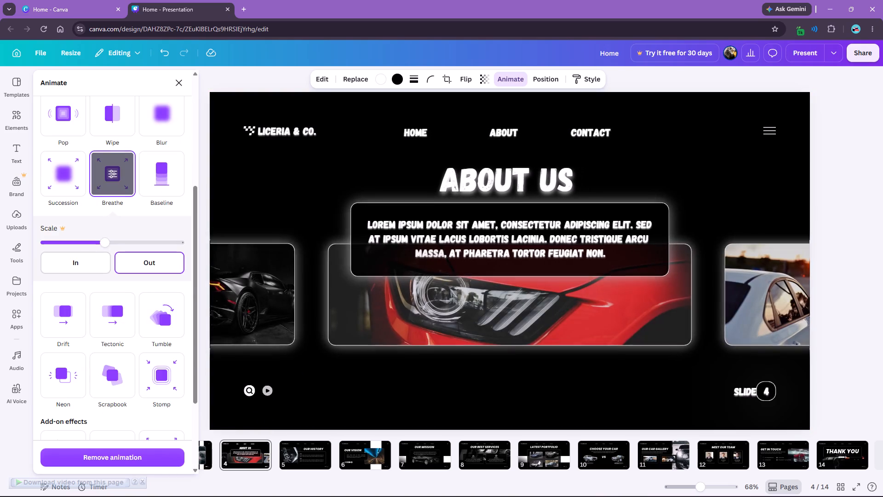
# Apply the Breathe animation to the rounded frame around the slide number on slide 4.
pyautogui.click(773, 399)
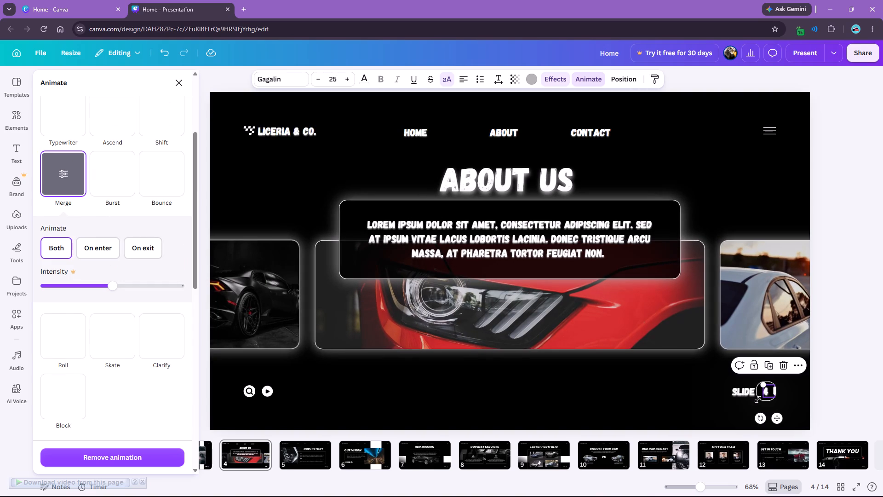
pyautogui.click(757, 403)
pyautogui.click(761, 398)
pyautogui.click(115, 247)
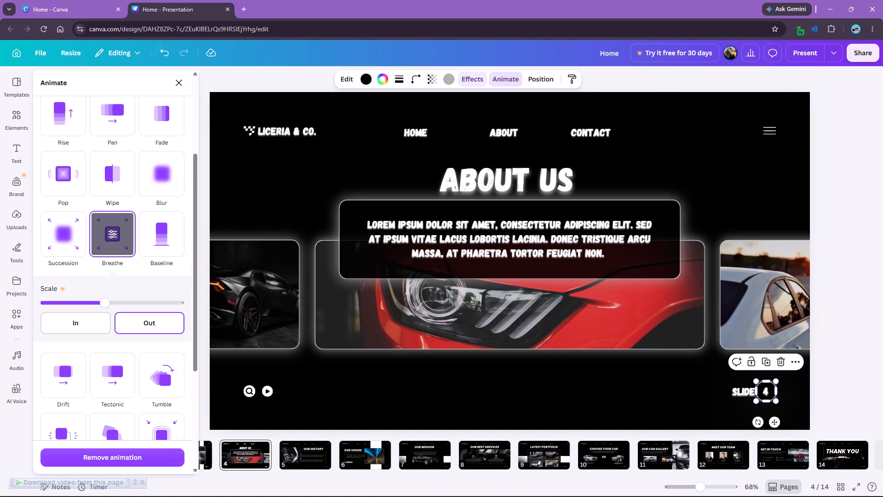
pyautogui.click(180, 84)
pyautogui.click(116, 153)
# Apply the Breathe animation to the checkered logo icon beside LICERIA & CO. on slide 4.
pyautogui.click(197, 133)
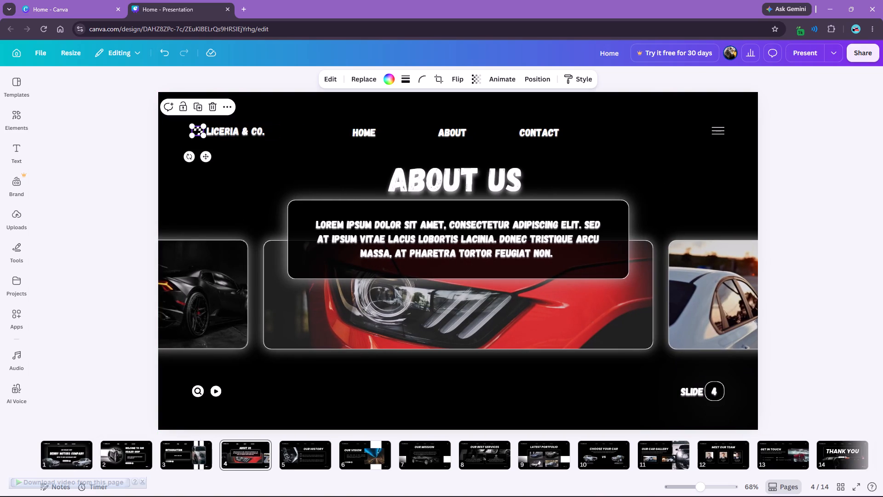
pyautogui.click(499, 78)
pyautogui.scroll(-3, 127, 321)
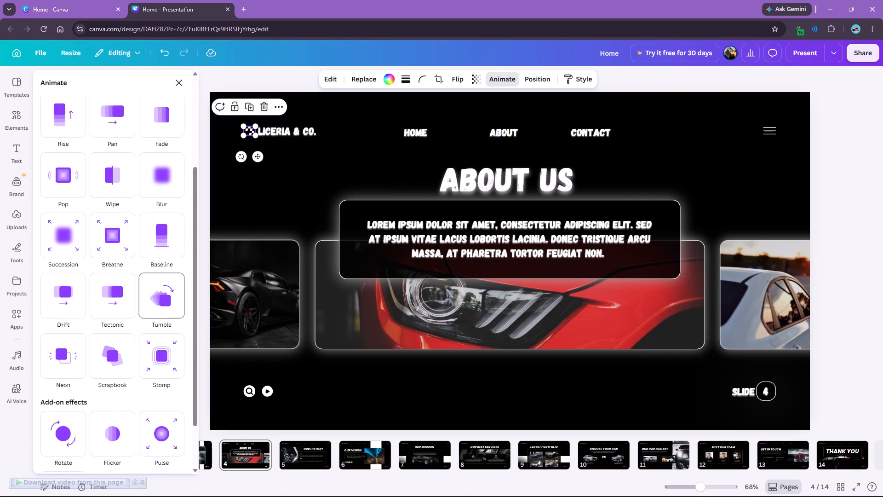
pyautogui.click(115, 245)
pyautogui.click(179, 81)
# Apply the Breathe animation to the checkered logo icon beside LICERIA & CO. on slide 3.
pyautogui.scroll(1, 364, 408)
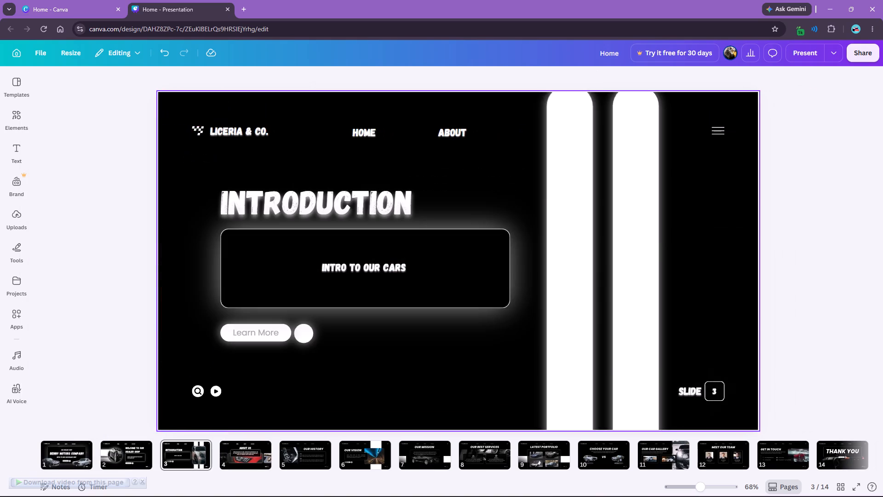
pyautogui.click(198, 131)
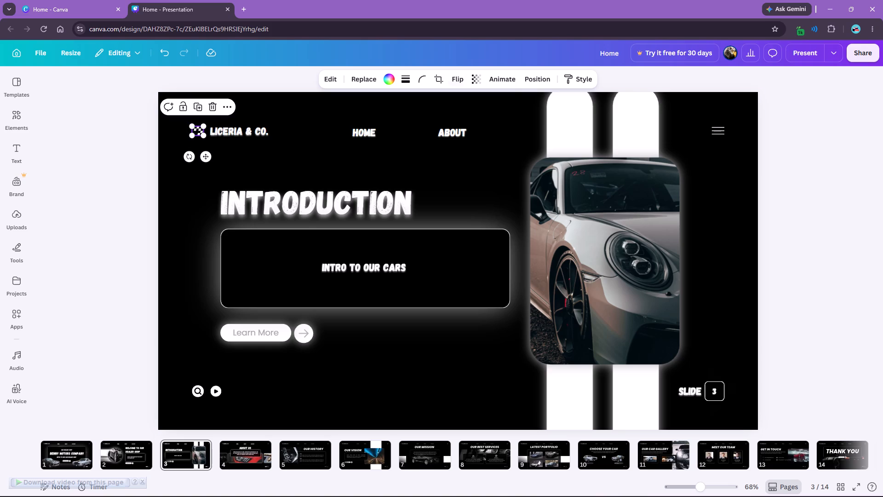
pyautogui.click(501, 80)
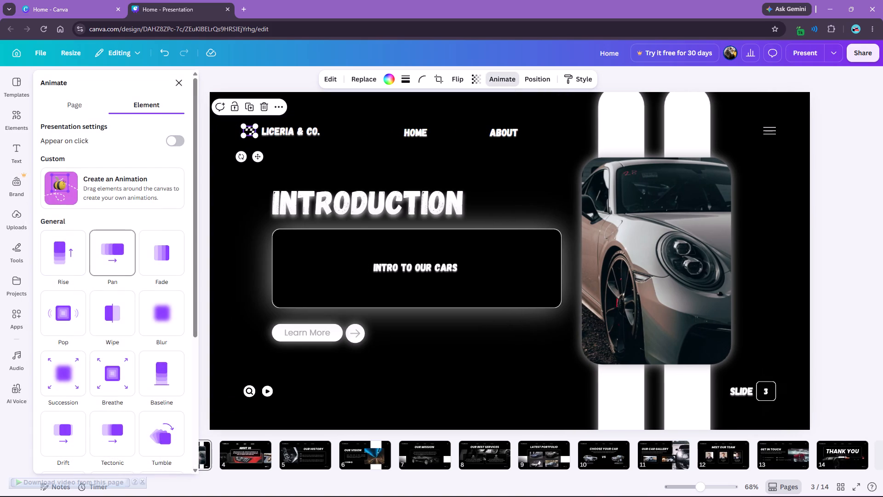
pyautogui.scroll(-4, 159, 320)
pyautogui.click(111, 199)
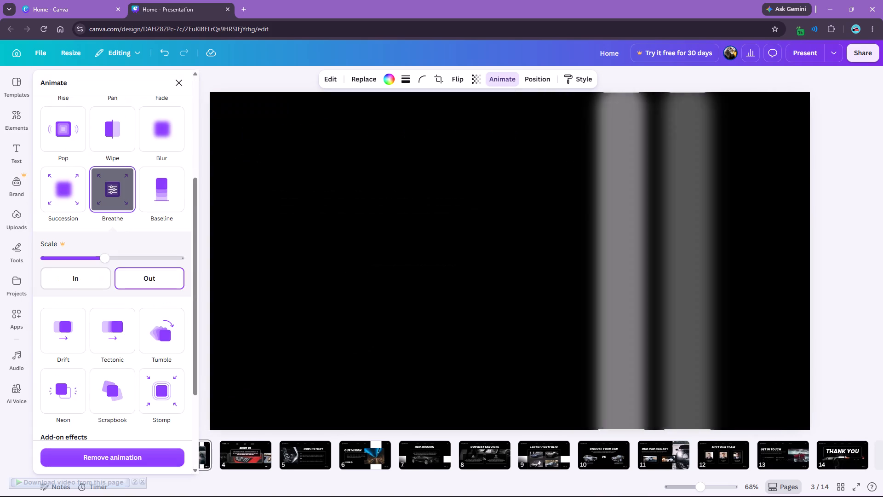
pyautogui.click(181, 80)
pyautogui.click(155, 174)
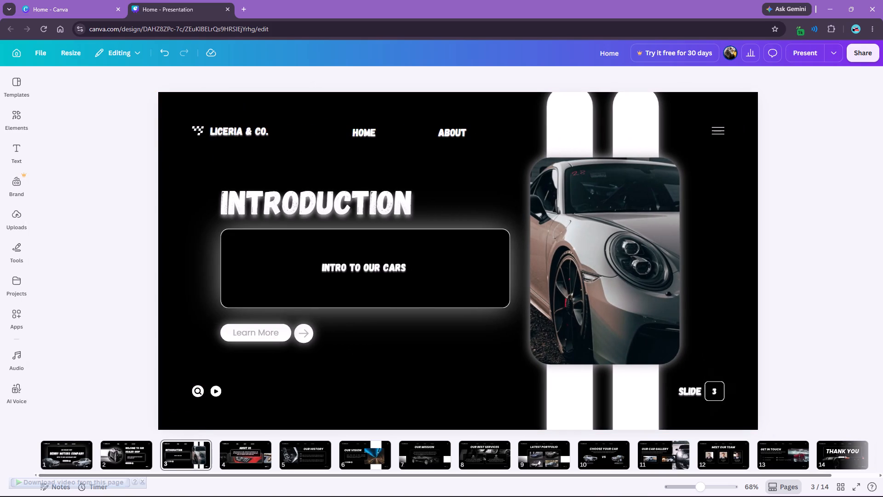
# Present the deck full screen from slide 1 and advance through slide 4 to review the animations, ending the presentation at slide 5.
pyautogui.click(84, 446)
pyautogui.click(793, 49)
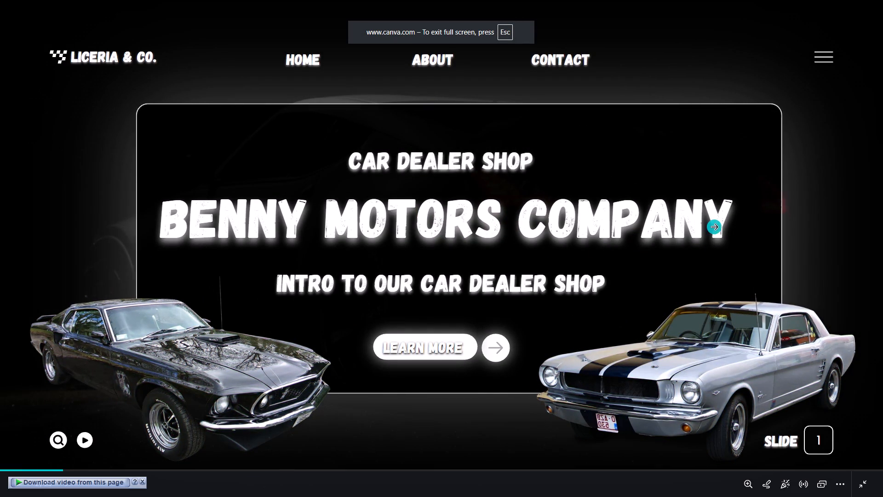
pyautogui.click(719, 232)
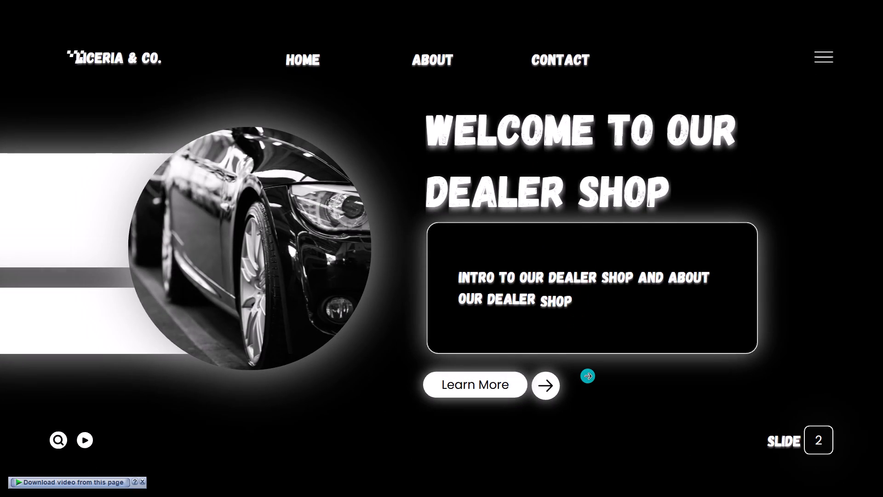
pyautogui.click(586, 373)
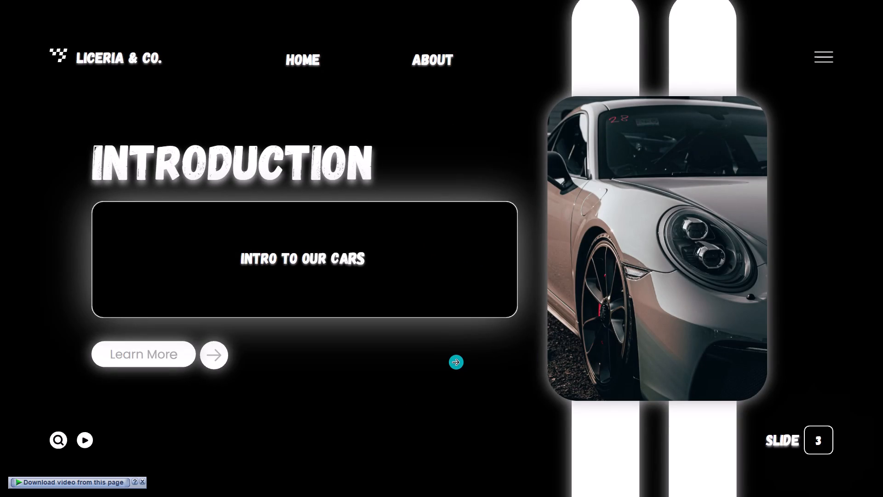
pyautogui.click(448, 364)
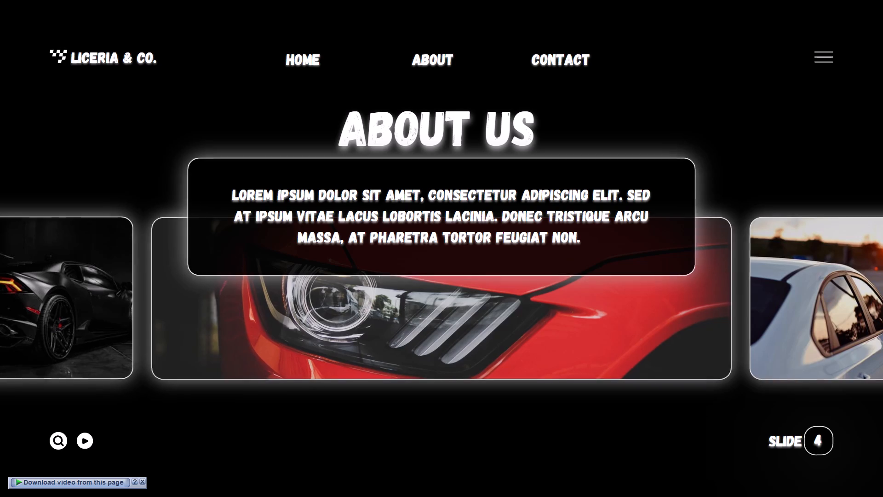
pyautogui.click(450, 361)
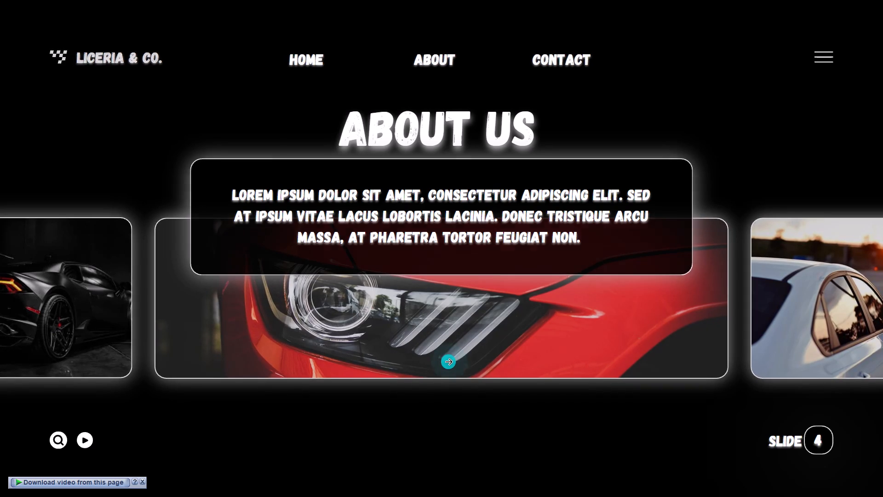
pyautogui.press('Escape')
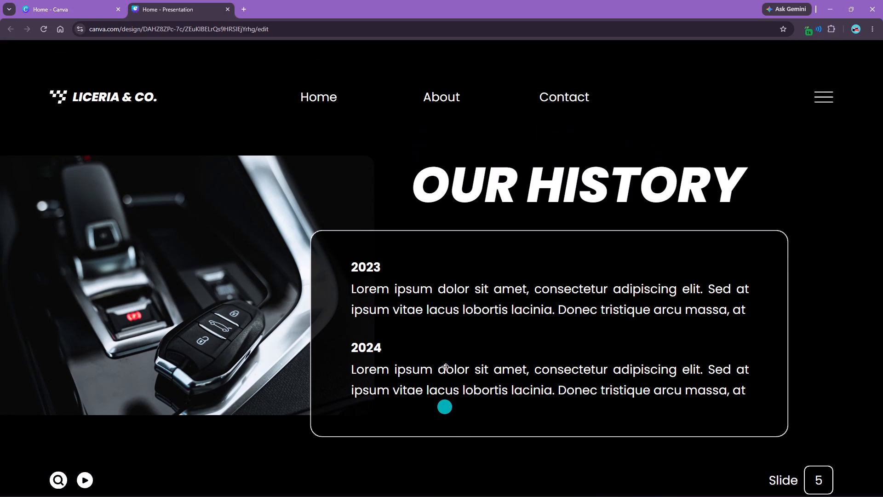
# Apply the Breathe animation to the three-line menu icon in slide 4's header.
pyautogui.scroll(1, 595, 268)
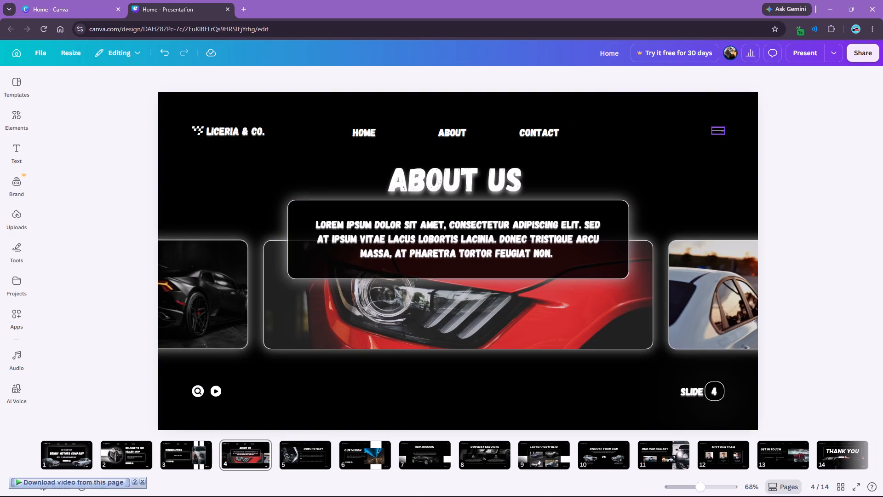
pyautogui.click(722, 133)
pyautogui.click(505, 77)
pyautogui.scroll(-3, 165, 338)
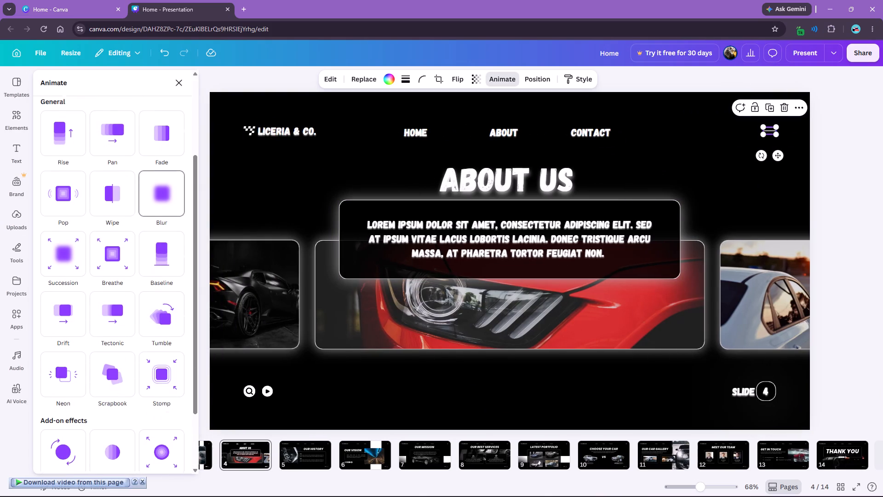
pyautogui.click(113, 245)
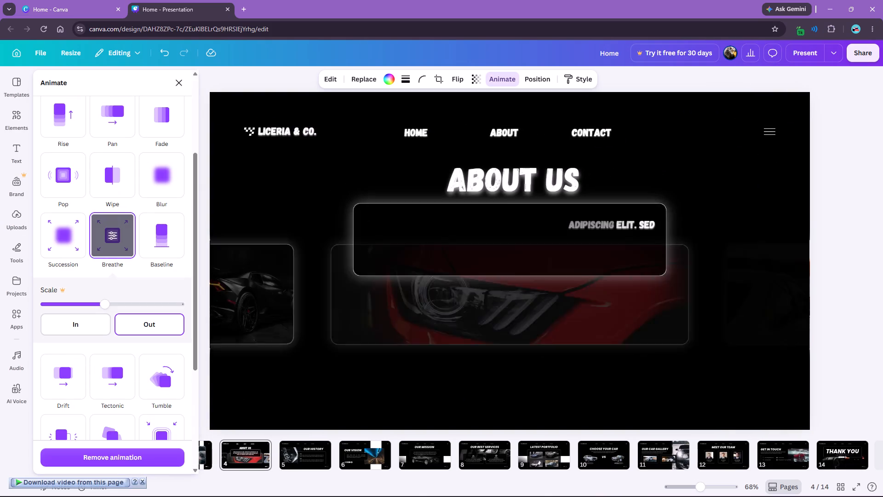
pyautogui.click(181, 78)
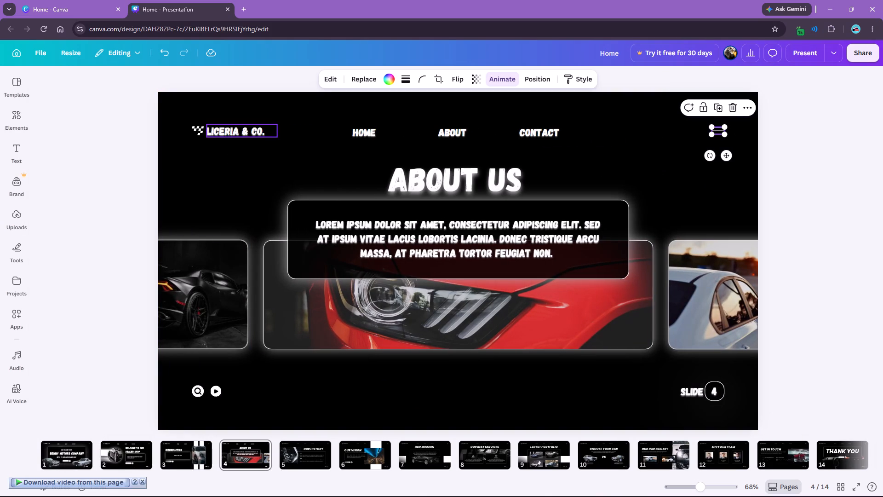
# Replace slide 5's LICERIA & CO. text with a copy of slide 4's styled version, placed beside the checkered logo.
pyautogui.click(227, 135)
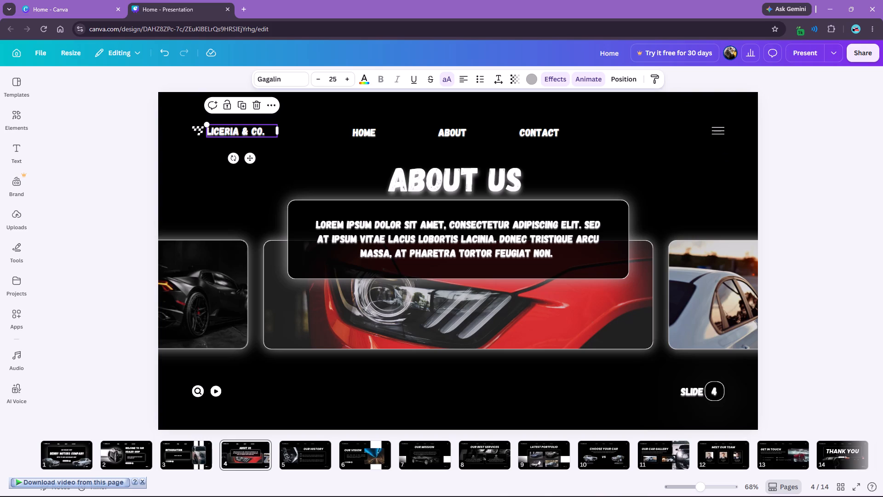
pyautogui.hotkey('ctrl', 'c')
pyautogui.scroll(-1, 185, 175)
pyautogui.click(241, 127)
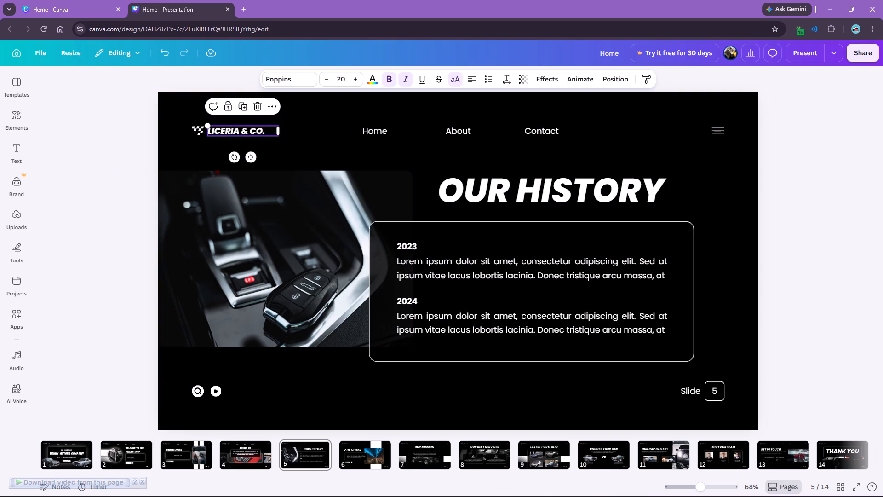
pyautogui.hotkey('ctrl', 'v')
pyautogui.moveTo(239, 132); pyautogui.dragTo(241, 144)
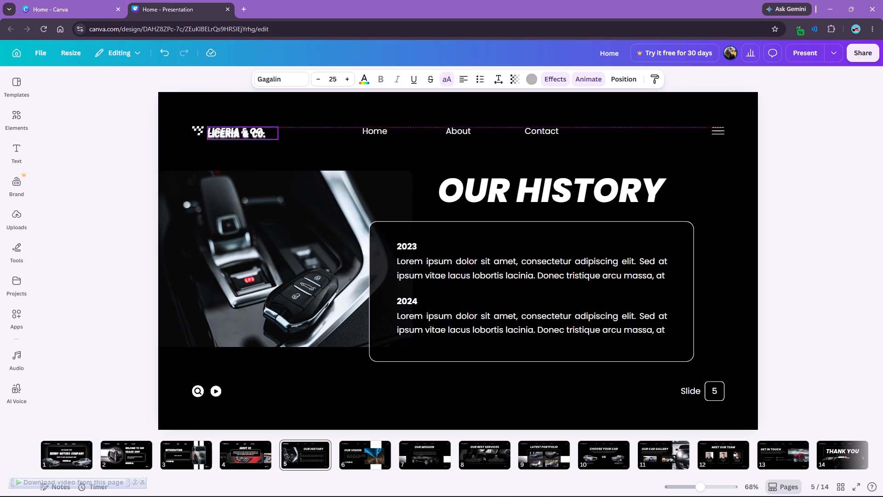
pyautogui.moveTo(241, 144); pyautogui.dragTo(241, 157)
pyautogui.click(243, 115)
pyautogui.click(234, 131)
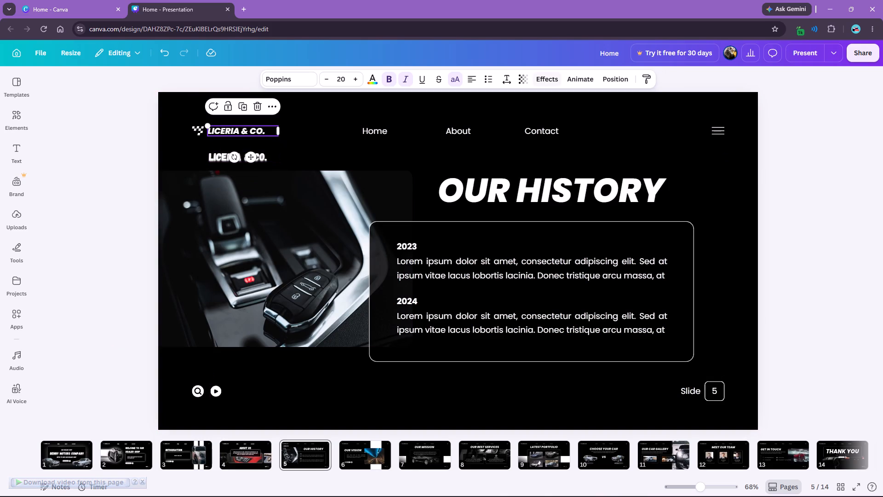
pyautogui.click(255, 105)
pyautogui.moveTo(244, 155); pyautogui.dragTo(241, 126)
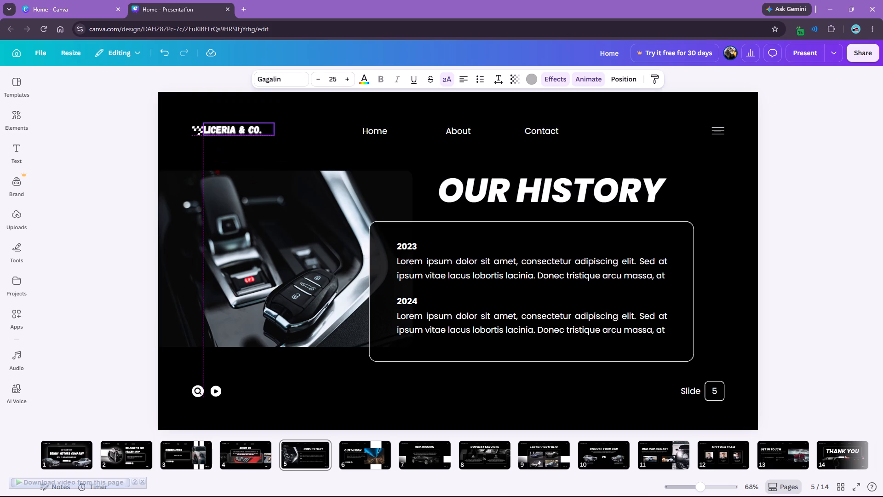
pyautogui.moveTo(241, 126); pyautogui.dragTo(243, 127)
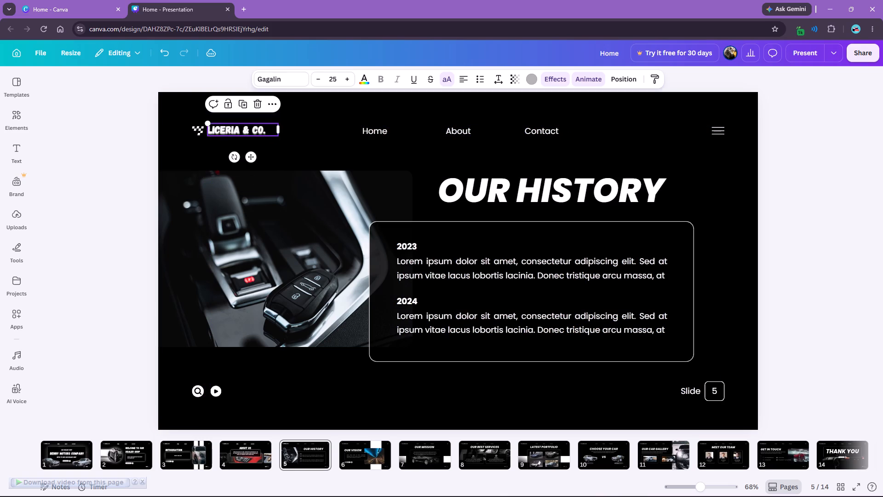
# Copy the LICERIA & CO. text style onto slide 5's Home, About and Contact labels, narrowing the Home and About text boxes to fit.
pyautogui.click(648, 75)
pyautogui.click(395, 132)
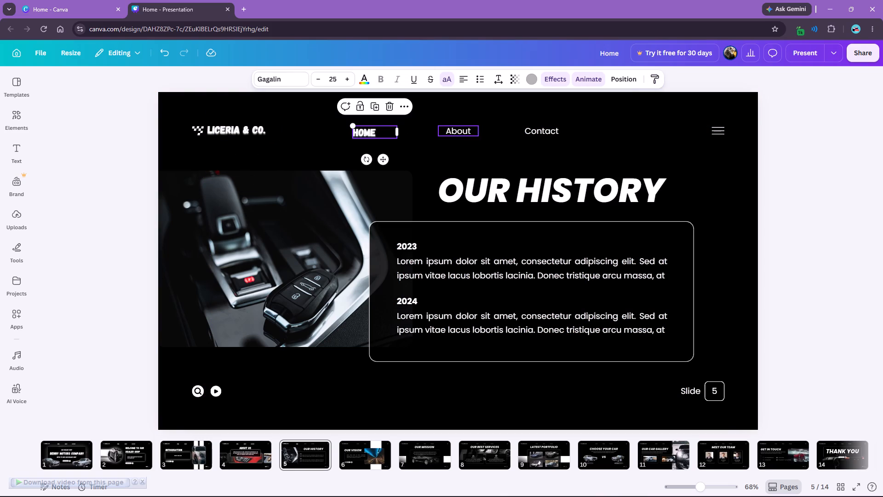
pyautogui.moveTo(398, 133); pyautogui.dragTo(379, 133)
pyautogui.click(651, 79)
pyautogui.click(460, 133)
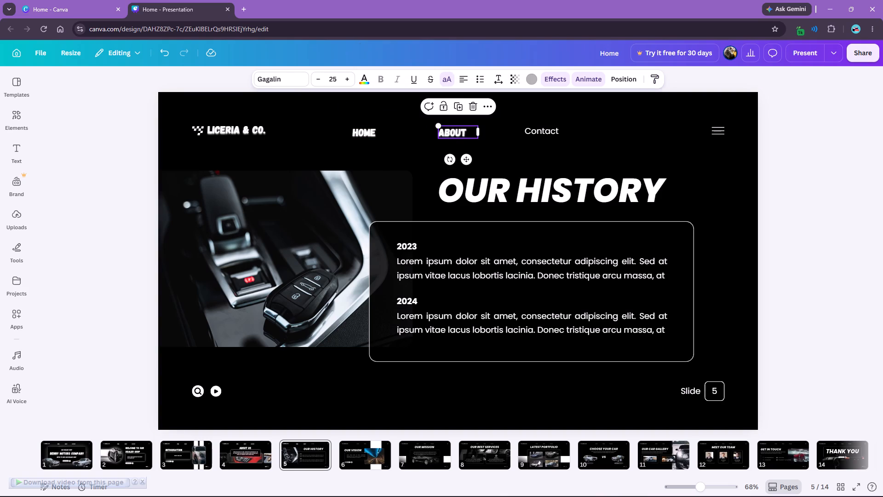
pyautogui.moveTo(478, 132); pyautogui.dragTo(468, 132)
pyautogui.click(650, 79)
pyautogui.click(551, 134)
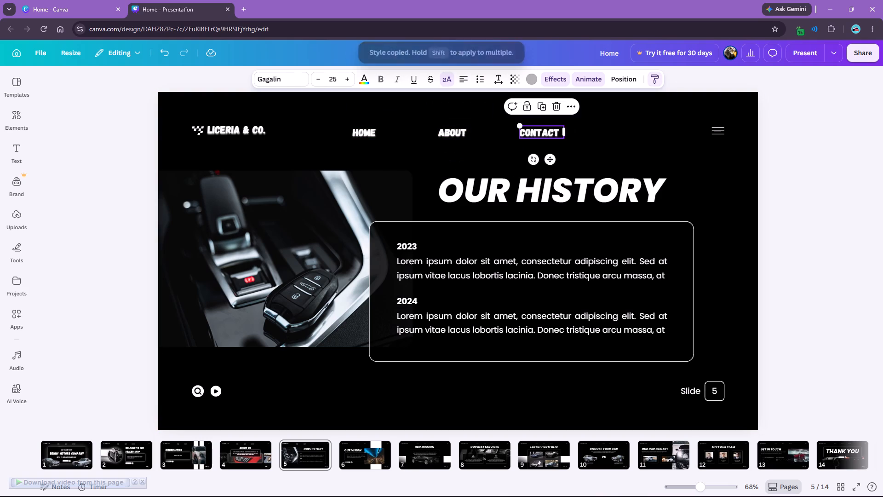
pyautogui.click(566, 131)
pyautogui.click(620, 125)
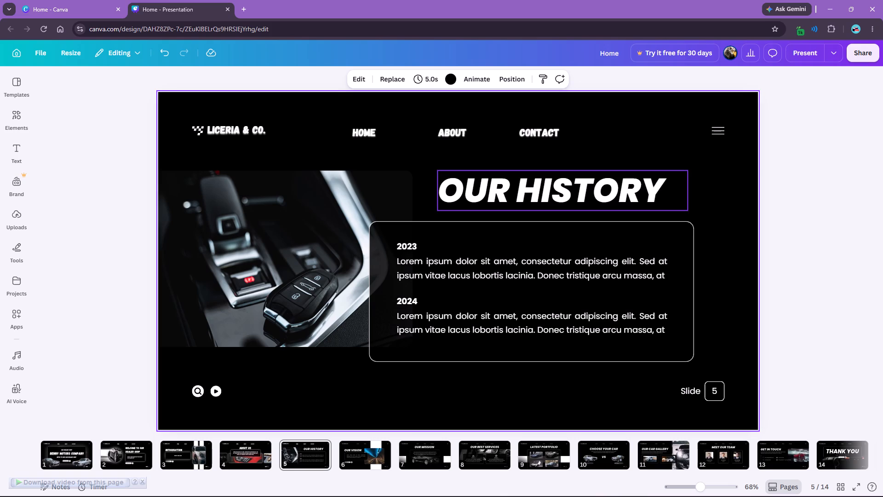
# Copy the About label's style onto slide 5's OUR HISTORY heading and set its font size to 95.
pyautogui.click(459, 131)
pyautogui.click(655, 77)
pyautogui.click(600, 202)
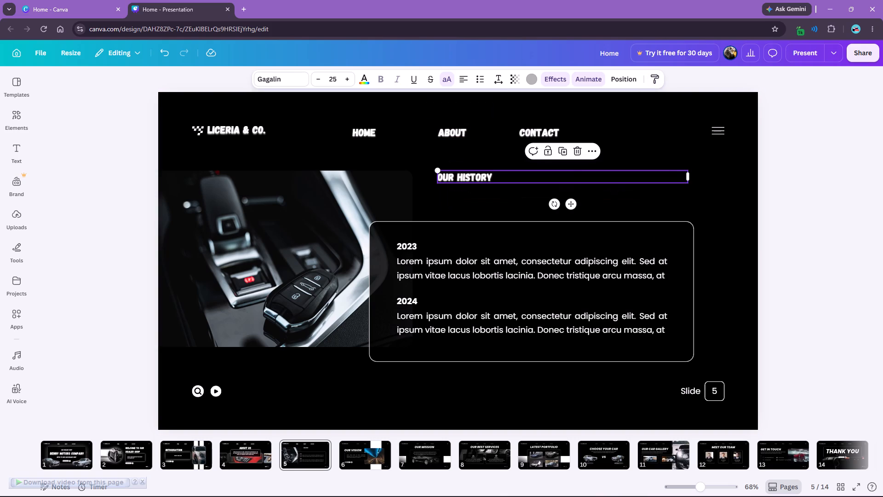
pyautogui.click(347, 75)
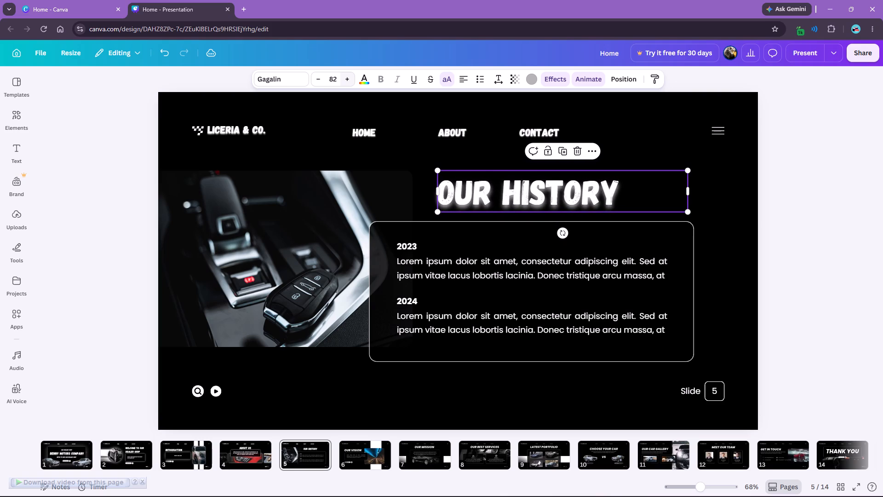
pyautogui.click(347, 76)
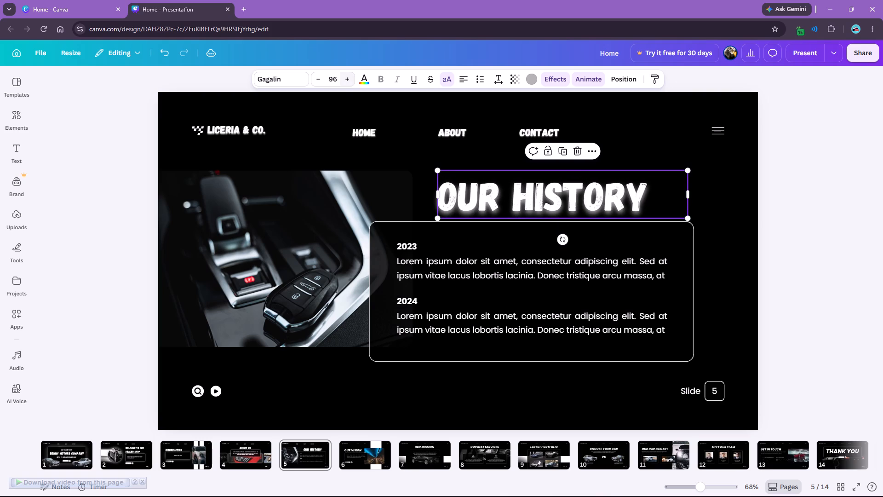
pyautogui.click(313, 79)
pyautogui.click(778, 191)
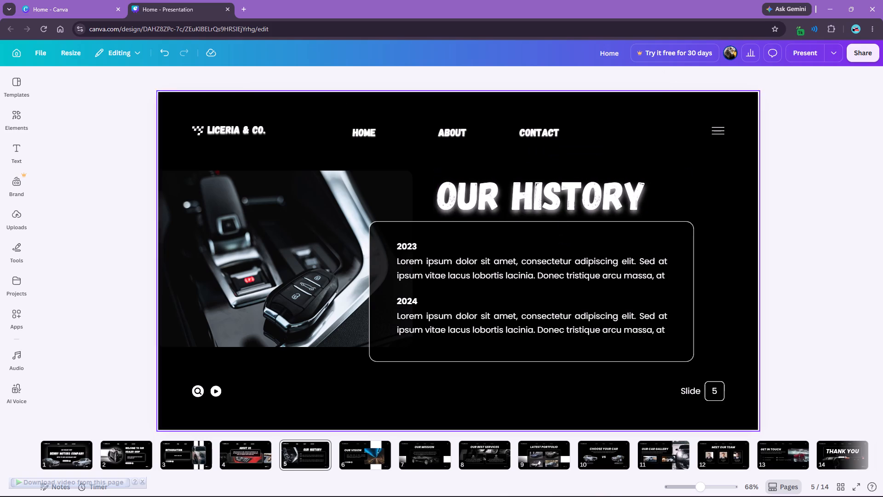
# Narrow the OUR HISTORY text box to fit its text and shift it rightward above the history box.
pyautogui.click(621, 201)
pyautogui.moveTo(689, 197); pyautogui.dragTo(649, 193)
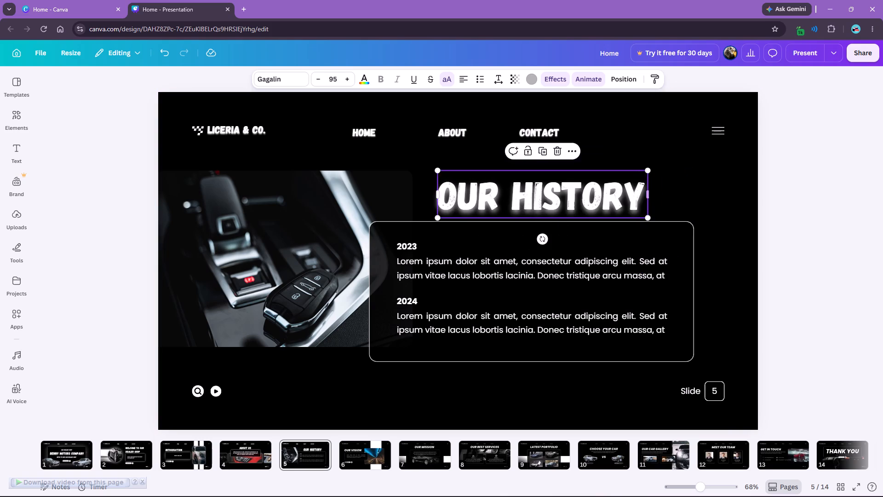
pyautogui.moveTo(582, 194); pyautogui.dragTo(611, 192)
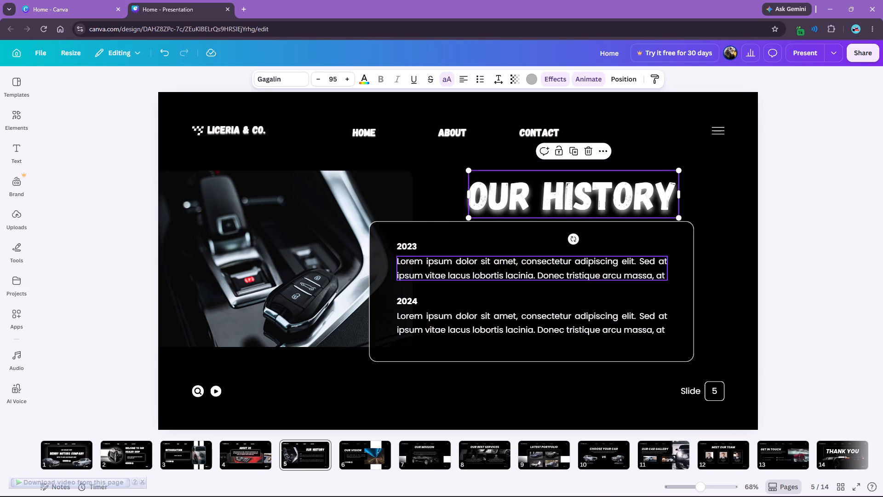
# Change the two year labels in slide 5's history box to 2025 and 2026.
pyautogui.click(413, 245)
pyautogui.click(422, 246)
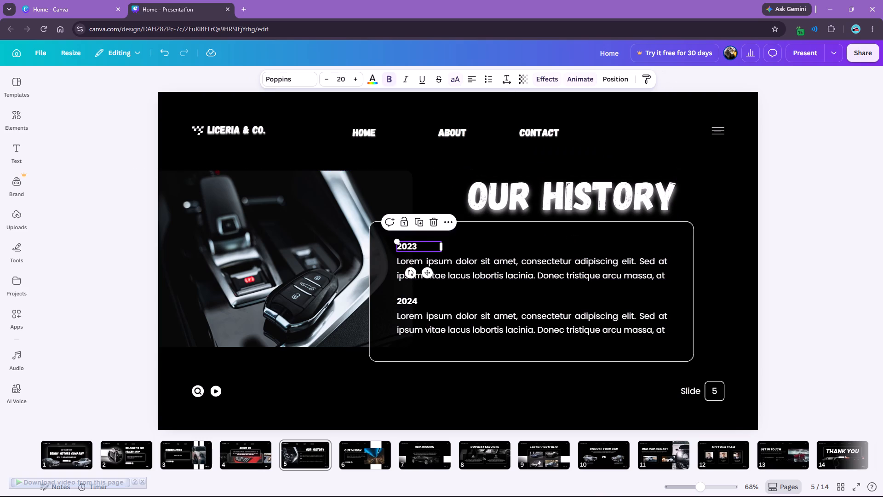
pyautogui.click(422, 246)
pyautogui.click(422, 246)
pyautogui.click(431, 247)
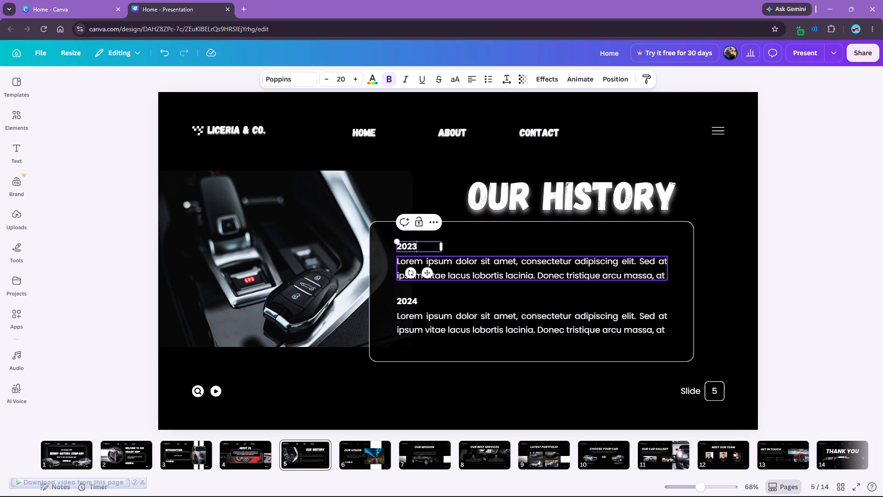
pyautogui.press('BackSpace')
pyautogui.press('5')
pyautogui.click(422, 301)
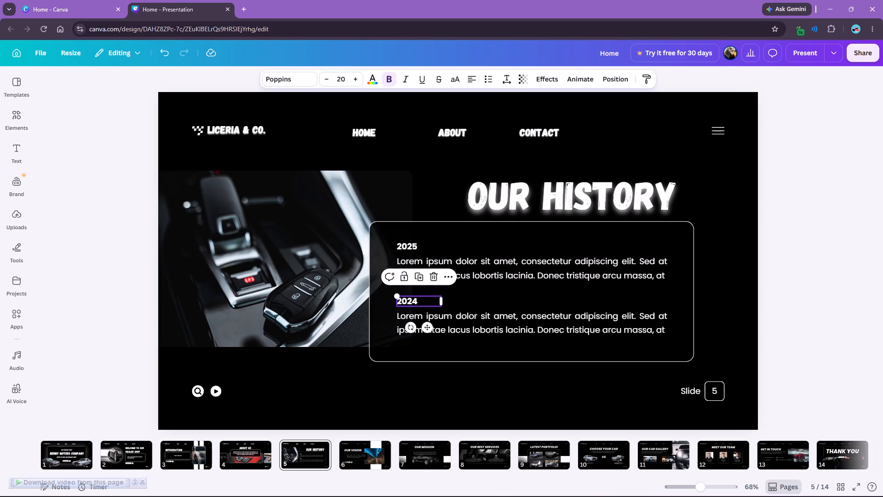
pyautogui.doubleClick(424, 301)
pyautogui.press('BackSpace')
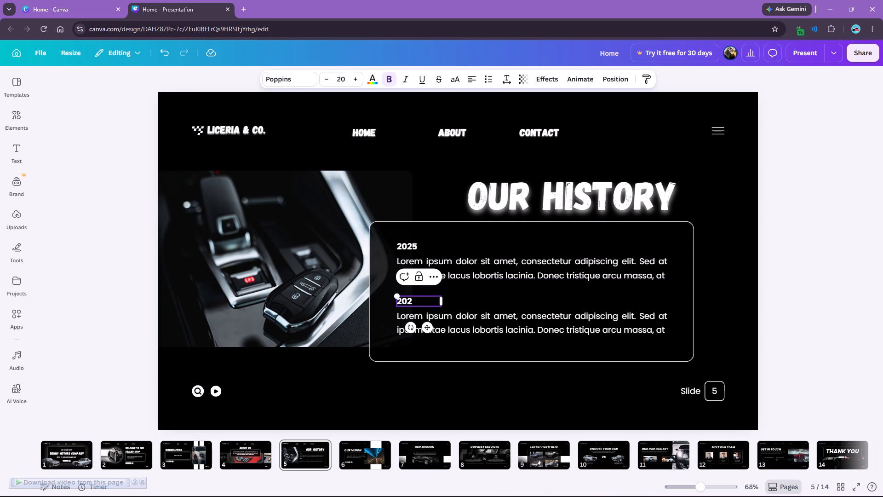
pyautogui.press('6')
pyautogui.click(756, 243)
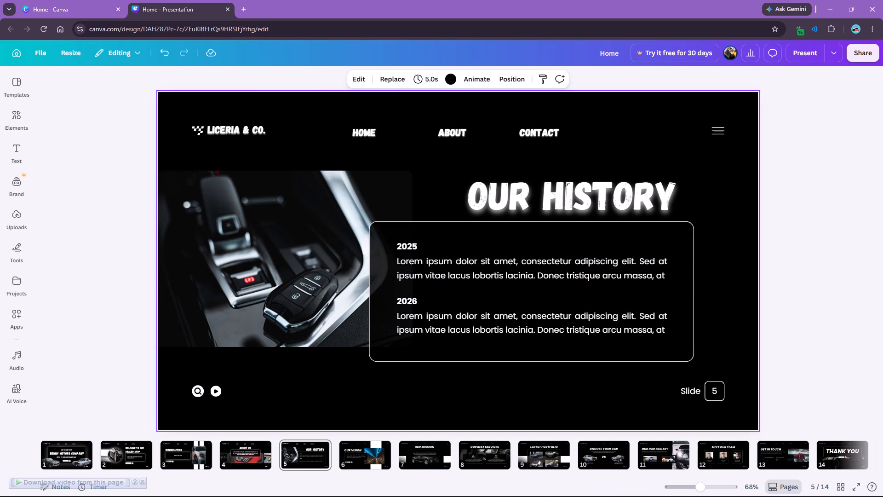
# Copy the About label's style onto the 2025 paragraph, set its font size to 20, and copy that style onto the 2026 paragraph.
pyautogui.click(456, 132)
pyautogui.click(655, 79)
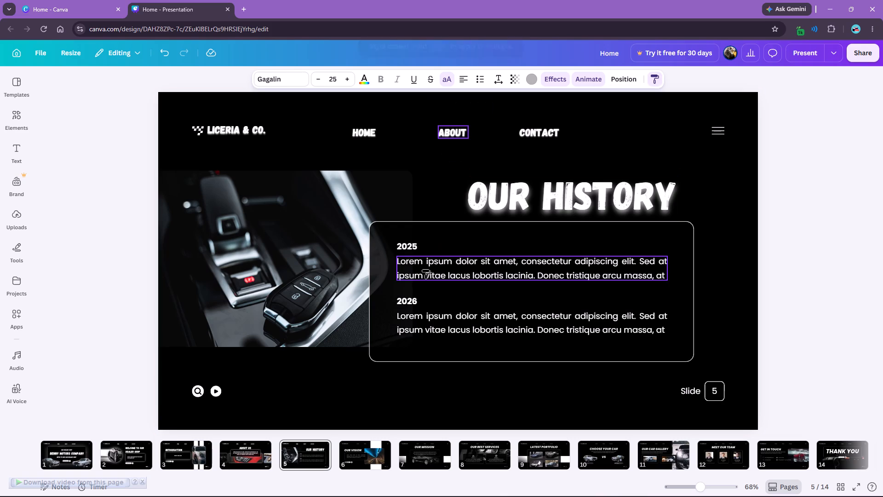
pyautogui.click(426, 270)
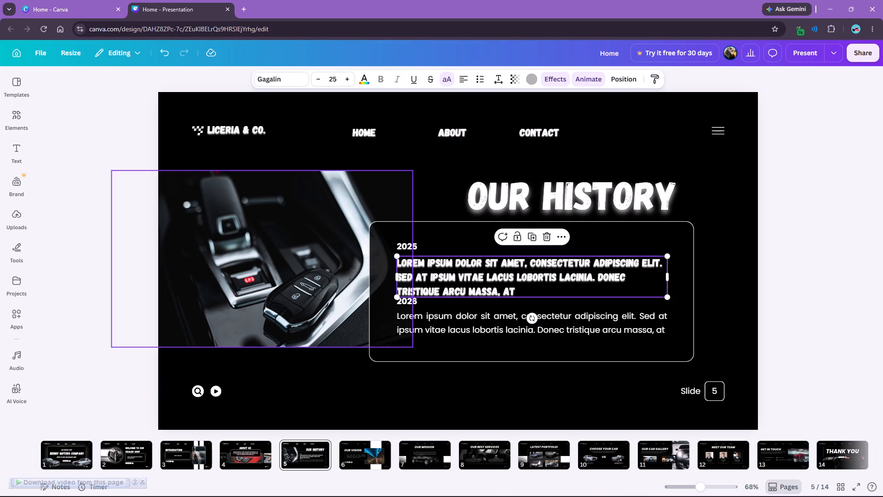
pyautogui.click(325, 80)
pyautogui.doubleClick(321, 80)
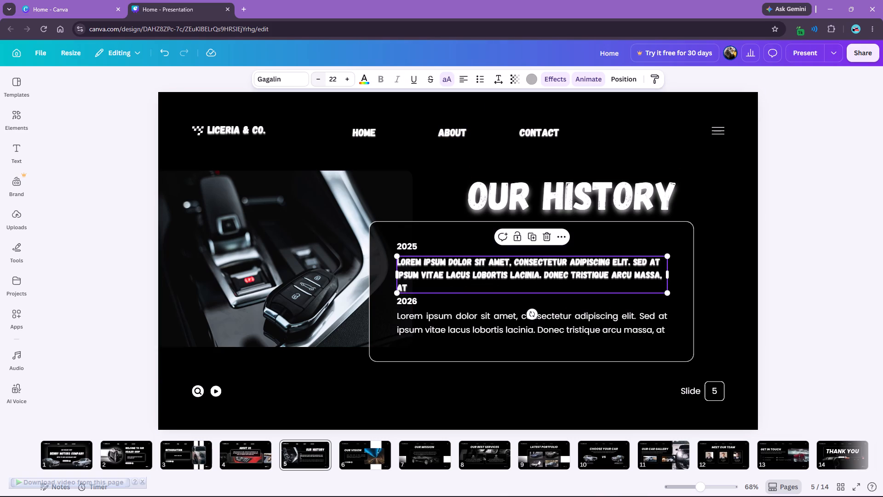
pyautogui.doubleClick(321, 80)
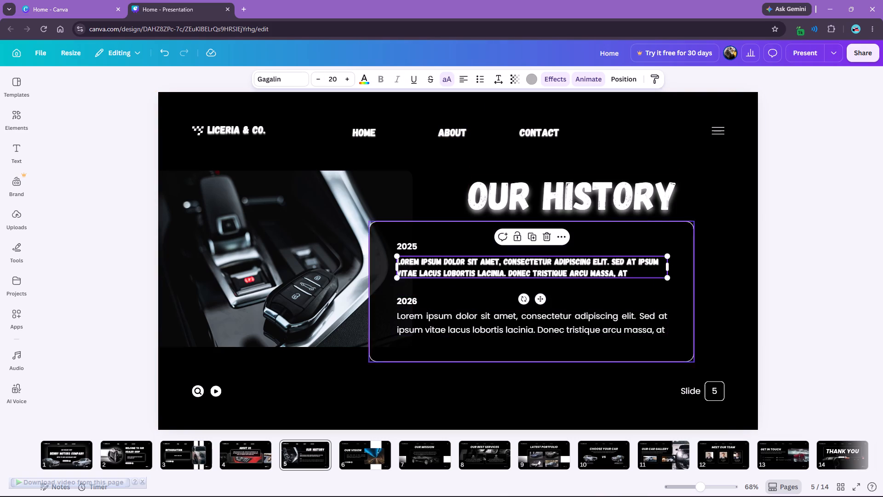
pyautogui.click(654, 78)
pyautogui.click(518, 318)
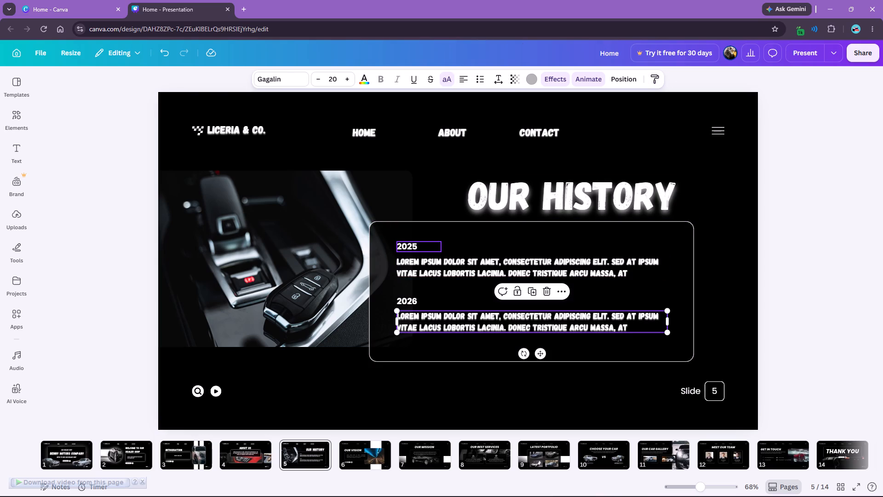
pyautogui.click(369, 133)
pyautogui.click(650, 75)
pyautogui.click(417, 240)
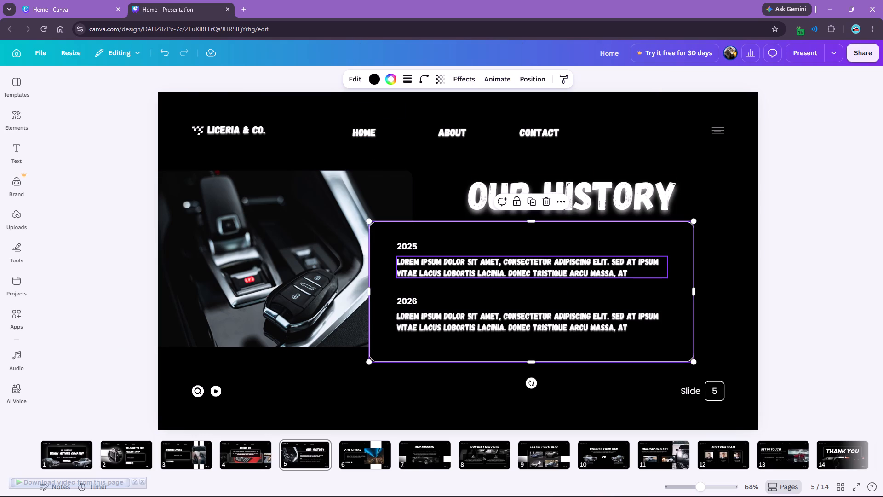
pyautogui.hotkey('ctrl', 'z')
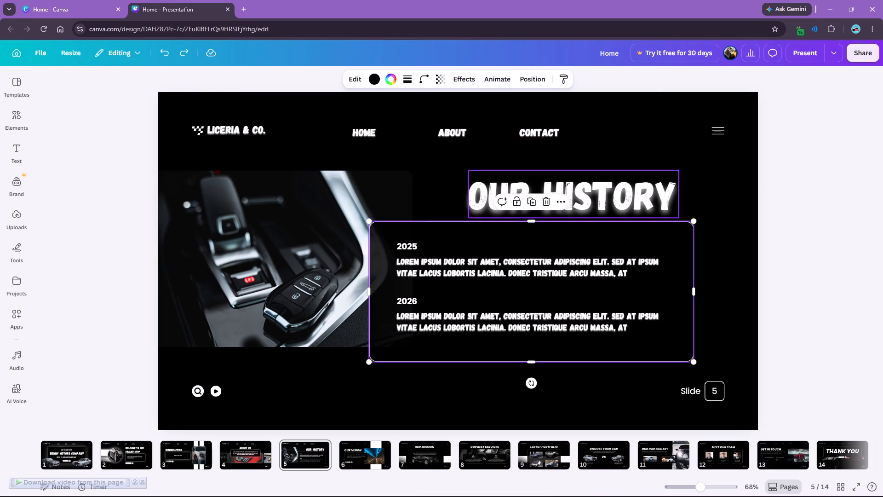
# Copy the Contact label's style onto the 2025 and 2026 year labels in the history box.
pyautogui.click(532, 138)
pyautogui.click(655, 76)
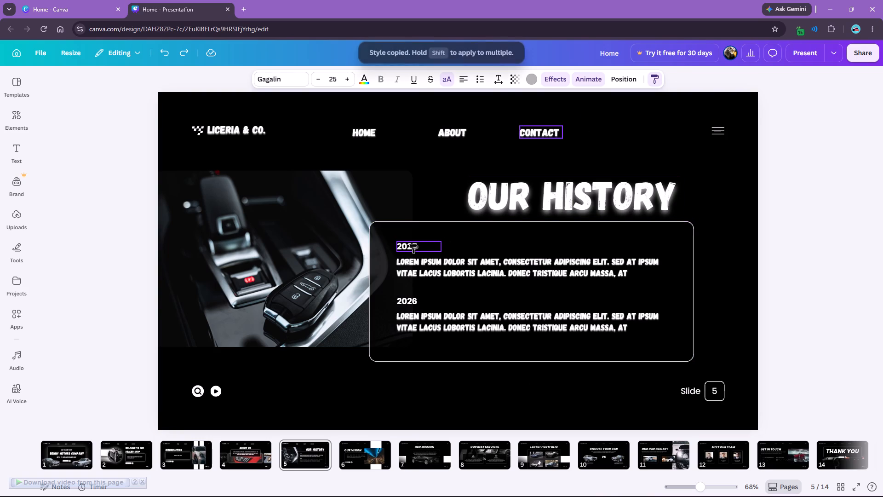
pyautogui.click(411, 245)
pyautogui.click(652, 77)
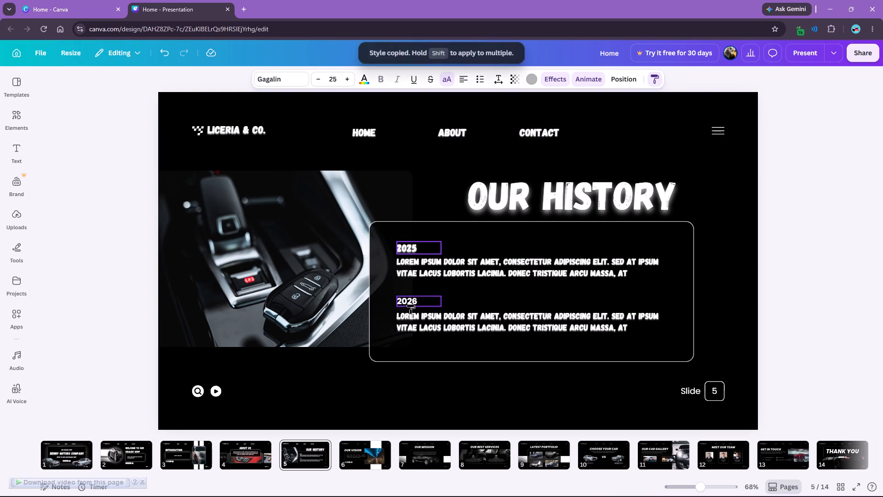
pyautogui.click(411, 301)
pyautogui.click(762, 271)
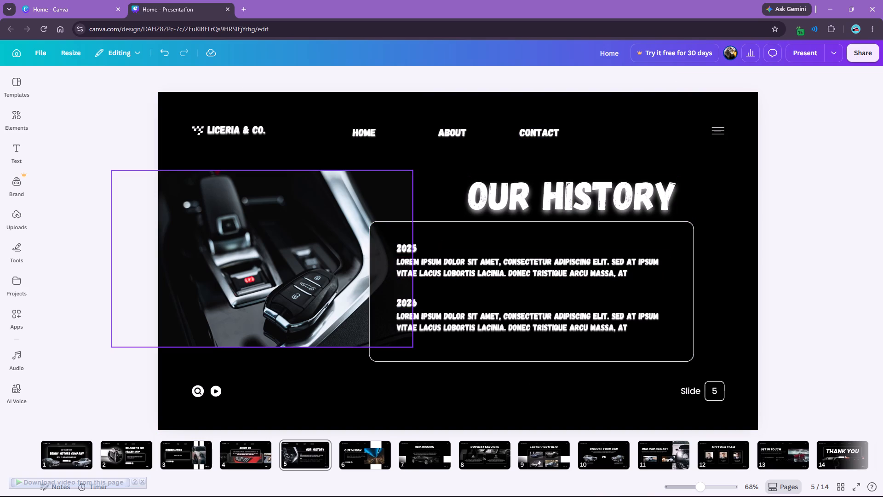
# Add a light grey Drop shadow effect to the car interior photo with offset 0, blur 20 and transparency 100.
pyautogui.click(328, 263)
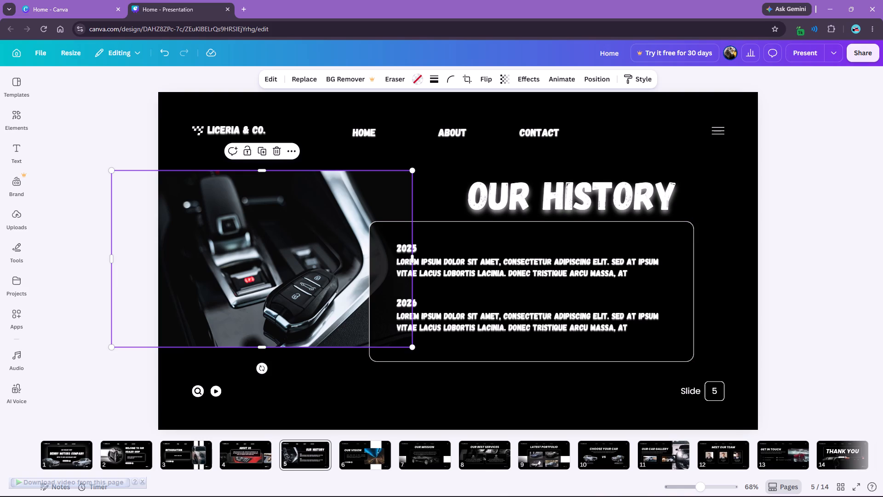
pyautogui.click(539, 74)
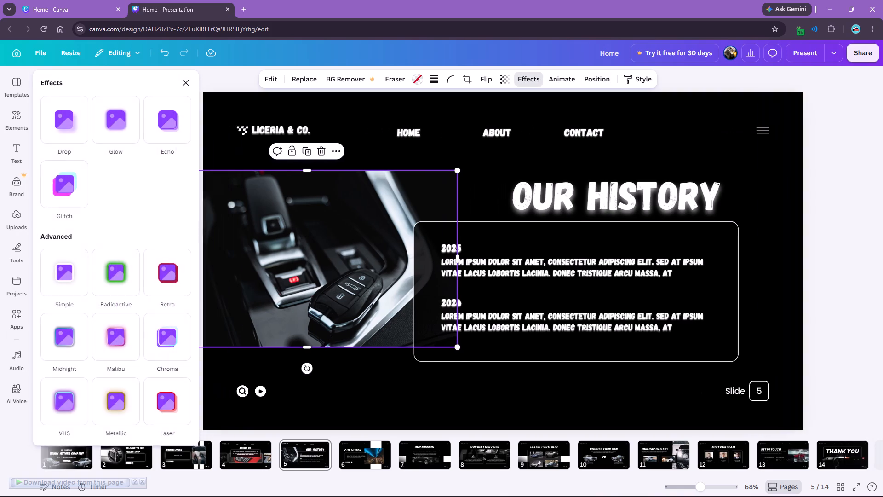
pyautogui.click(79, 117)
pyautogui.click(80, 181)
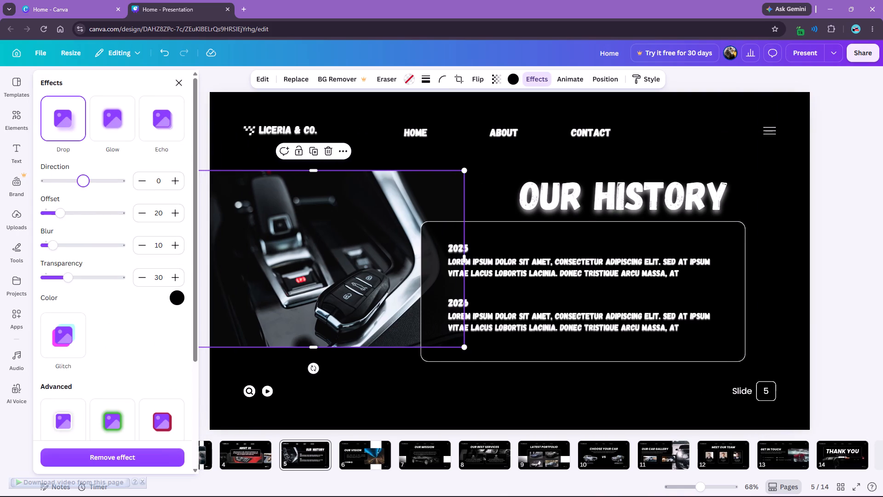
pyautogui.moveTo(61, 215); pyautogui.dragTo(29, 211)
pyautogui.moveTo(73, 285); pyautogui.dragTo(169, 287)
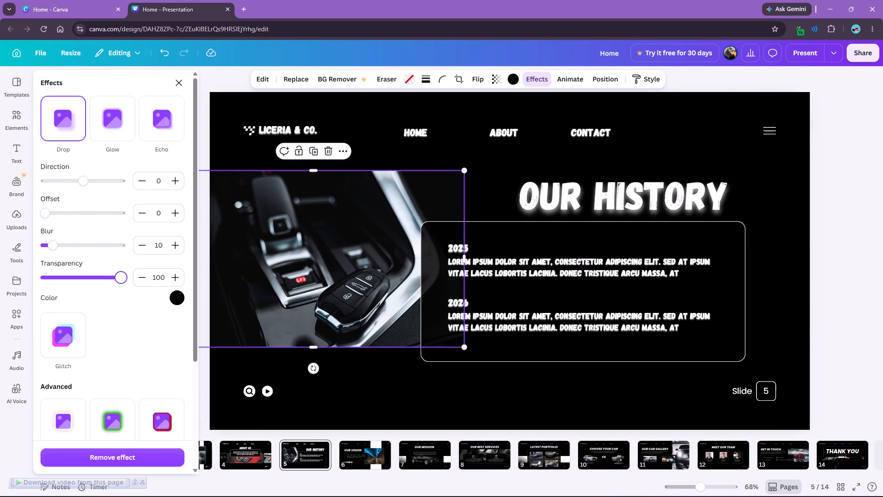
pyautogui.moveTo(56, 246); pyautogui.dragTo(173, 242)
pyautogui.click(180, 298)
pyautogui.click(135, 346)
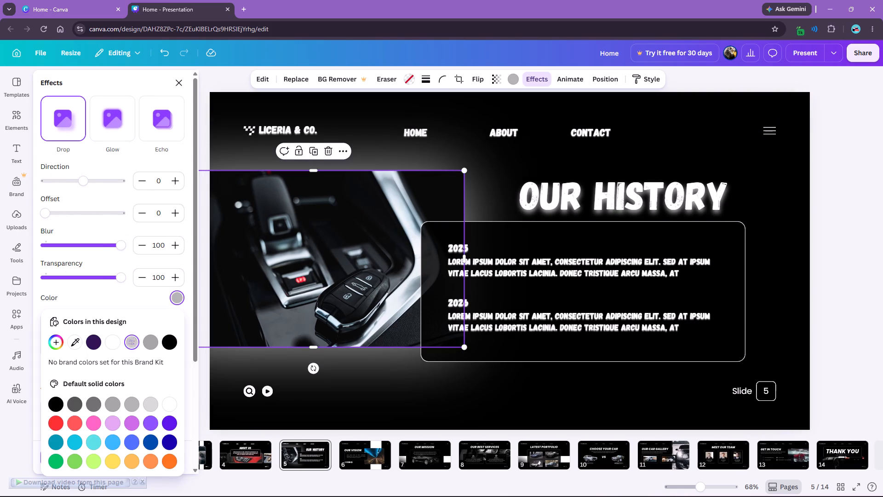
pyautogui.moveTo(112, 242); pyautogui.dragTo(52, 241)
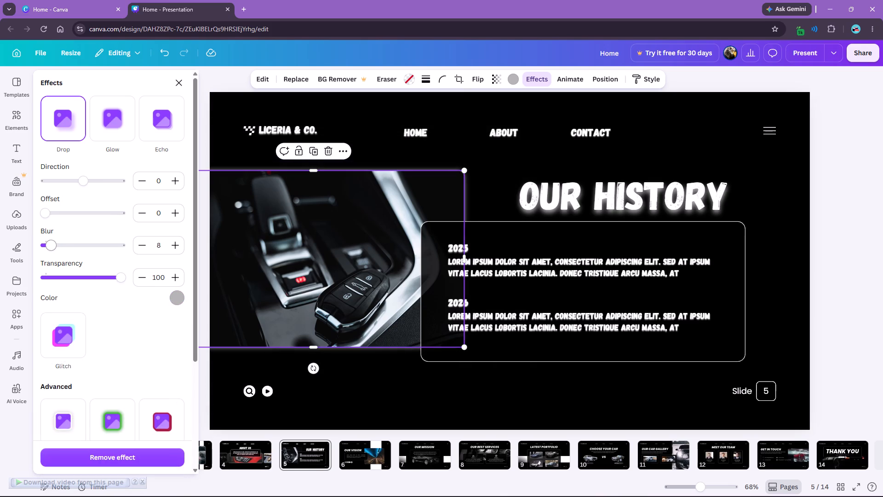
pyautogui.moveTo(52, 241); pyautogui.dragTo(59, 241)
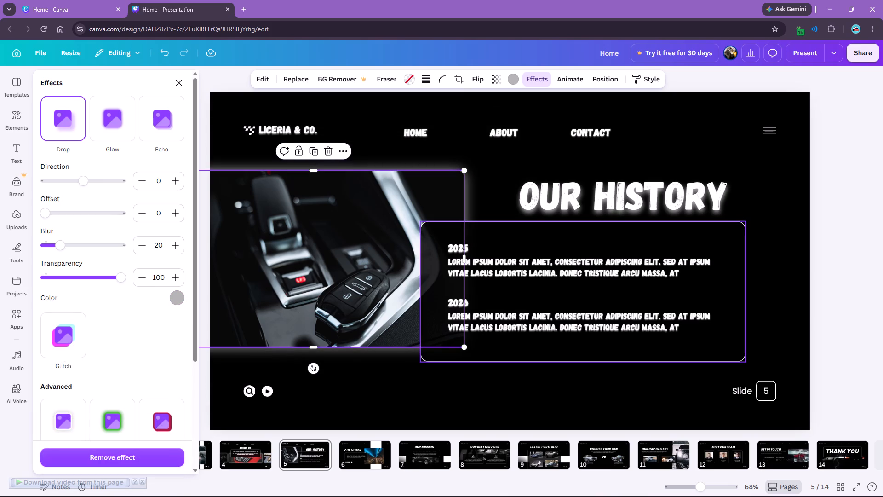
# Copy the photo's shadow style onto the history box and shift the box slightly down and rightward beneath the OUR HISTORY heading.
pyautogui.click(653, 80)
pyautogui.moveTo(519, 231); pyautogui.dragTo(519, 240)
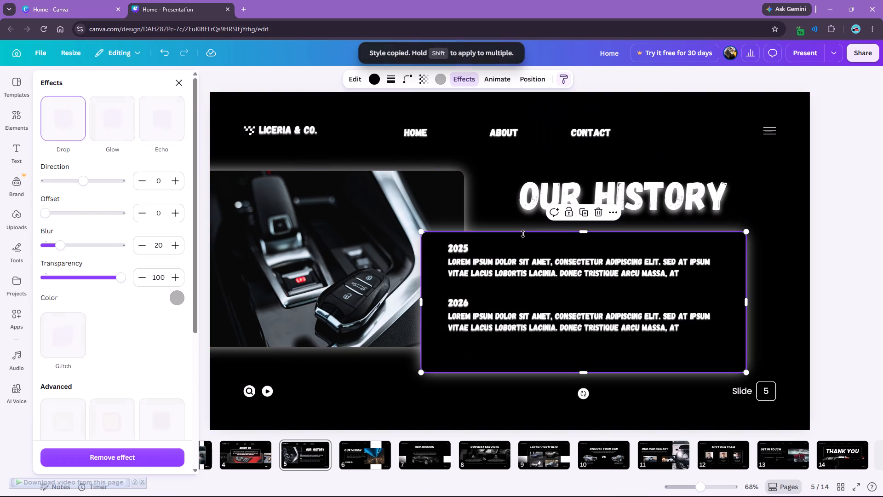
pyautogui.click(794, 214)
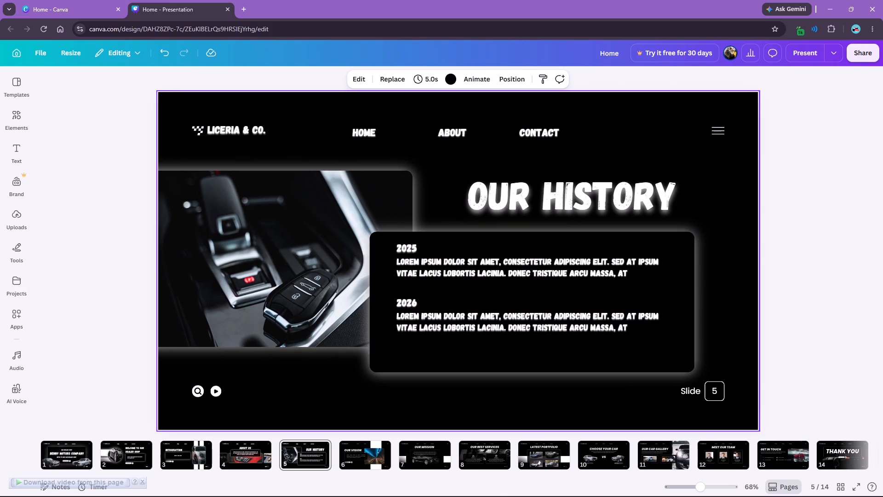
pyautogui.moveTo(529, 242); pyautogui.dragTo(533, 236)
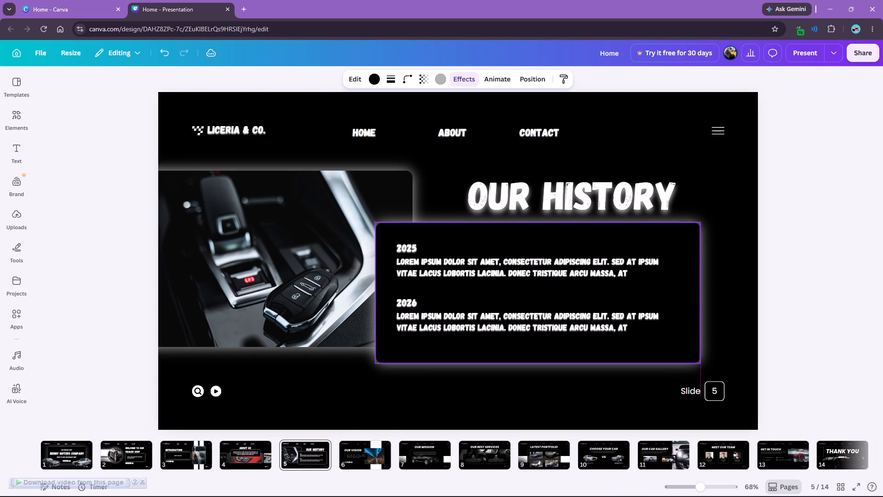
pyautogui.moveTo(533, 236); pyautogui.dragTo(535, 234)
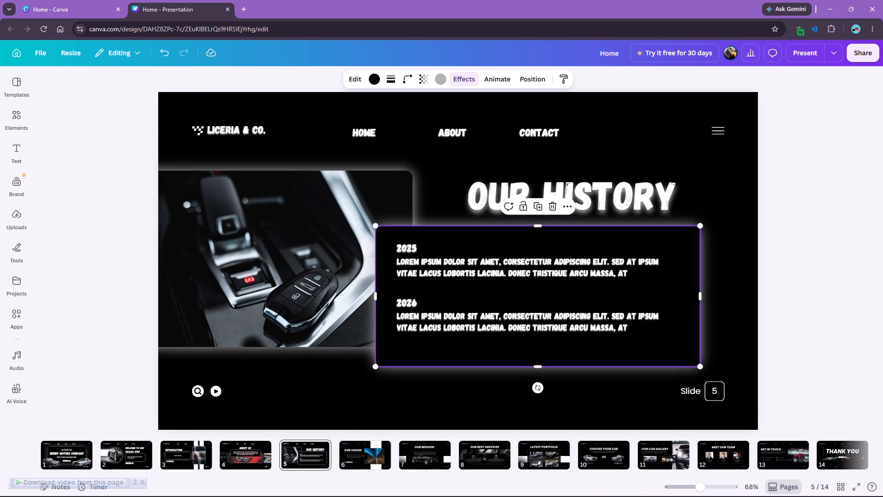
pyautogui.click(763, 243)
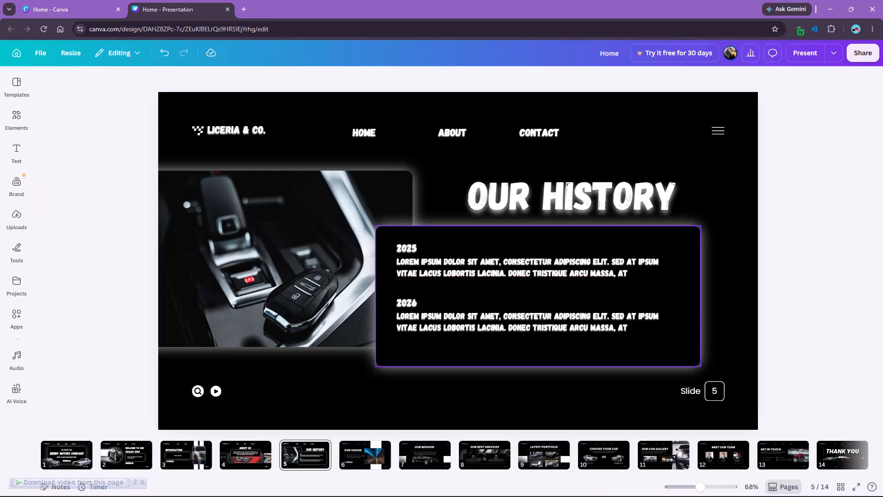
pyautogui.click(200, 390)
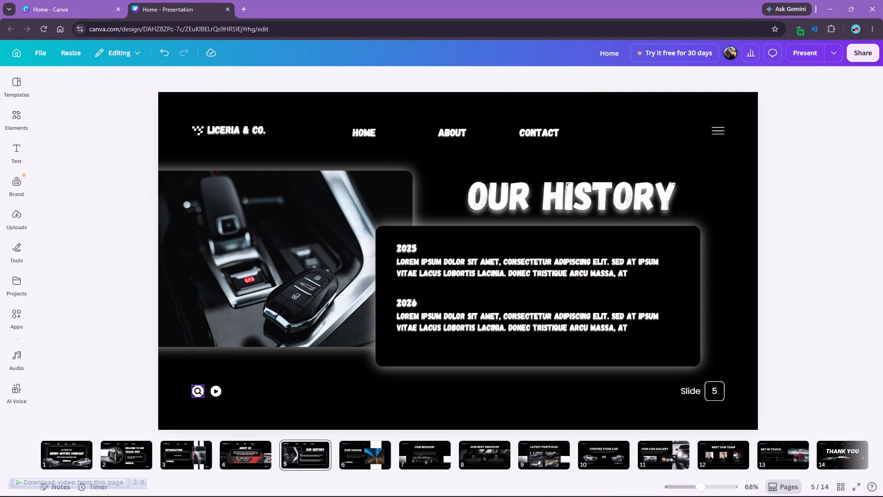
# Copy the Contact label's style onto the Slide label, narrow its text box, and place it just beside the page number box.
pyautogui.click(550, 132)
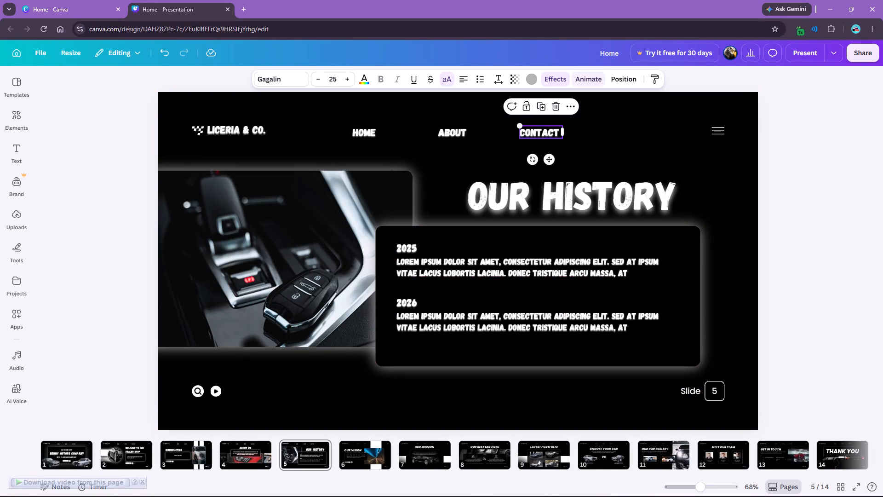
pyautogui.click(663, 79)
pyautogui.click(656, 78)
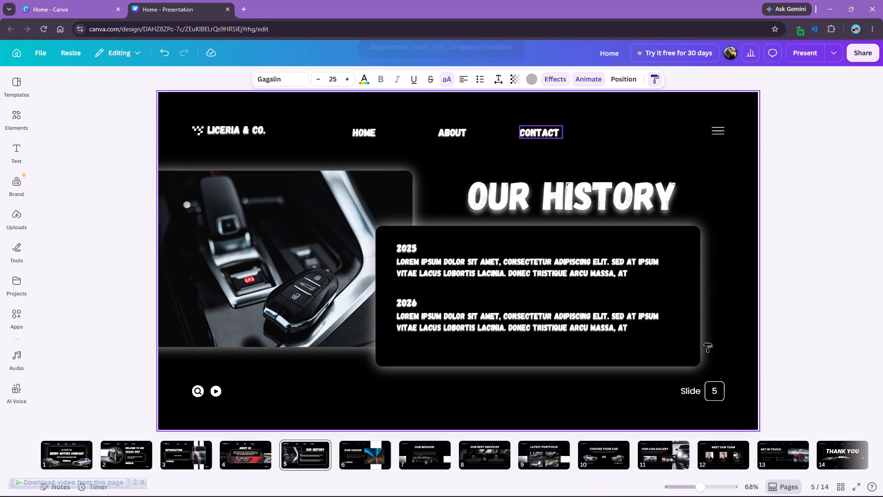
pyautogui.click(695, 391)
pyautogui.moveTo(703, 393); pyautogui.dragTo(685, 394)
pyautogui.moveTo(671, 393); pyautogui.dragTo(692, 392)
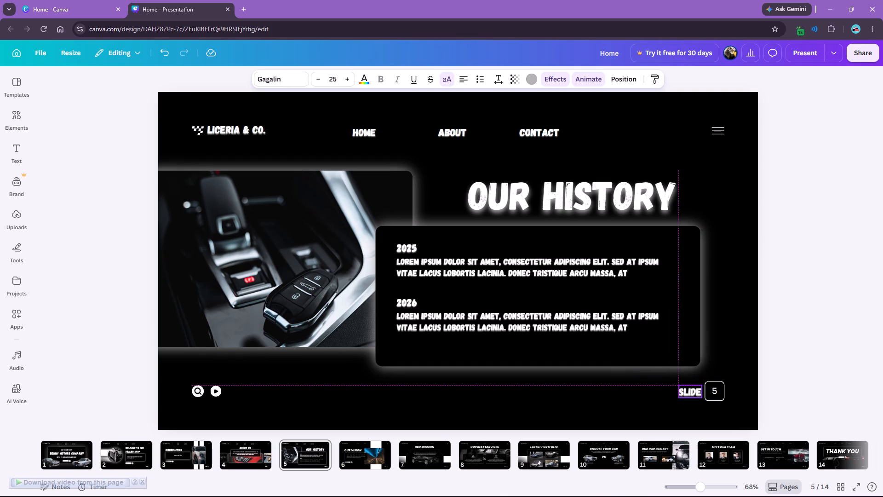
pyautogui.moveTo(692, 392); pyautogui.dragTo(693, 392)
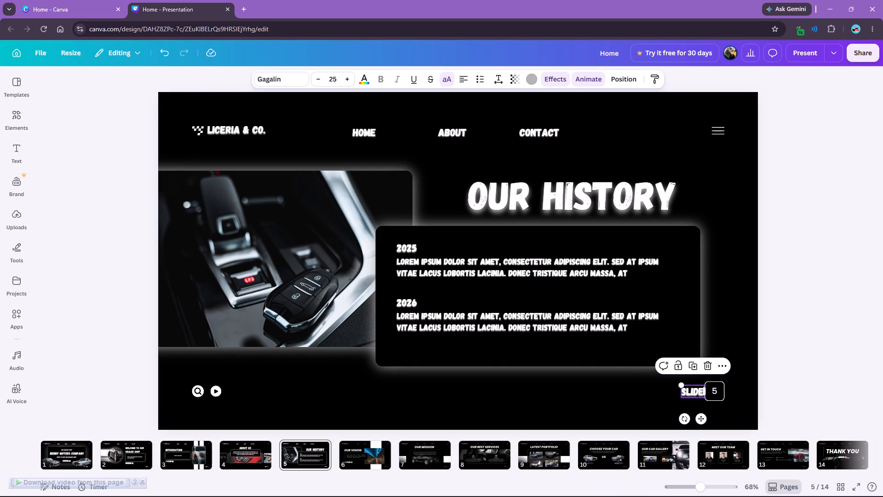
# Copy the Slide label's style onto the page number 5 and centre the number inside its box.
pyautogui.click(652, 73)
pyautogui.click(715, 393)
pyautogui.click(821, 381)
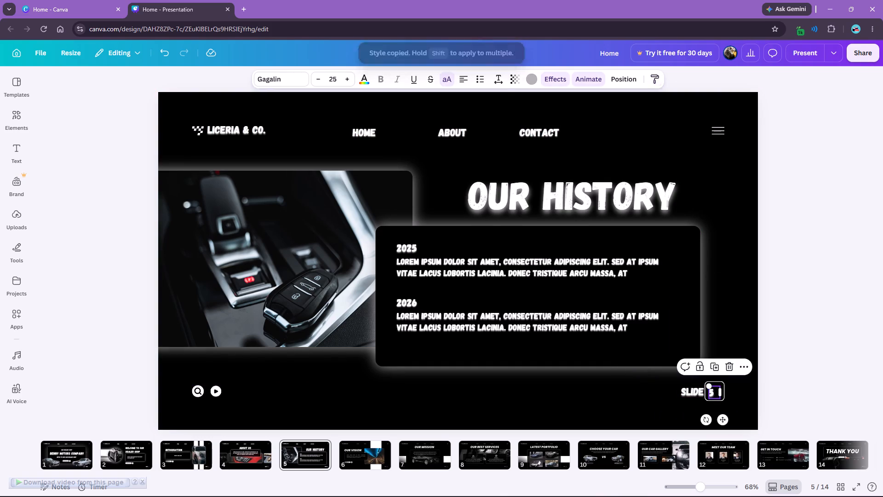
pyautogui.click(712, 396)
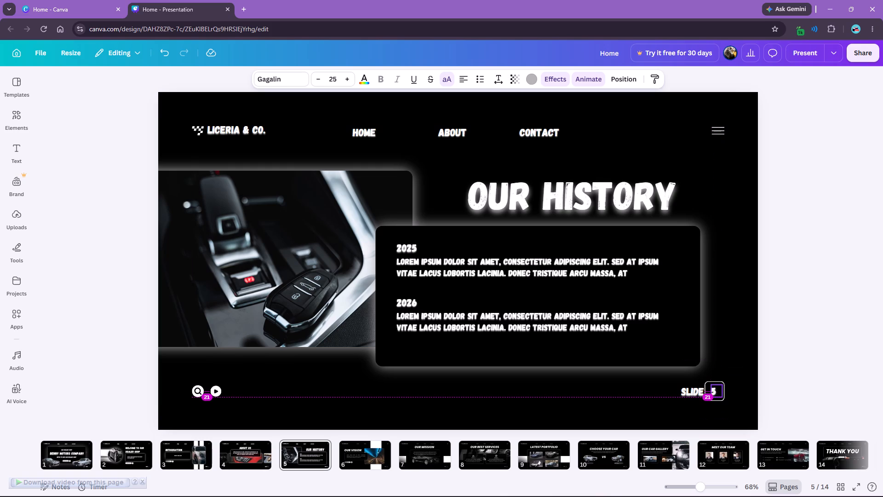
pyautogui.click(826, 380)
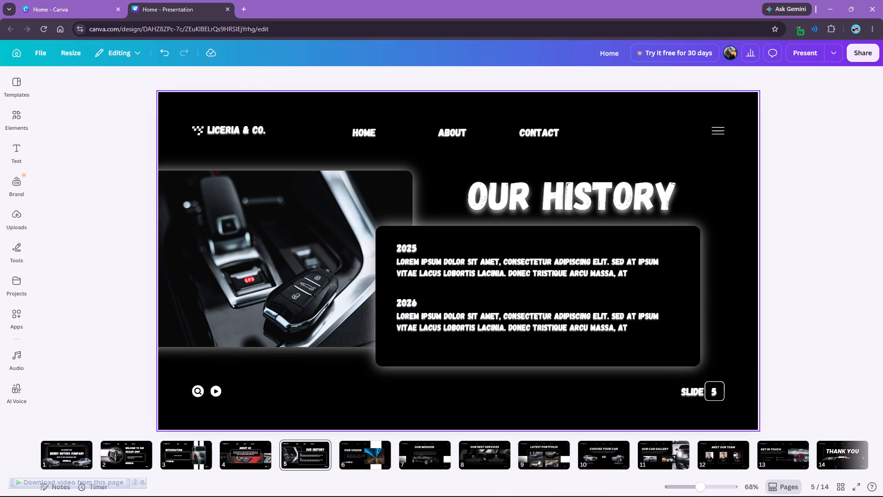
pyautogui.click(716, 393)
pyautogui.click(780, 384)
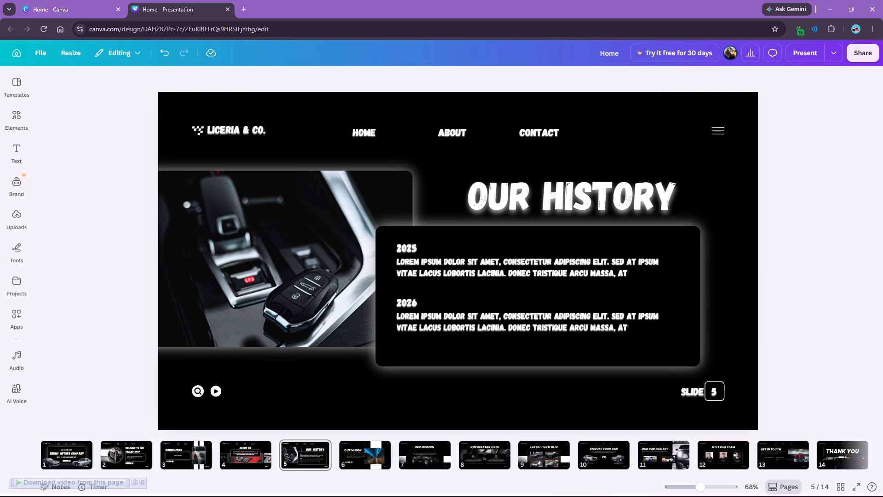
pyautogui.click(714, 390)
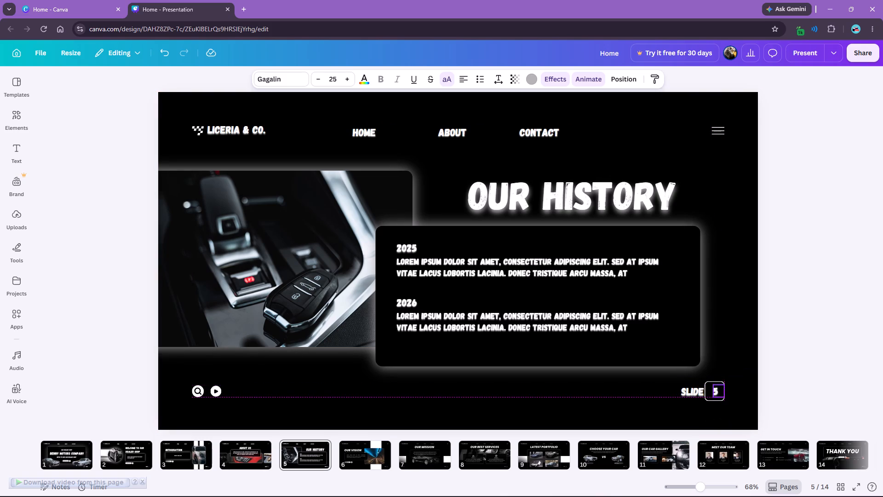
pyautogui.click(820, 379)
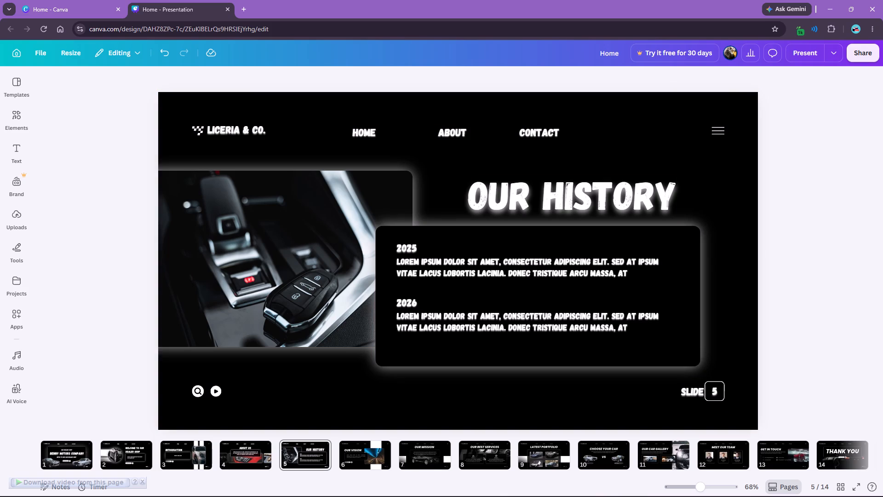
# Apply the Succession animation to the checkered logo icon beside LICERIA & CO.
pyautogui.click(198, 129)
pyautogui.click(496, 76)
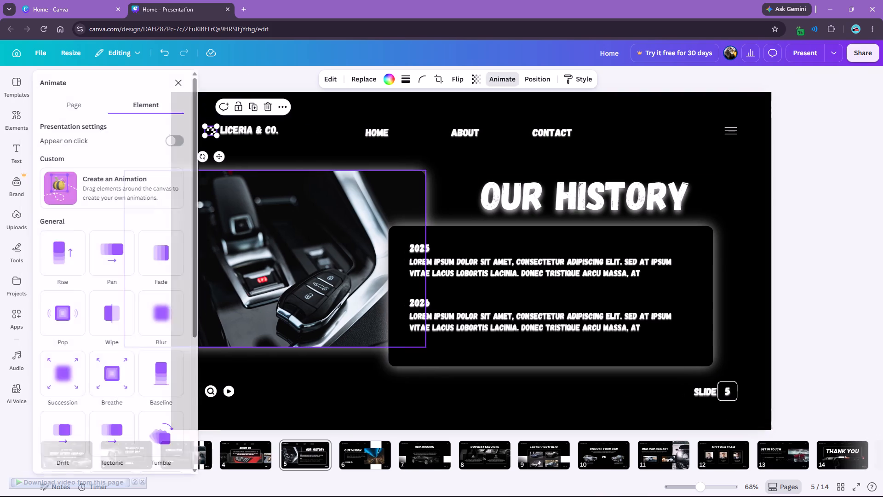
pyautogui.scroll(-2, 188, 243)
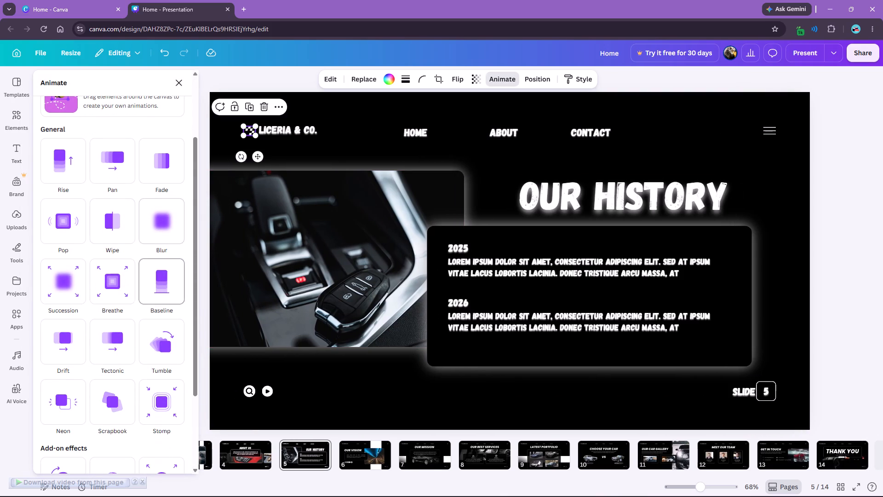
pyautogui.click(62, 278)
pyautogui.scroll(-10, 145, 266)
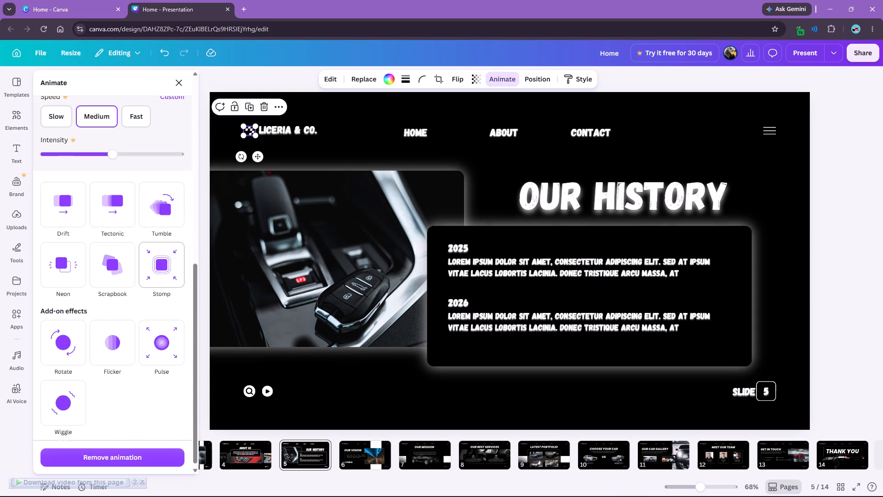
pyautogui.scroll(1, 143, 270)
pyautogui.click(178, 78)
pyautogui.click(104, 130)
# Apply the Roll text animation to the LICERIA & CO., Home, About and Contact header texts together.
pyautogui.moveTo(239, 104); pyautogui.dragTo(246, 112)
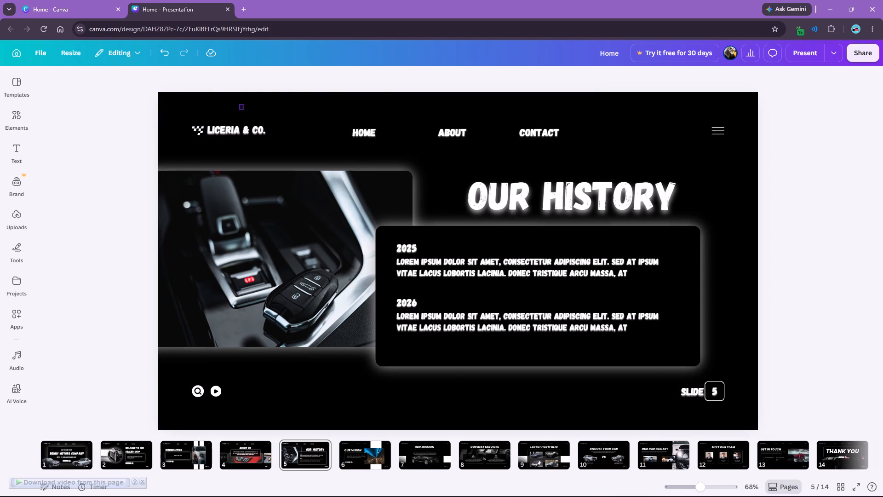
pyautogui.moveTo(246, 112); pyautogui.dragTo(598, 146)
pyautogui.click(588, 75)
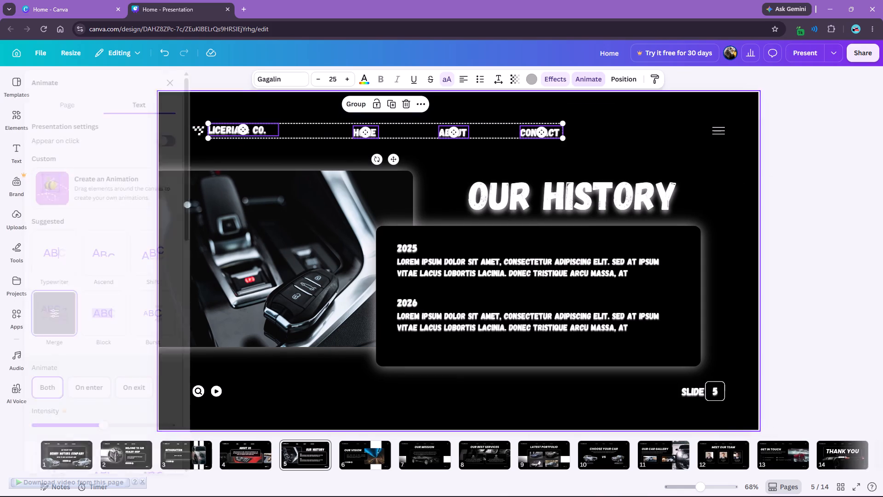
pyautogui.scroll(-3, 56, 287)
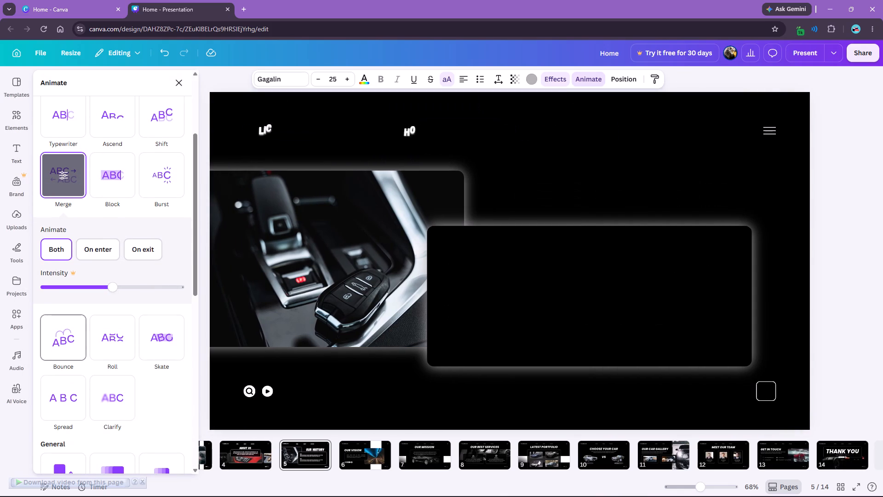
pyautogui.click(116, 336)
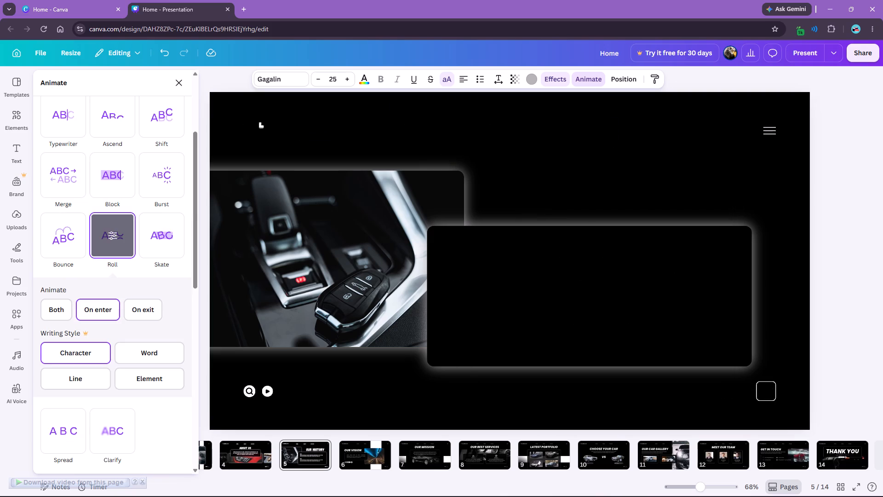
# Replace the OUR HISTORY heading's Merge animation with Roll, set to play both on enter and exit.
pyautogui.click(561, 198)
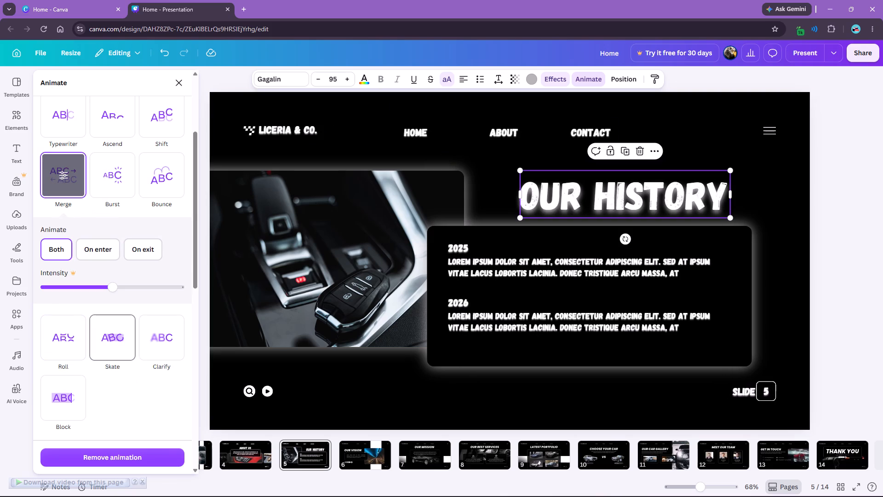
pyautogui.scroll(-2, 112, 318)
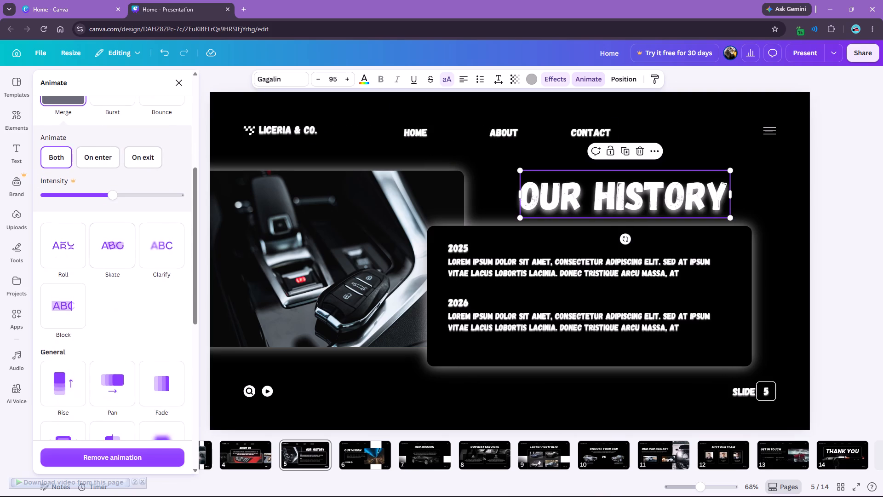
pyautogui.scroll(-2, 112, 318)
pyautogui.click(67, 171)
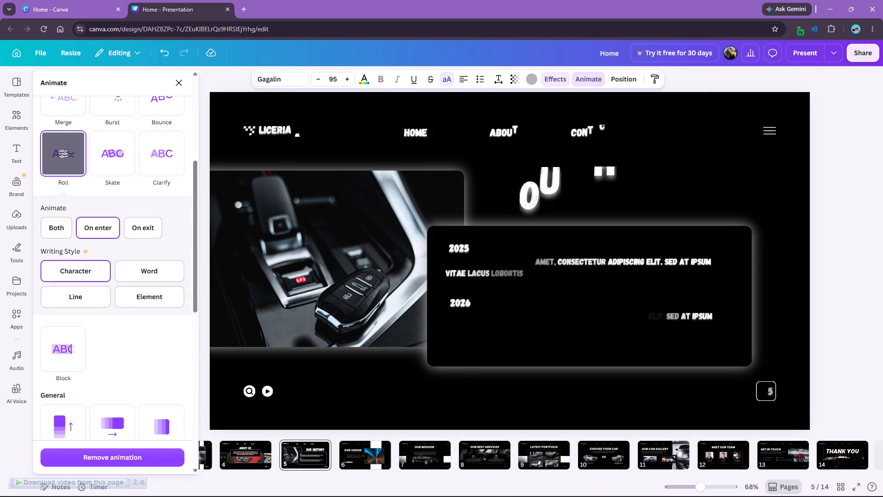
pyautogui.click(66, 221)
pyautogui.scroll(-8, 77, 224)
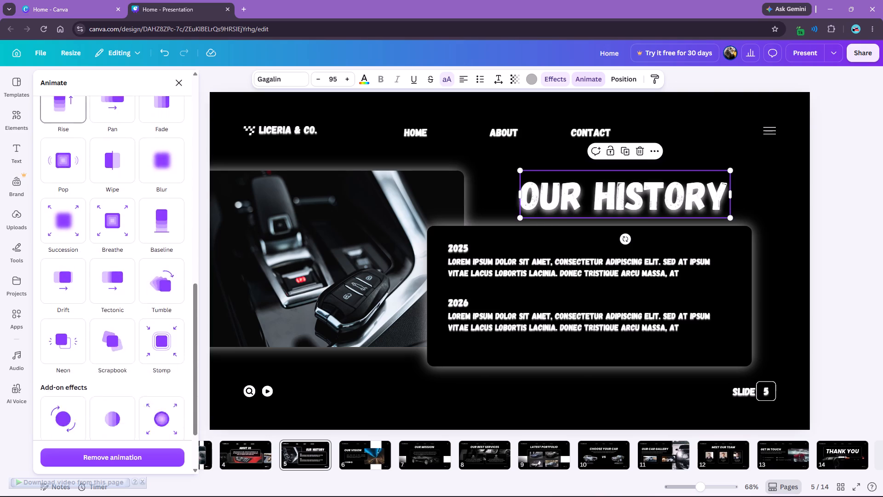
pyautogui.scroll(-6, 83, 230)
# Set the Roll animation of the LICERIA & CO., Home, About and Contact texts to play on both enter and exit.
pyautogui.click(422, 133)
pyautogui.scroll(3, 173, 214)
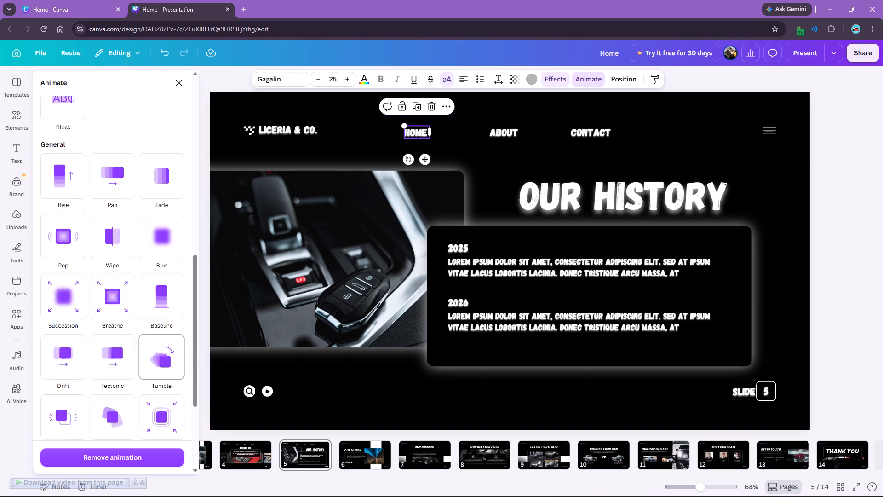
pyautogui.scroll(6, 139, 226)
pyautogui.click(304, 111)
pyautogui.moveTo(278, 114); pyautogui.dragTo(546, 148)
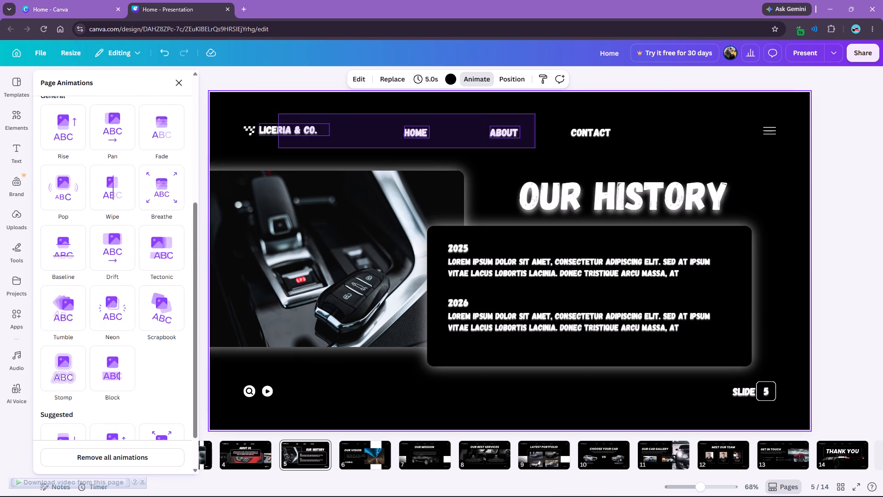
pyautogui.moveTo(546, 148); pyautogui.dragTo(620, 149)
pyautogui.click(61, 237)
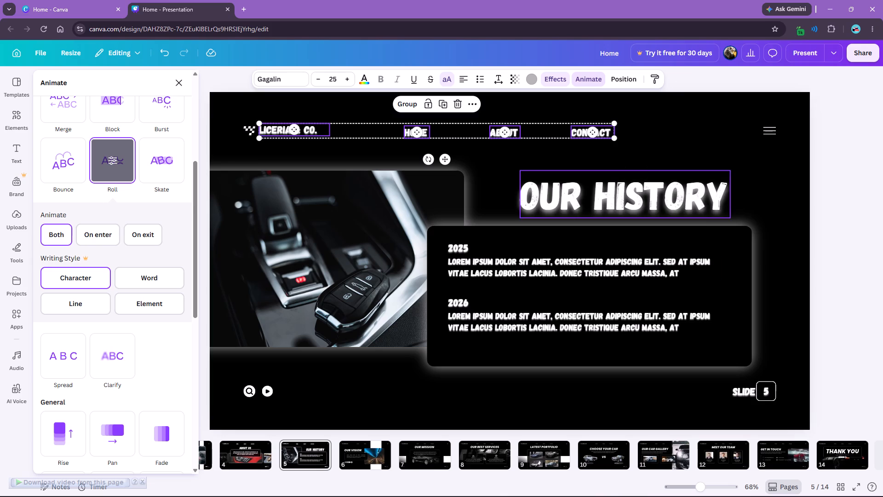
# Shift the black history box slightly rightward behind its text.
pyautogui.click(509, 242)
pyautogui.moveTo(459, 237); pyautogui.dragTo(463, 239)
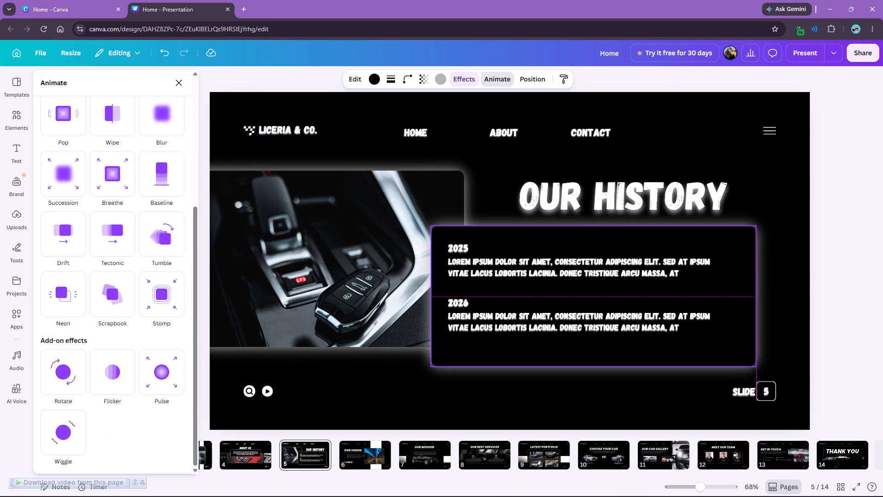
pyautogui.moveTo(463, 239); pyautogui.dragTo(465, 236)
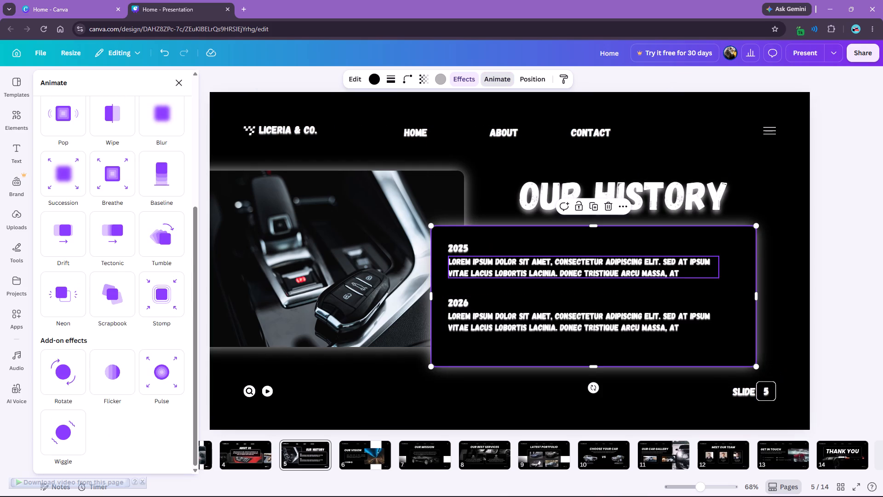
pyautogui.click(859, 228)
# Apply the Roll animation, set to Both, to the 2025 label and the paragraph beneath it.
pyautogui.click(525, 199)
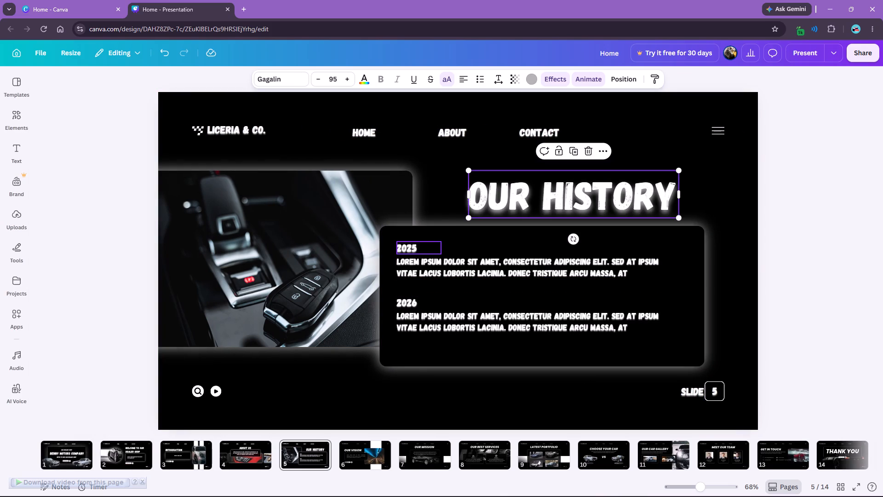
pyautogui.click(414, 248)
pyautogui.click(591, 79)
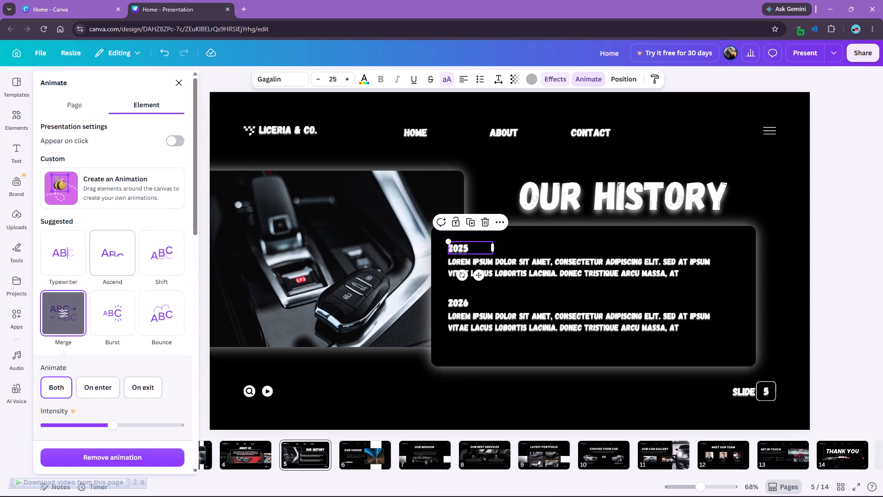
pyautogui.scroll(-7, 94, 262)
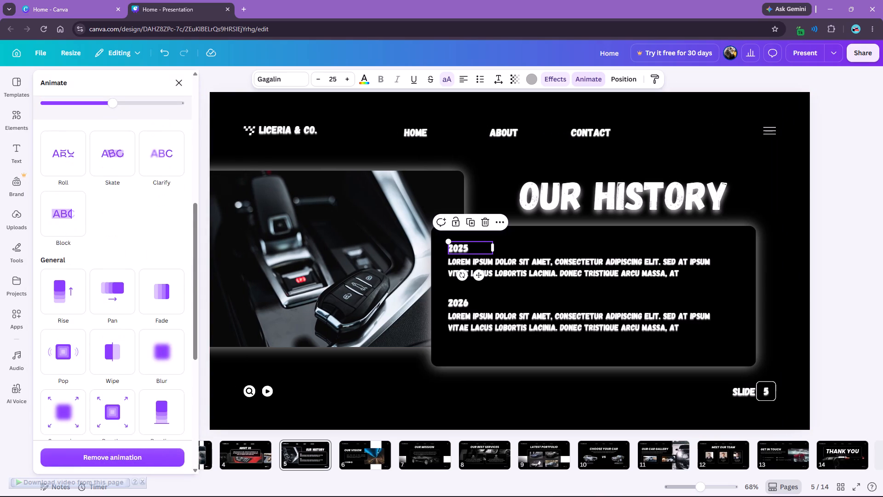
pyautogui.click(76, 153)
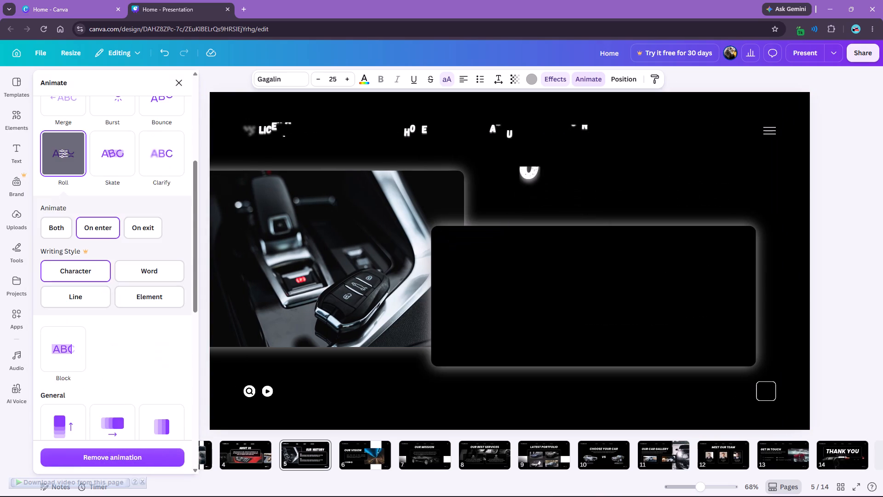
pyautogui.click(62, 234)
pyautogui.scroll(-5, 91, 266)
pyautogui.scroll(4, 97, 275)
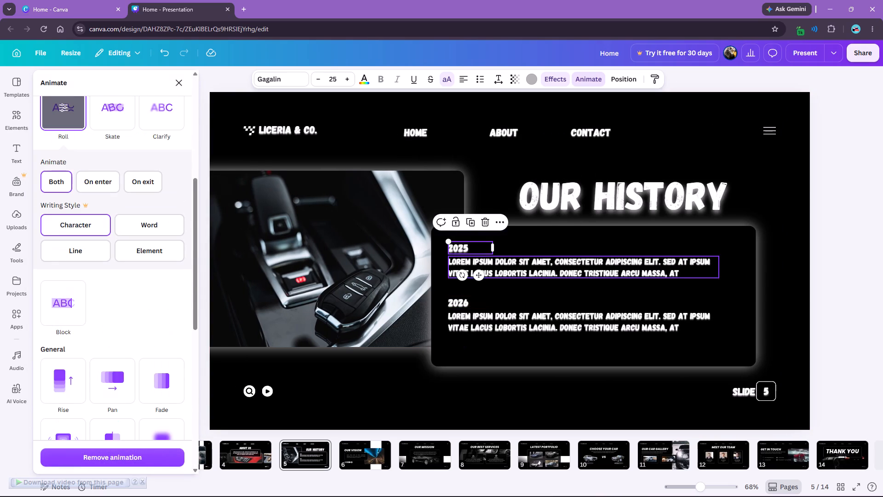
pyautogui.click(508, 270)
pyautogui.click(71, 220)
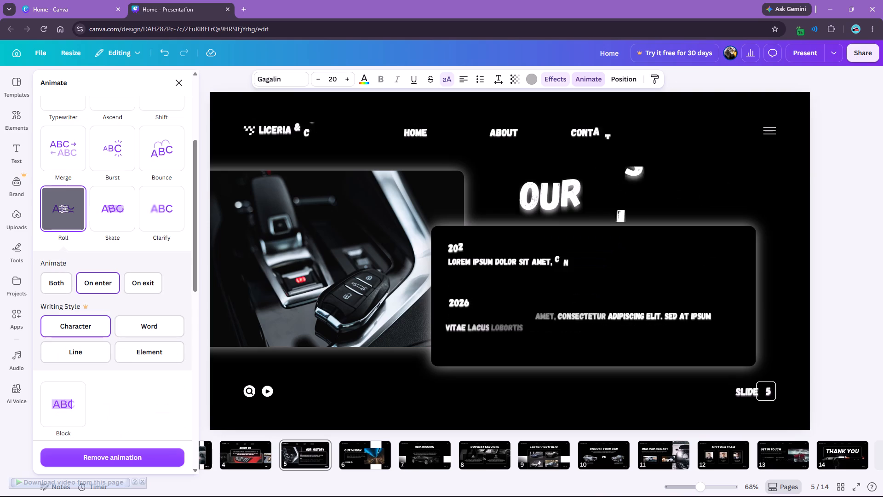
pyautogui.click(60, 288)
# Apply the Roll animation, set to Both, to the 2026 label and the paragraph beneath it.
pyautogui.click(463, 296)
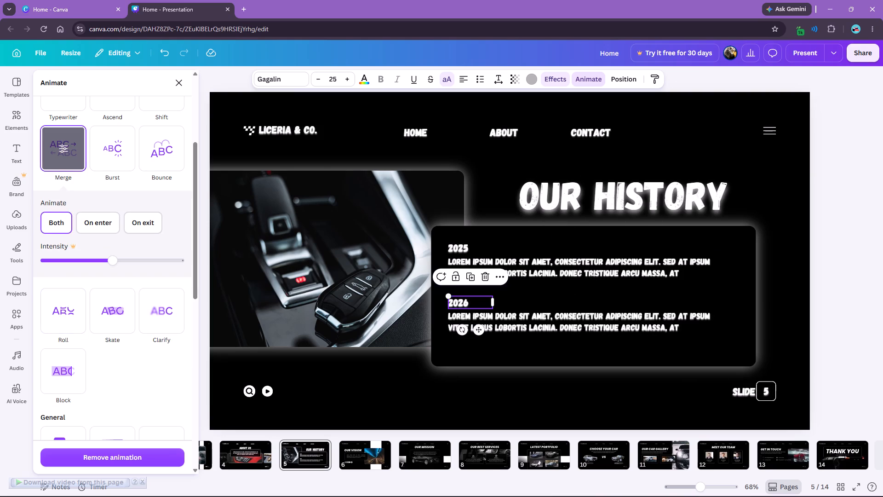
pyautogui.scroll(-2, 87, 236)
pyautogui.click(74, 228)
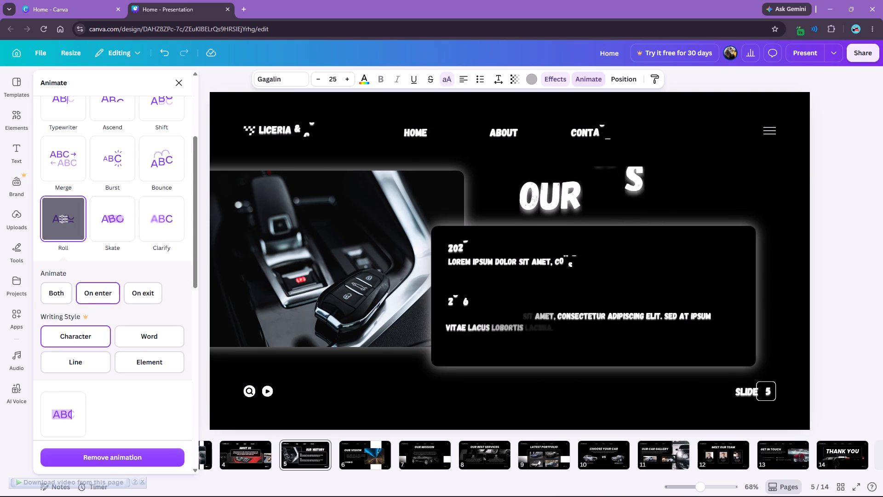
pyautogui.click(52, 289)
pyautogui.click(500, 317)
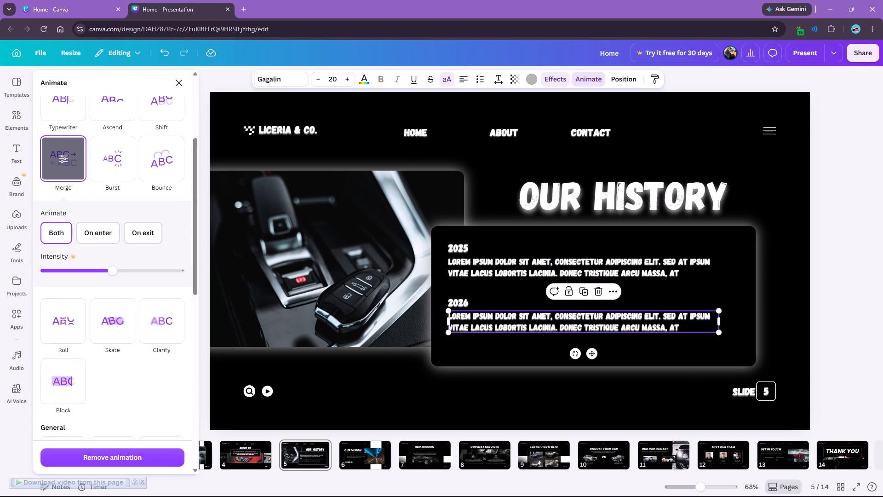
pyautogui.scroll(-2, 73, 246)
pyautogui.click(64, 235)
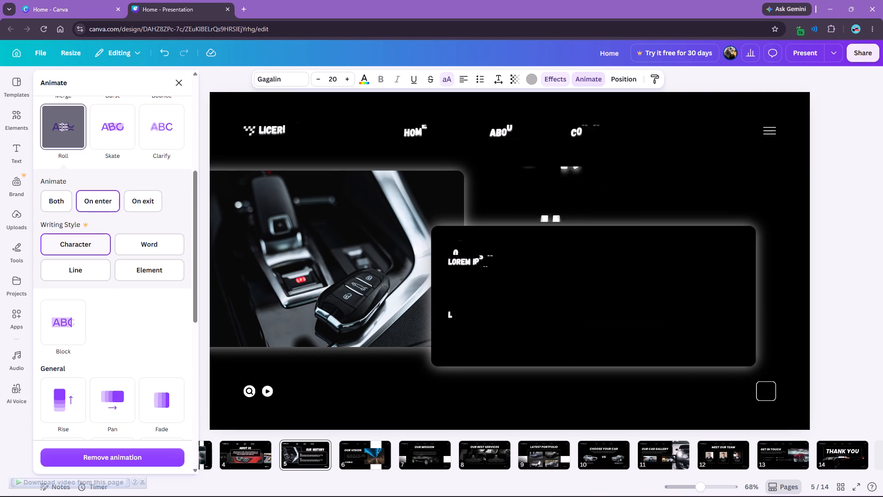
pyautogui.click(62, 203)
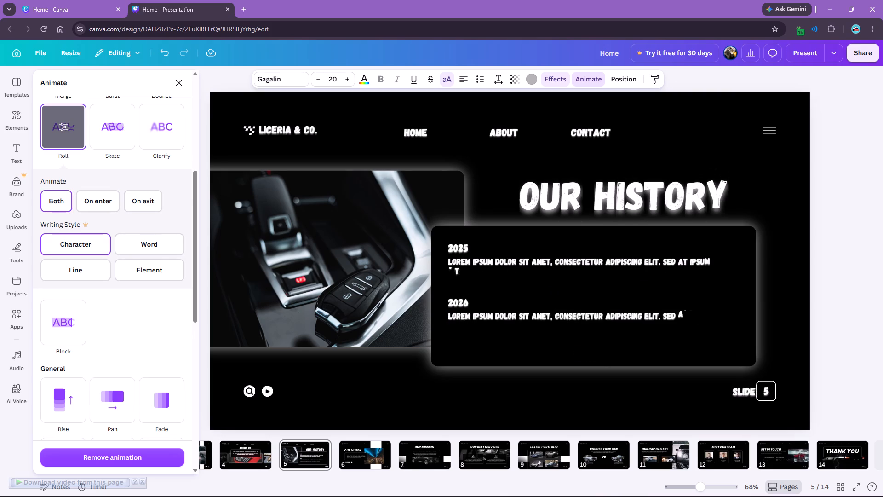
# Apply the Roll animation, set to Both, to the Slide label beside the page number.
pyautogui.click(746, 391)
pyautogui.click(82, 236)
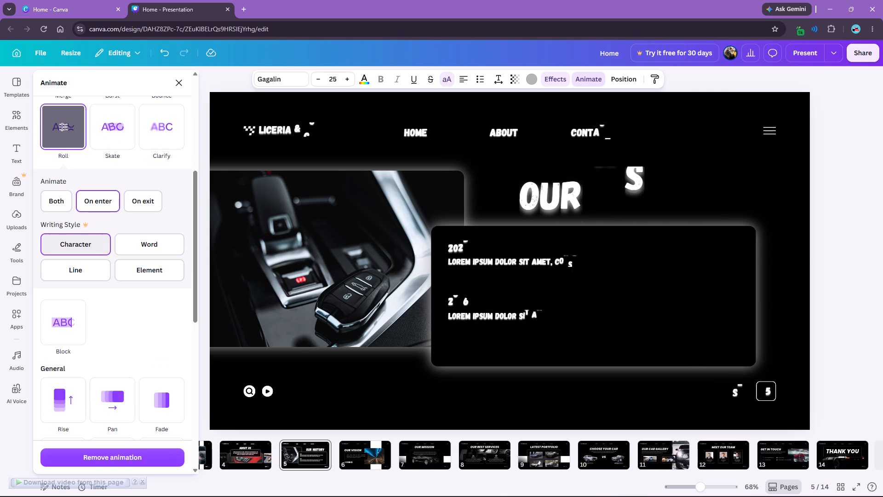
pyautogui.click(57, 207)
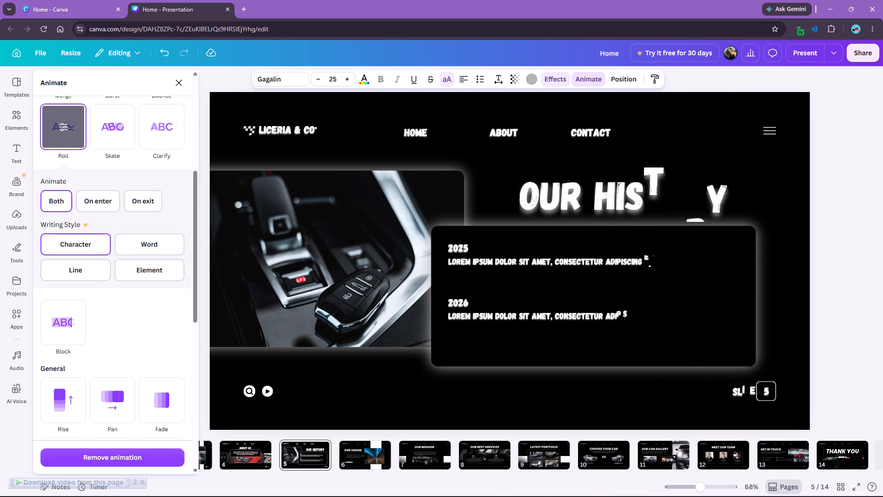
# Apply the Roll animation, set to Both, to the page number 5 on slide 5.
pyautogui.click(764, 387)
pyautogui.click(86, 230)
pyautogui.click(61, 231)
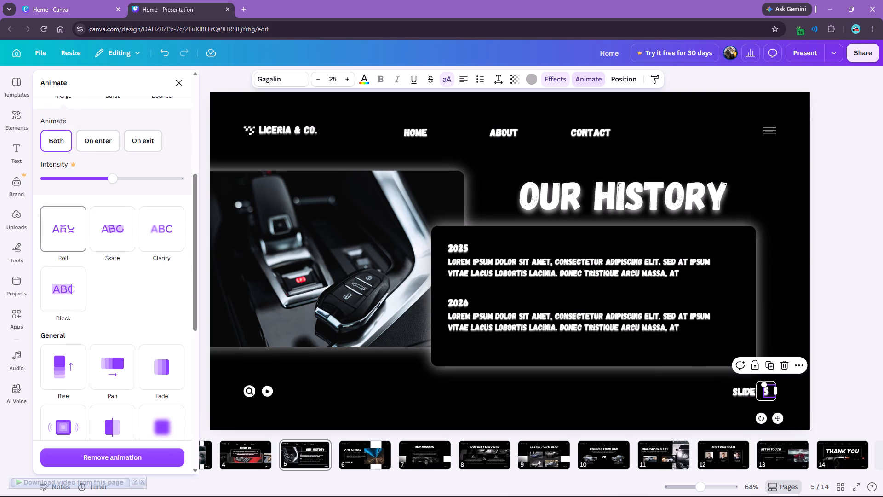
pyautogui.click(61, 206)
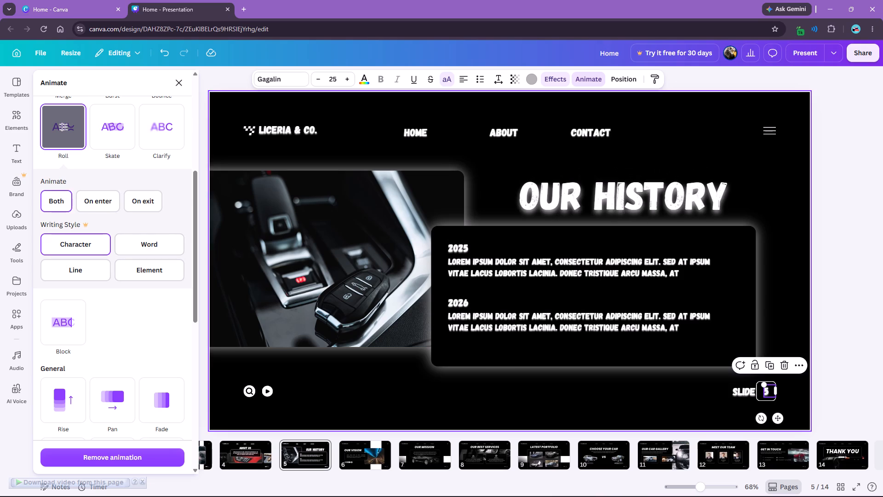
# Apply the Succession animation, set to Both at Medium speed, to the search icon and the play icon.
pyautogui.click(247, 392)
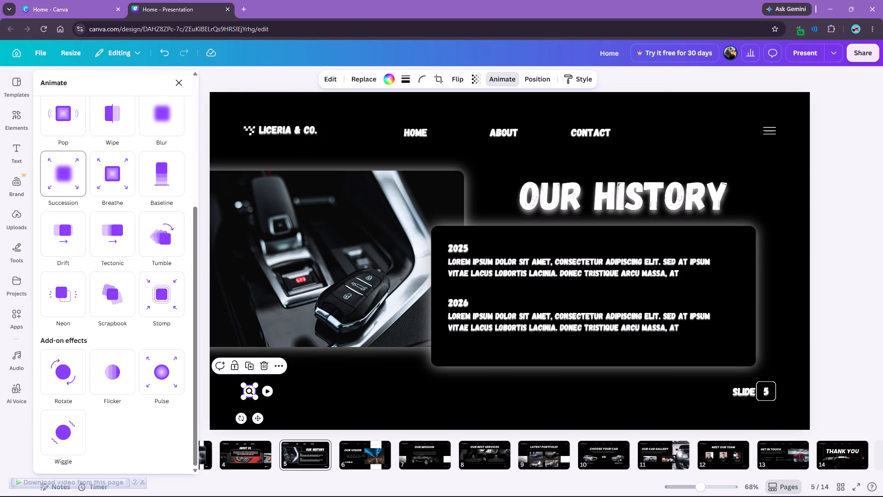
pyautogui.click(69, 167)
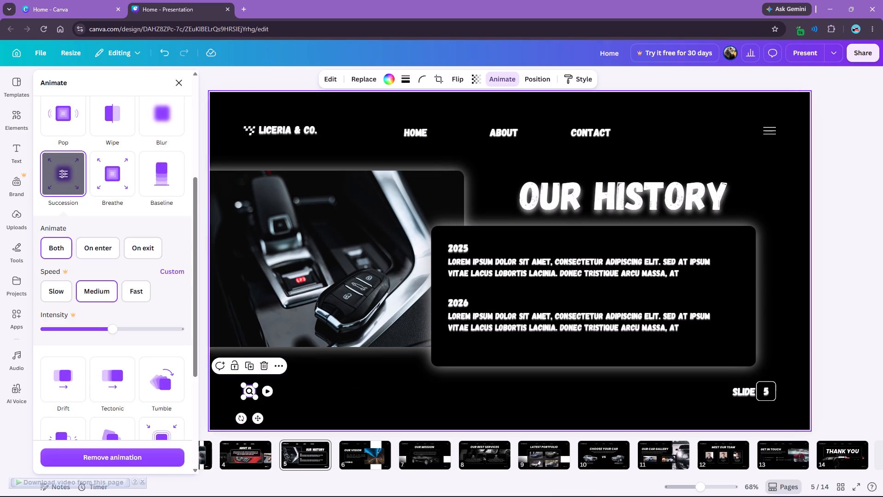
pyautogui.click(267, 389)
pyautogui.click(56, 159)
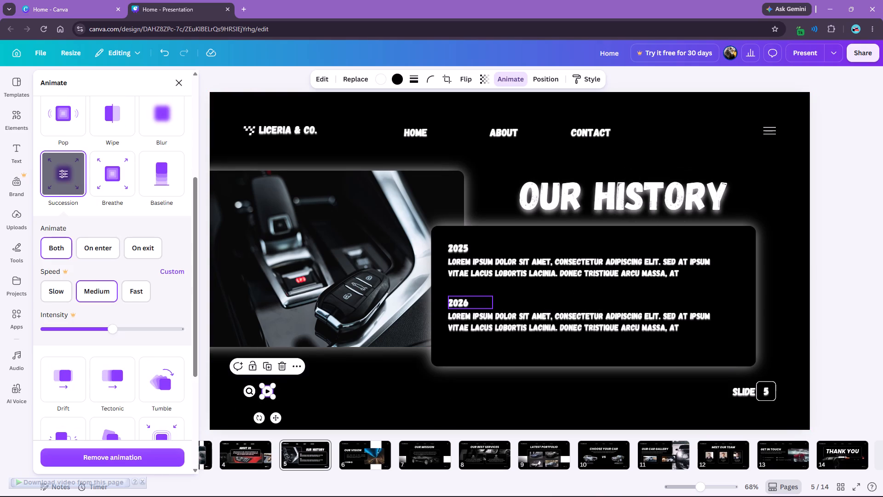
# Apply the Succession animation, set to Both at Medium speed, to the three-line menu icon in the header.
pyautogui.click(774, 127)
pyautogui.click(61, 171)
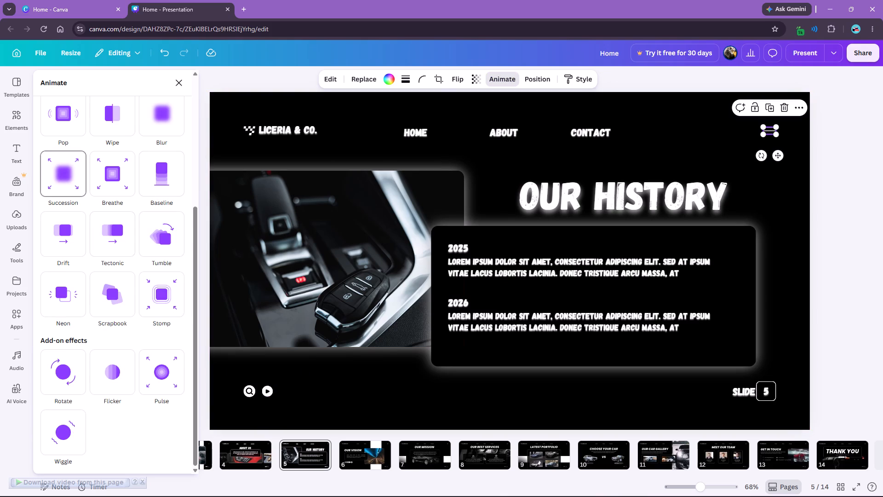
pyautogui.scroll(-9, 120, 309)
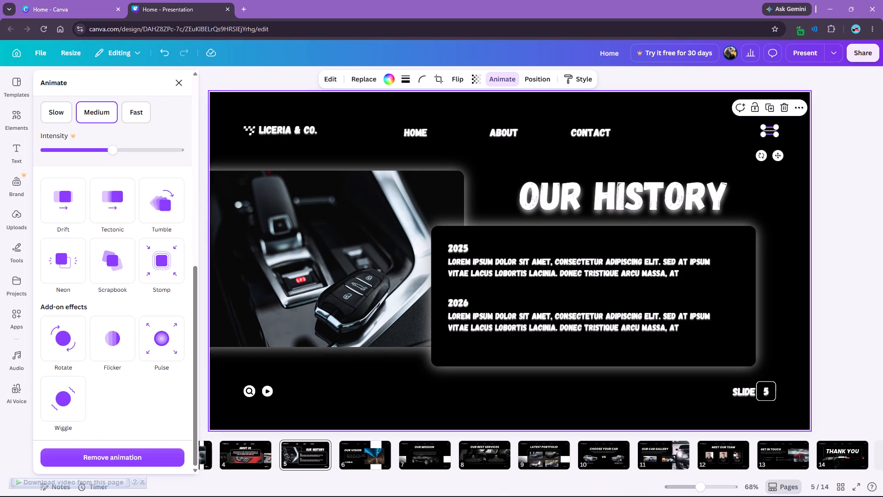
# Apply the Succession animation, at Medium speed, to the rounded frame around the page number.
pyautogui.click(762, 399)
pyautogui.click(64, 178)
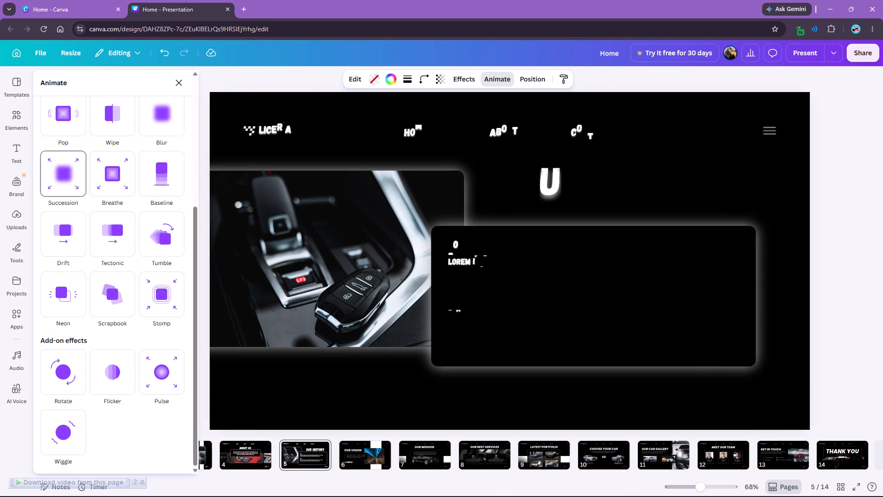
pyautogui.scroll(-10, 111, 227)
pyautogui.scroll(-1, 189, 99)
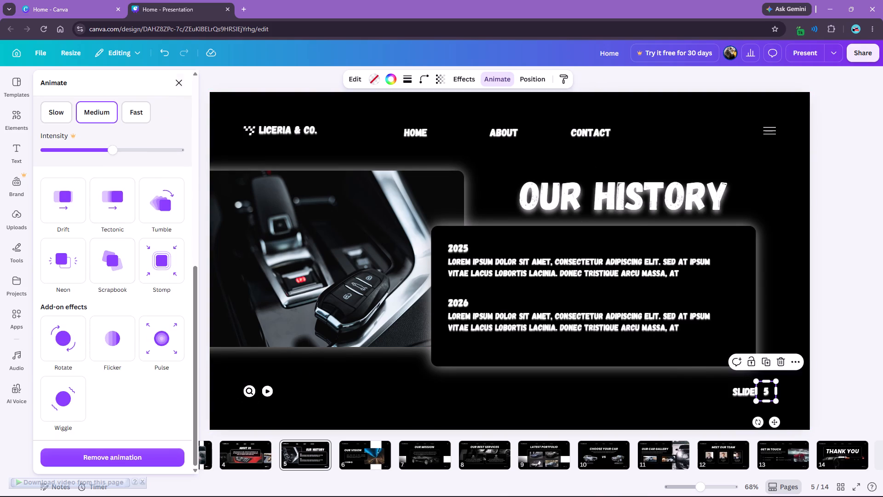
pyautogui.click(177, 79)
pyautogui.click(126, 147)
# Apply the Photo Zoom animation, set to Both with scale Out, to the car interior photo.
pyautogui.click(255, 231)
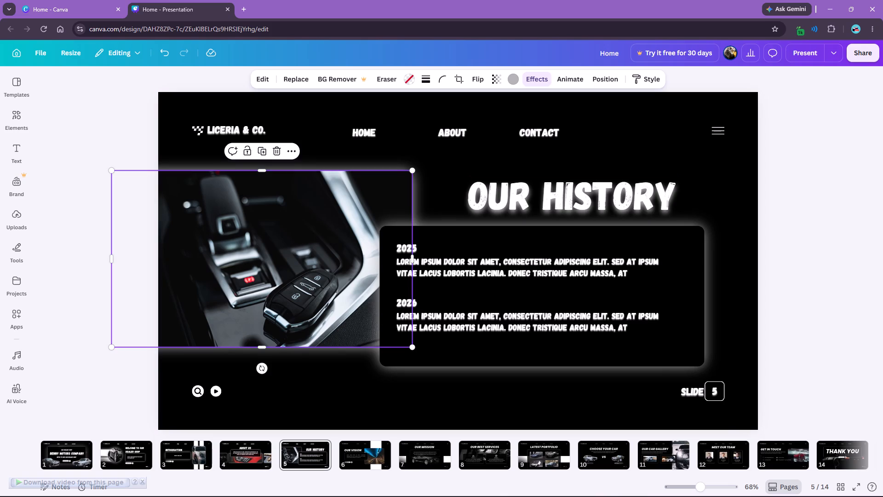
pyautogui.click(573, 79)
pyautogui.scroll(-10, 64, 235)
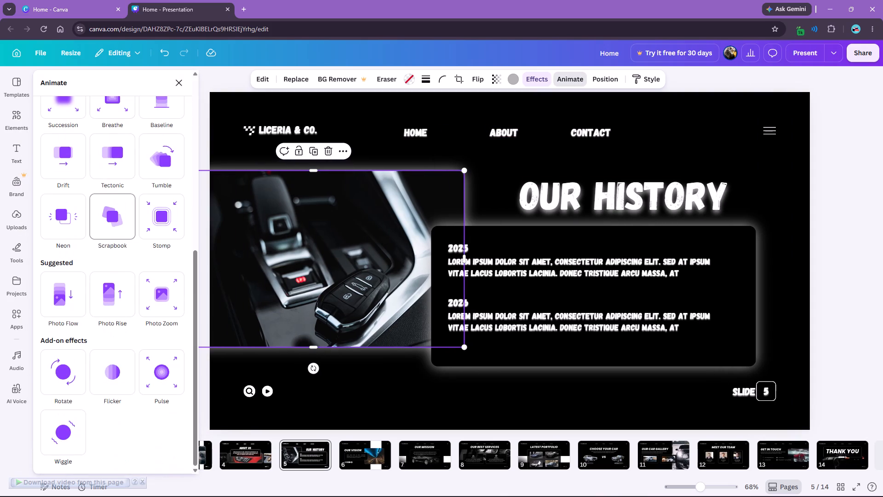
pyautogui.scroll(-2, 120, 237)
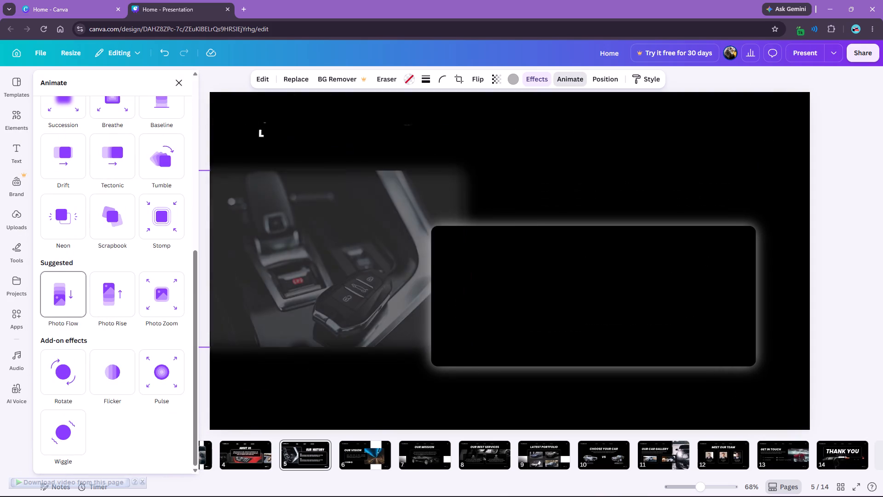
pyautogui.click(167, 301)
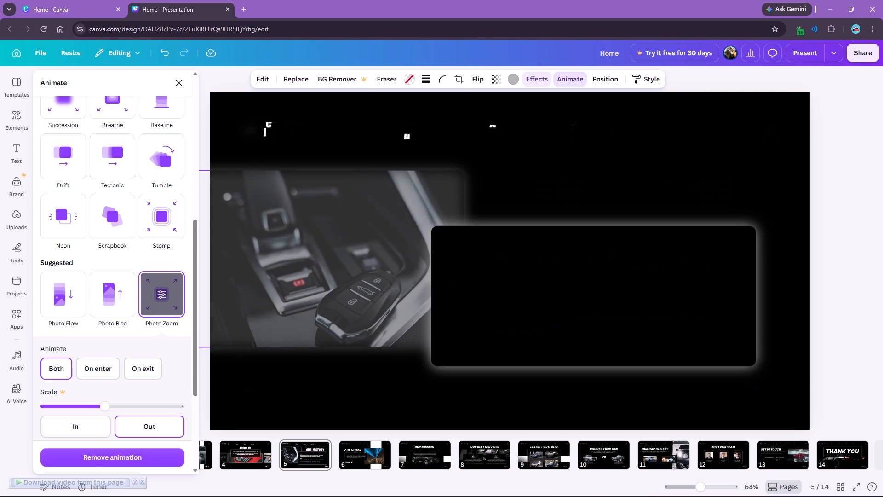
# Apply the Succession animation, set to Both at Medium speed, to the black history box behind the 2025 and 2026 text.
pyautogui.click(481, 231)
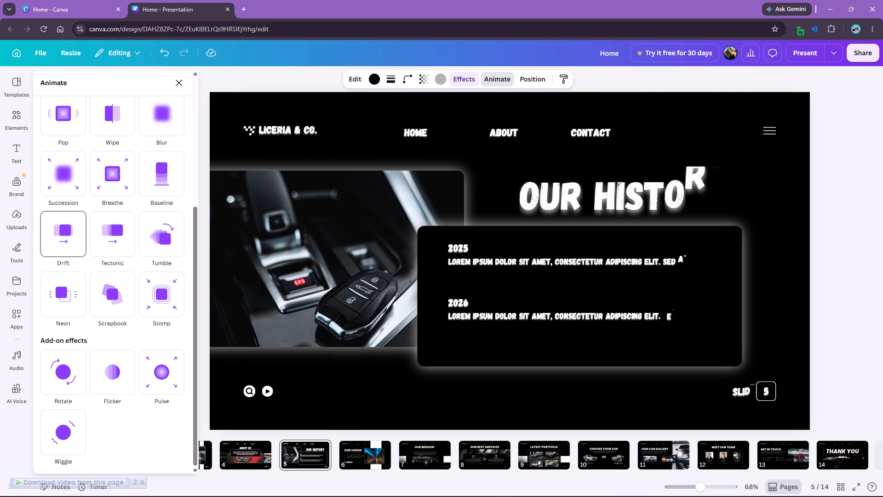
pyautogui.click(57, 170)
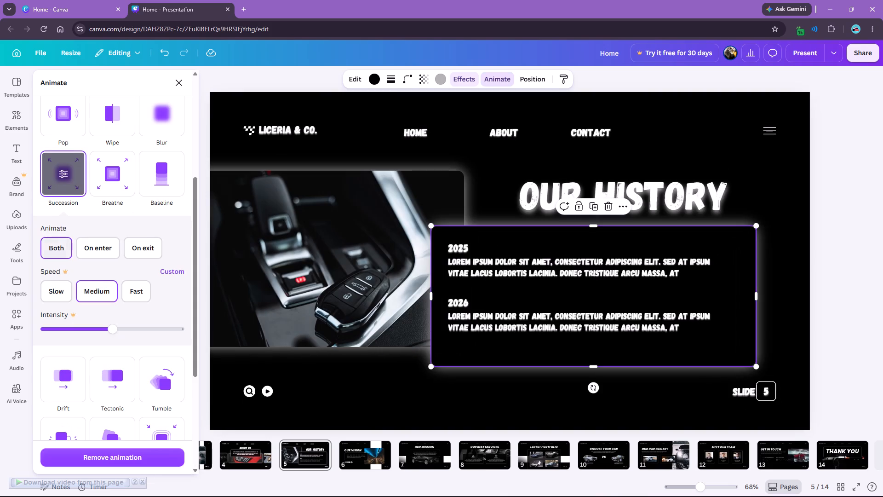
pyautogui.scroll(-6, 82, 245)
pyautogui.click(168, 78)
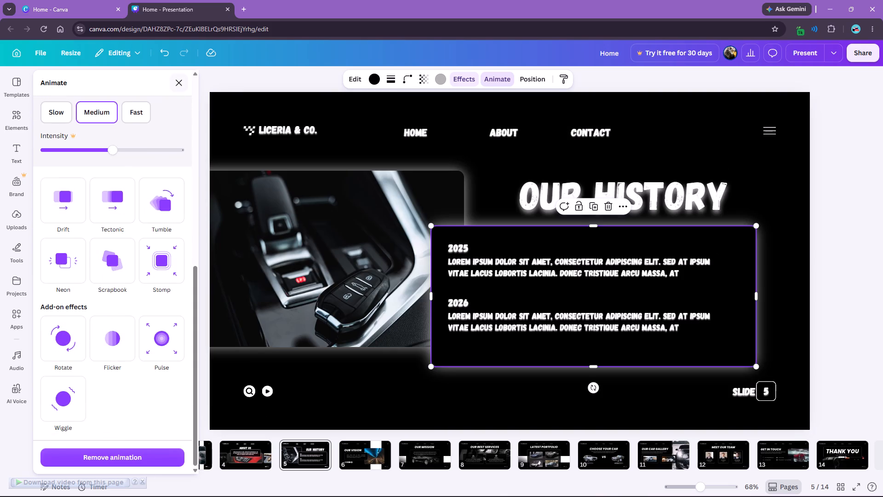
pyautogui.click(176, 79)
pyautogui.click(102, 123)
# Preview the slide 5 animations in full-screen presentation mode, advance to the following slide, and return to editing.
pyautogui.click(794, 53)
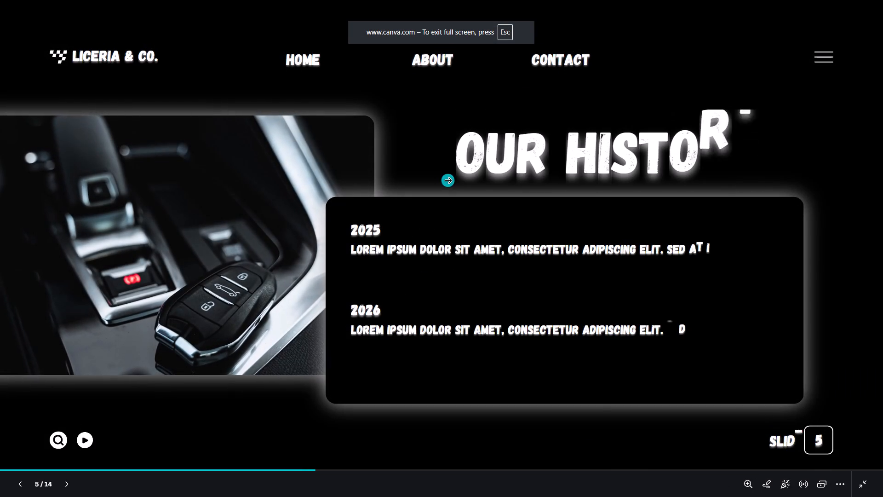
pyautogui.click(432, 219)
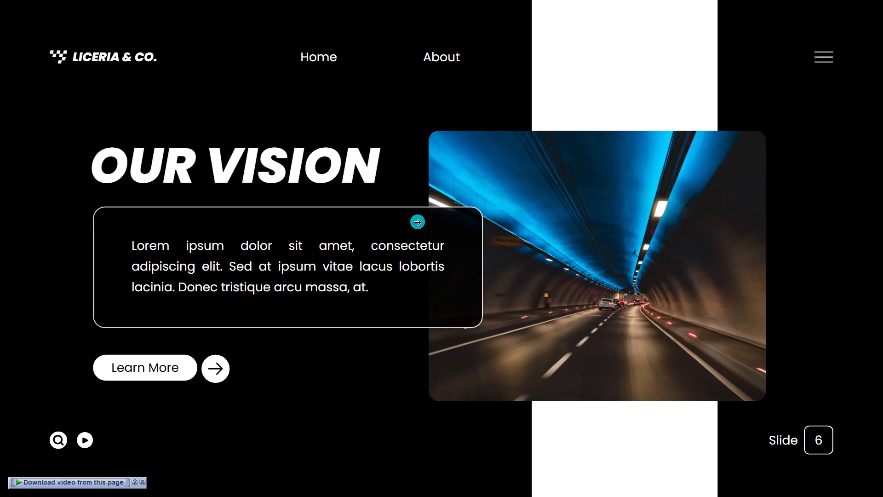
pyautogui.press('Escape')
# Raise the Home, About and Contact labels in slide 5's header toward the Liceria & Co. text line.
pyautogui.scroll(1, 443, 245)
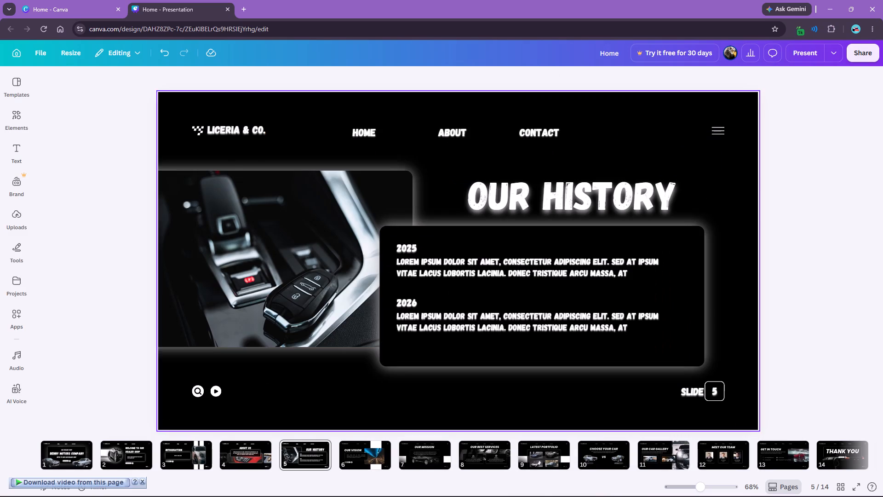
pyautogui.click(243, 135)
pyautogui.click(316, 162)
pyautogui.click(371, 133)
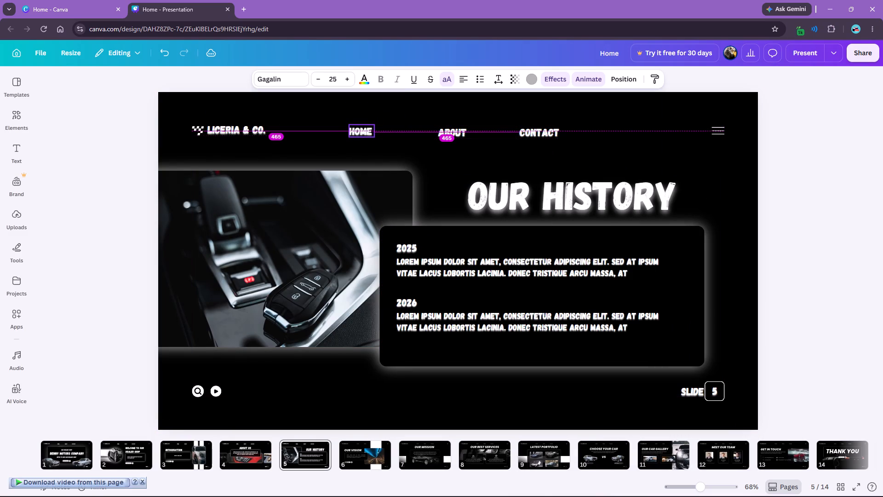
pyautogui.click(448, 133)
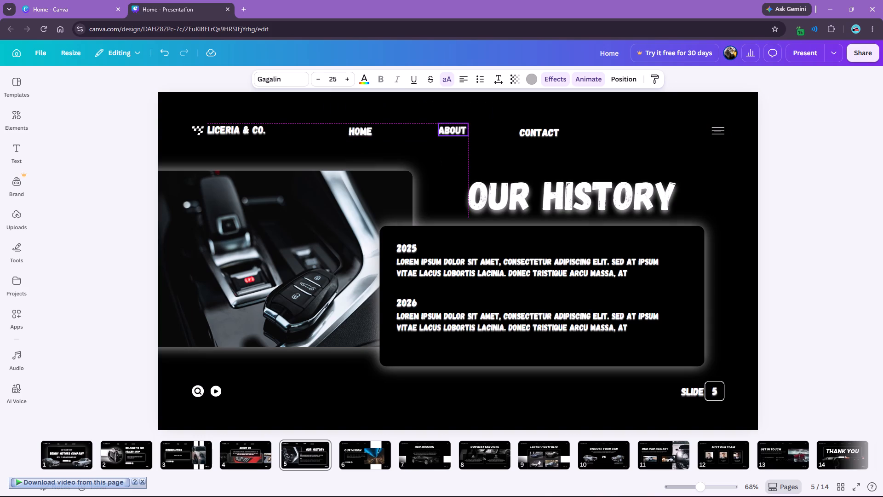
pyautogui.click(548, 138)
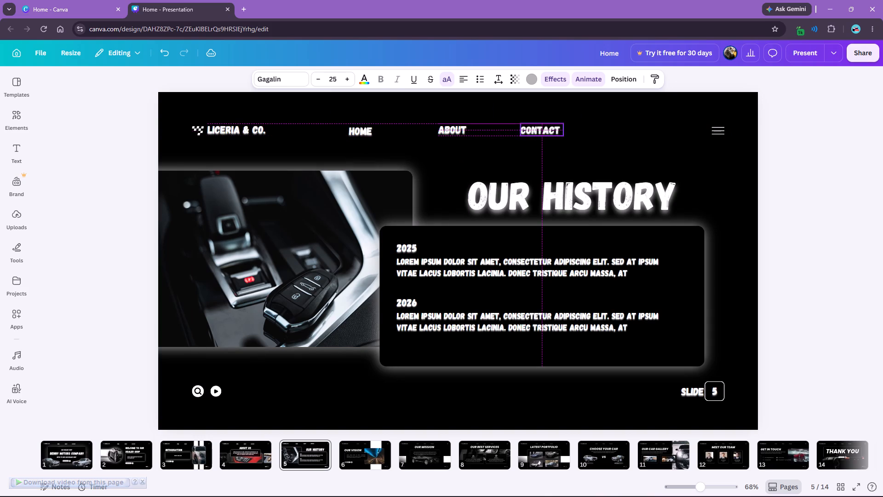
pyautogui.click(607, 134)
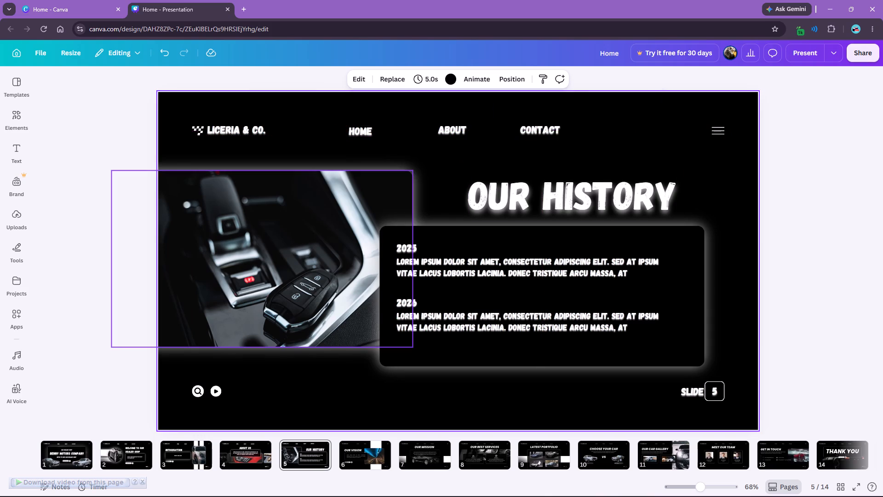
# Move the Home label closer to About and shift Contact slightly toward About, keeping all three on one line.
pyautogui.moveTo(361, 135); pyautogui.dragTo(361, 133)
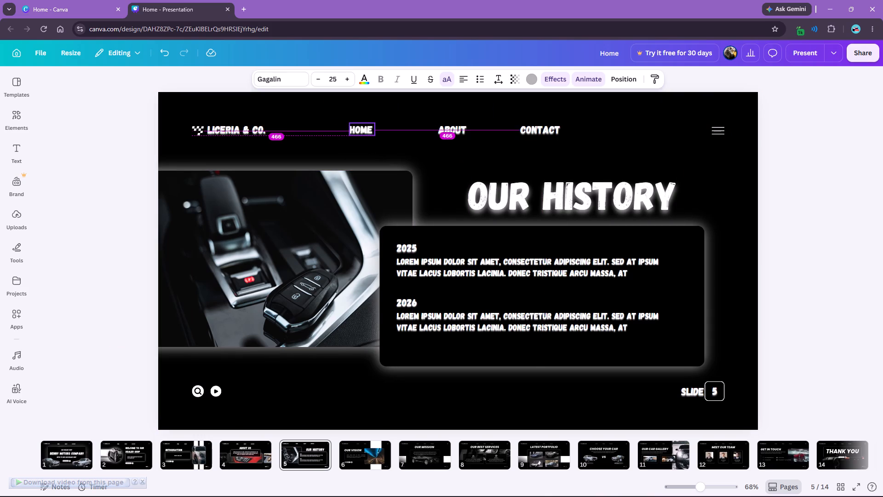
pyautogui.moveTo(361, 133); pyautogui.dragTo(284, 133)
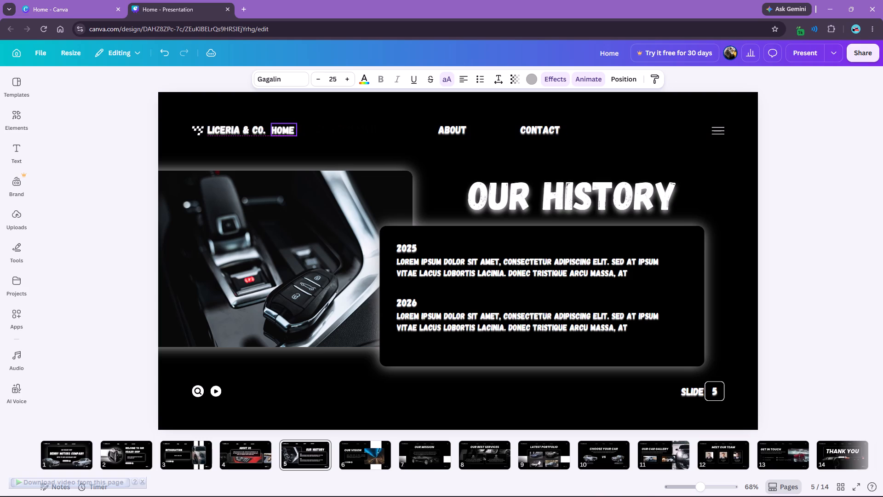
pyautogui.moveTo(284, 133); pyautogui.dragTo(377, 132)
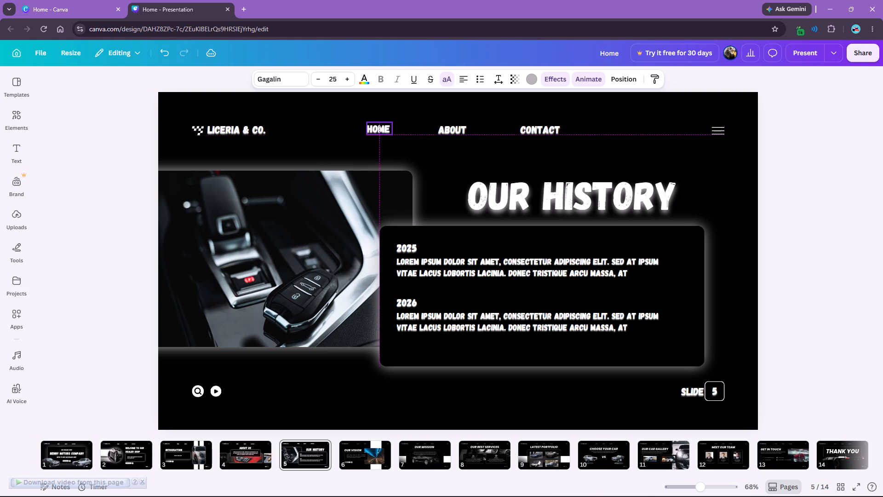
pyautogui.moveTo(377, 132); pyautogui.dragTo(380, 133)
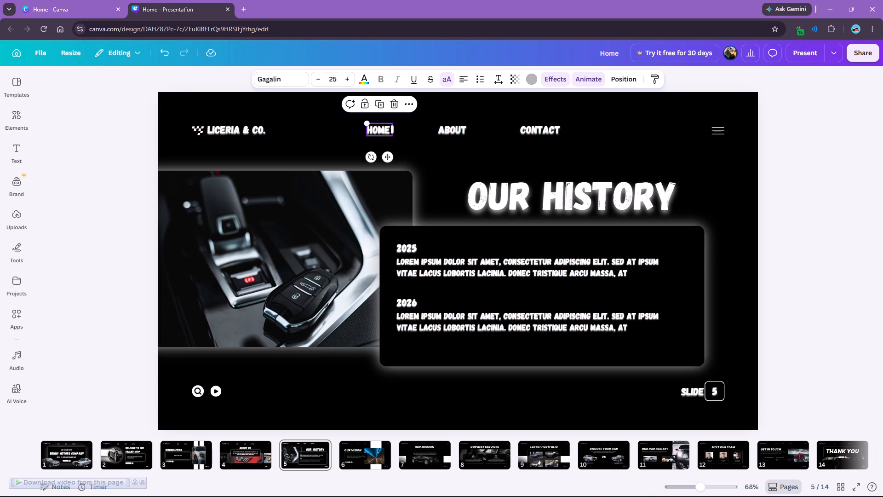
pyautogui.click(450, 130)
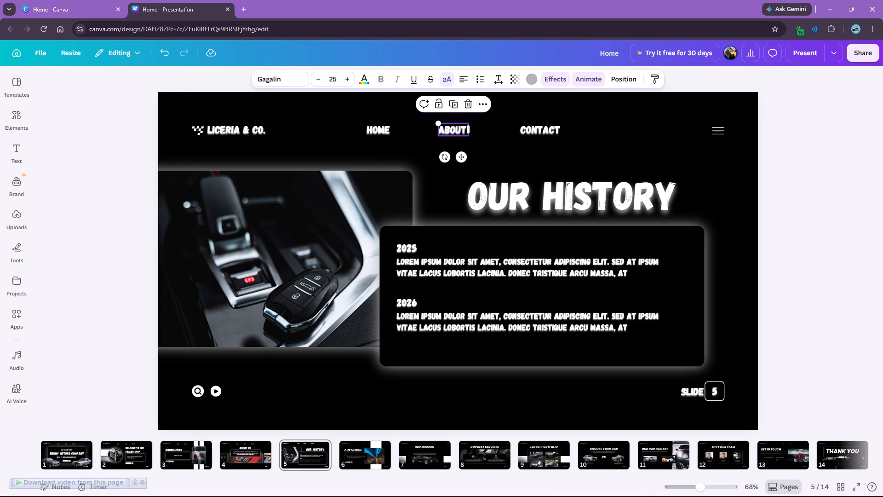
pyautogui.click(535, 130)
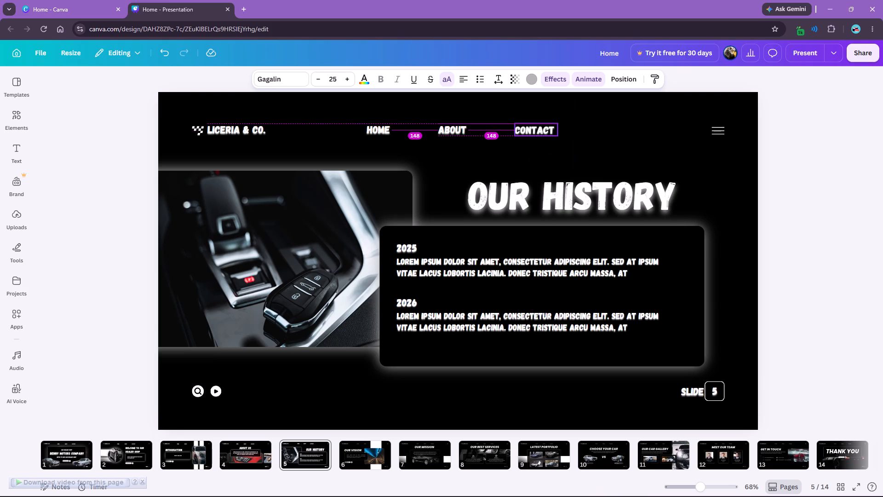
pyautogui.click(621, 136)
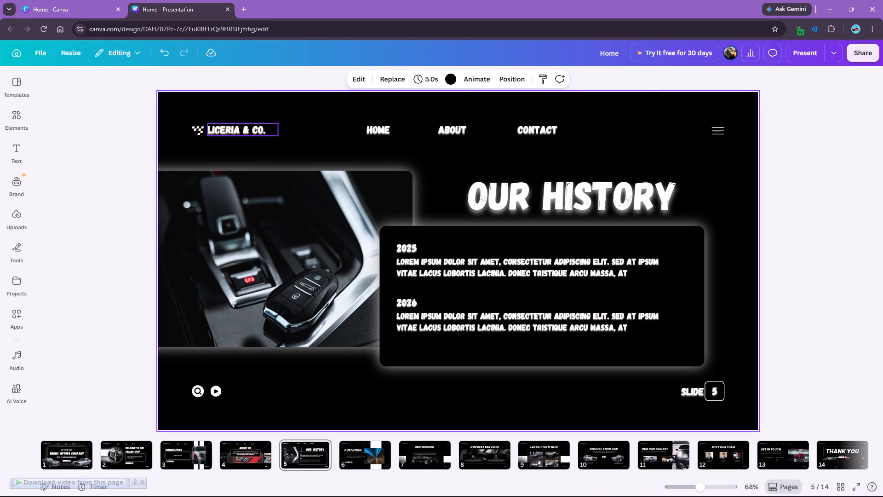
# Copy slide 5's styled Liceria & Co. text to slide 6 and delete slide 6's original company name.
pyautogui.click(257, 133)
pyautogui.hotkey('ctrl', 'c')
pyautogui.scroll(-1, 255, 133)
pyautogui.click(241, 130)
pyautogui.hotkey('ctrl', 'v')
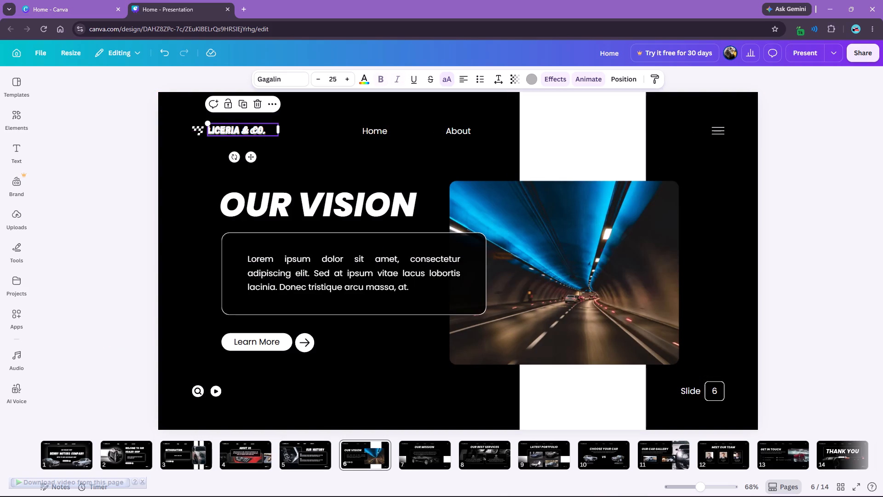
pyautogui.moveTo(243, 123); pyautogui.dragTo(246, 161)
pyautogui.click(248, 128)
pyautogui.click(257, 104)
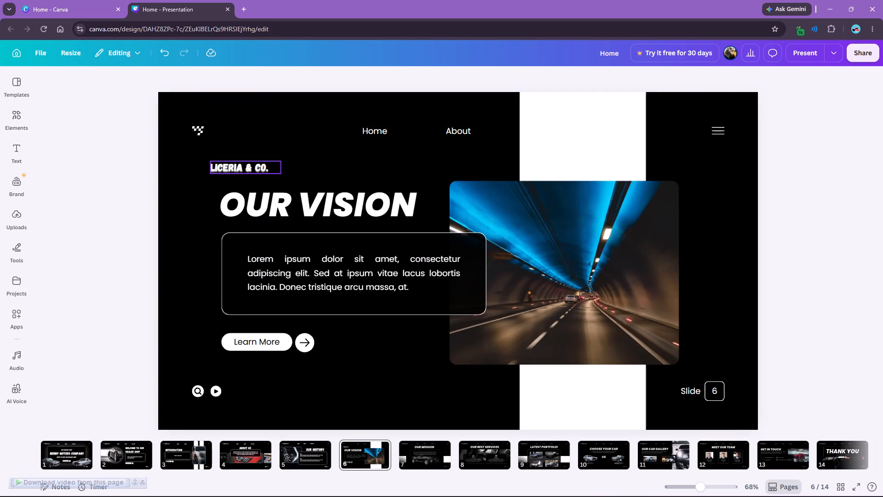
# Move the Liceria & Co. text up beside the checkered logo in slide 6's header, in line with Home and About.
pyautogui.moveTo(245, 165); pyautogui.dragTo(242, 127)
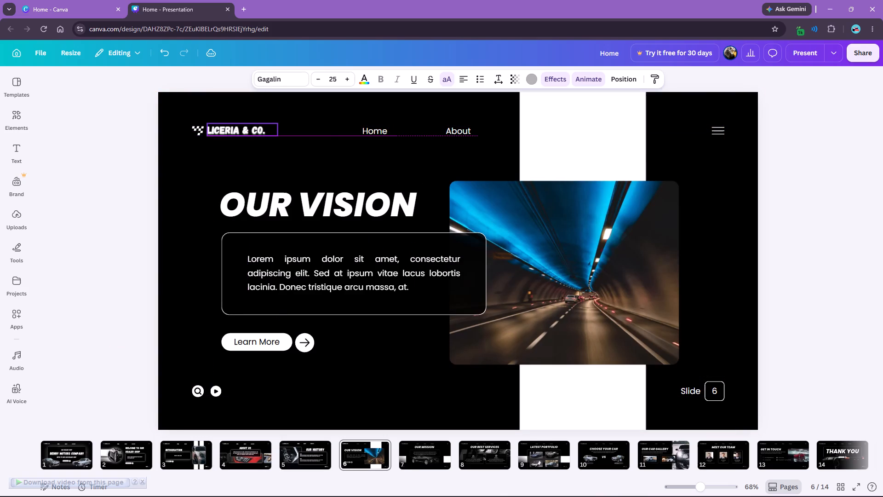
pyautogui.moveTo(242, 127); pyautogui.dragTo(242, 127)
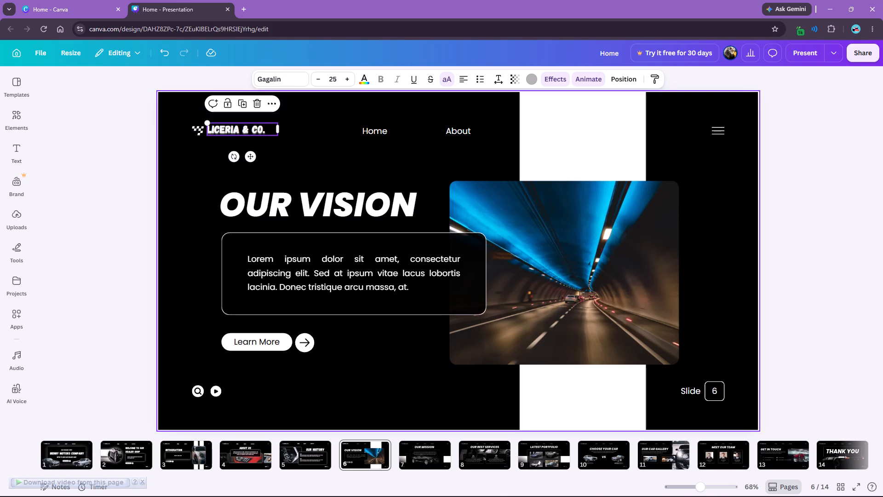
pyautogui.click(281, 139)
pyautogui.click(299, 151)
pyautogui.click(245, 130)
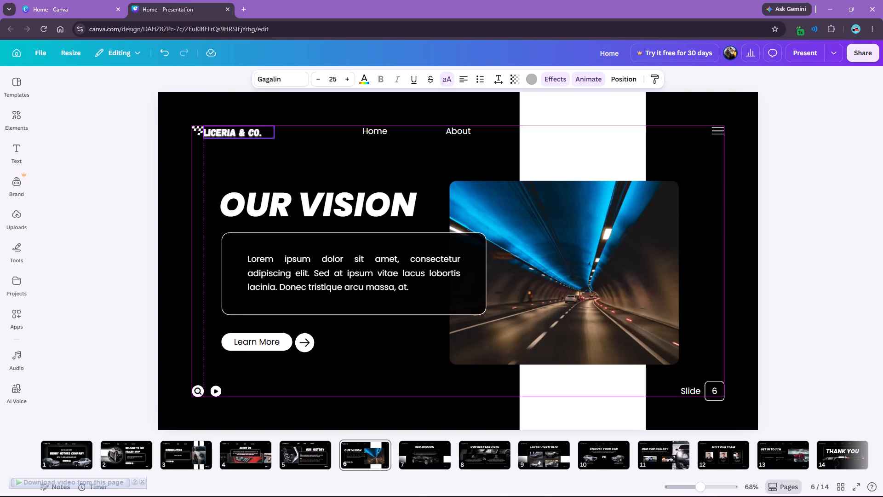
# Apply the Pop animation to the checkered logo on slide 6.
pyautogui.click(196, 130)
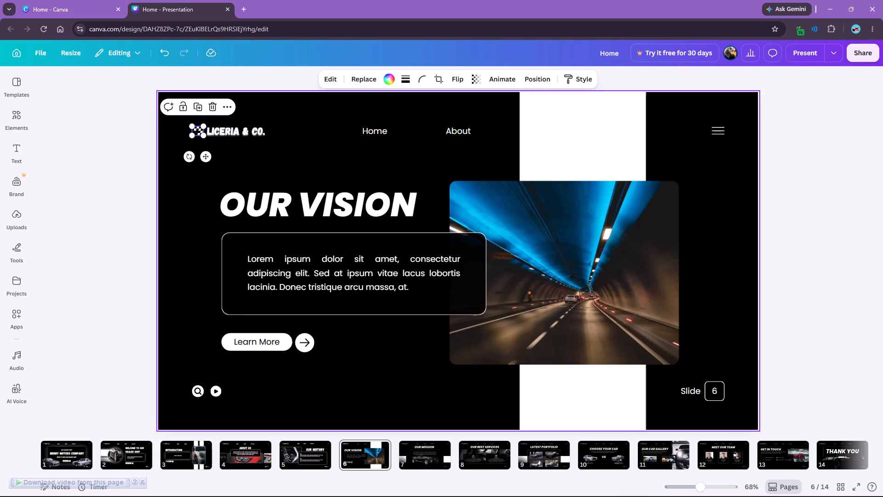
pyautogui.click(496, 77)
pyautogui.scroll(-2, 95, 261)
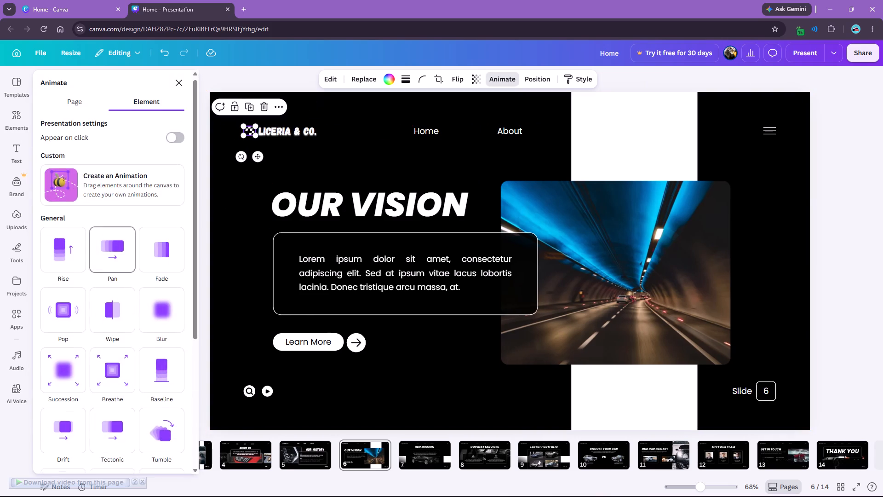
pyautogui.scroll(-2, 103, 269)
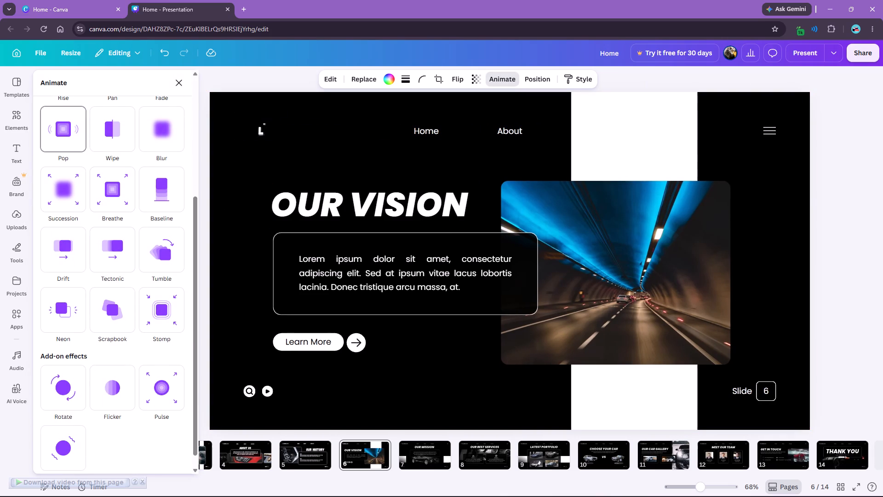
pyautogui.click(63, 146)
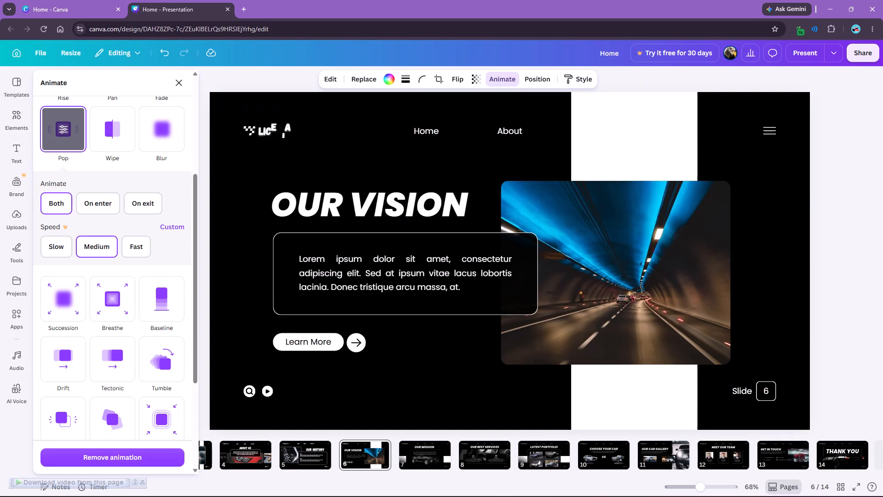
# Apply the Pop page animation to all of slide 6 and check it on the menu, search and play icons.
pyautogui.click(771, 135)
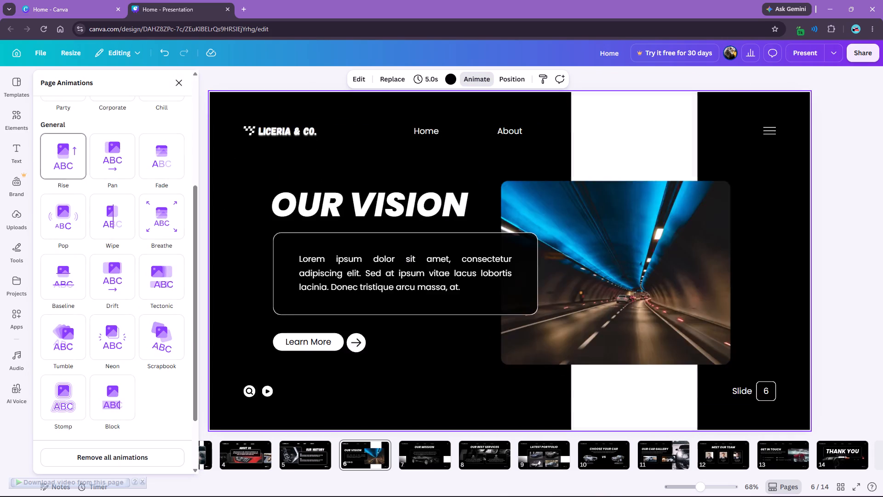
pyautogui.click(65, 223)
pyautogui.click(765, 133)
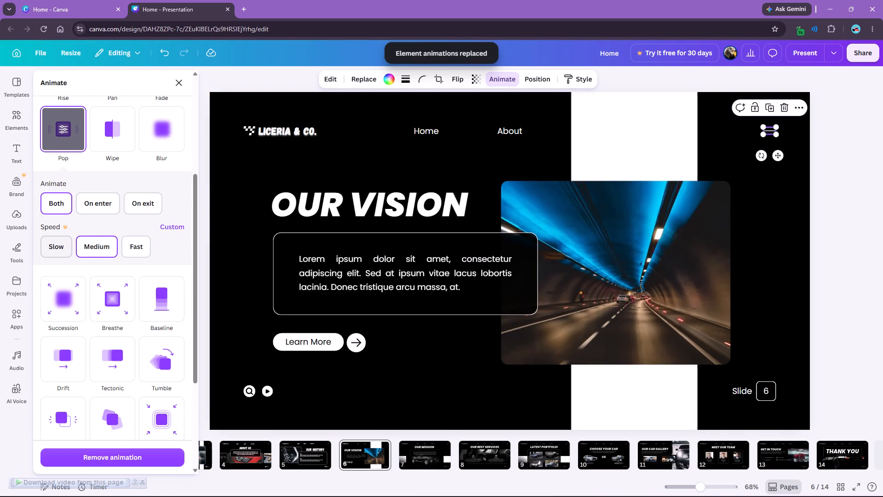
pyautogui.scroll(-10, 67, 251)
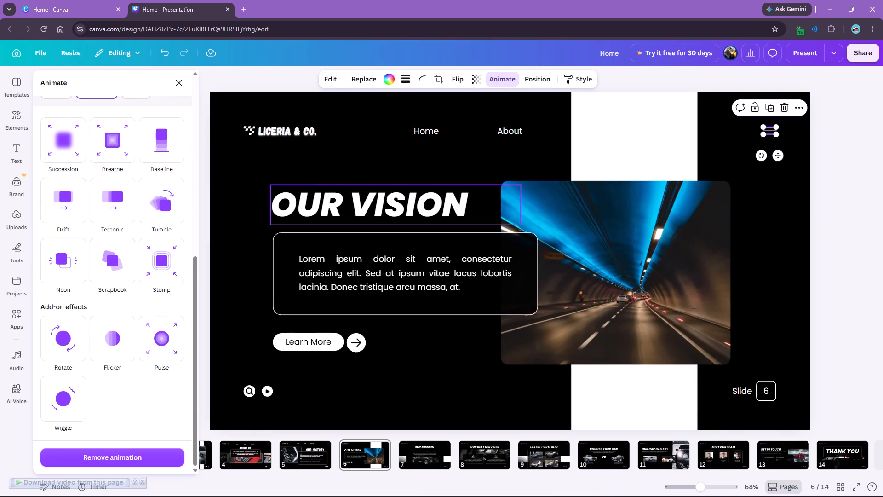
pyautogui.click(869, 274)
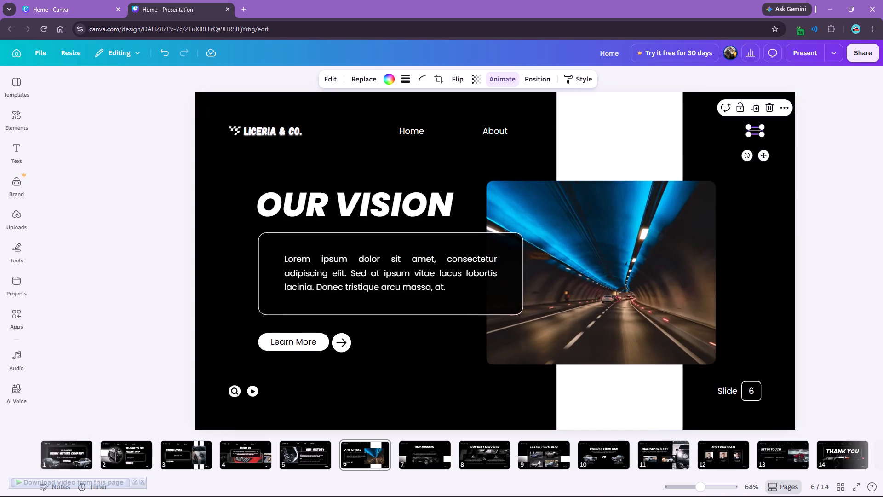
pyautogui.click(202, 391)
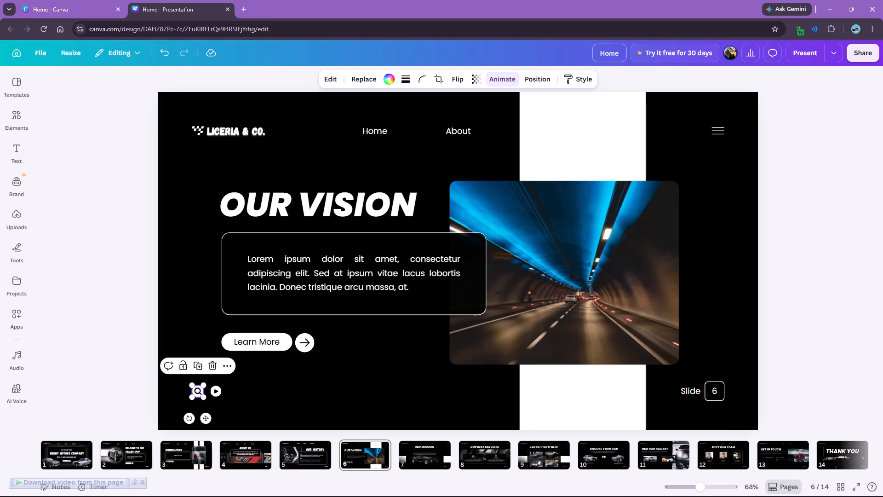
pyautogui.click(504, 79)
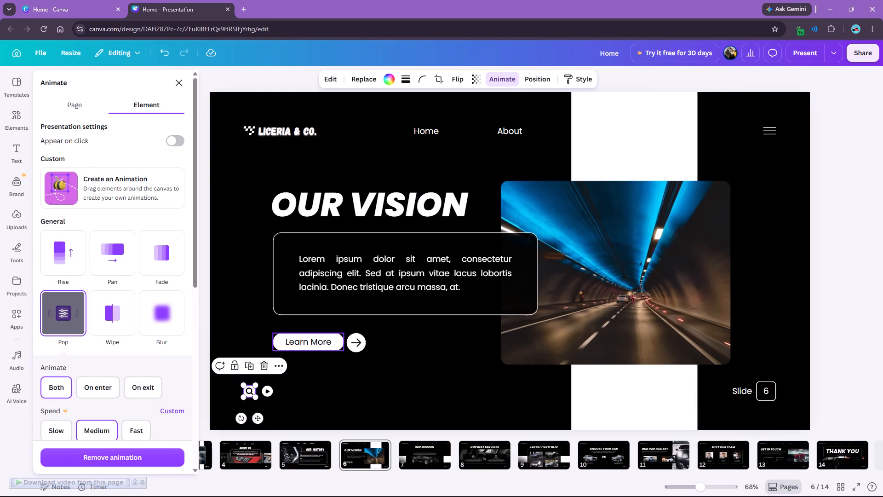
pyautogui.click(265, 390)
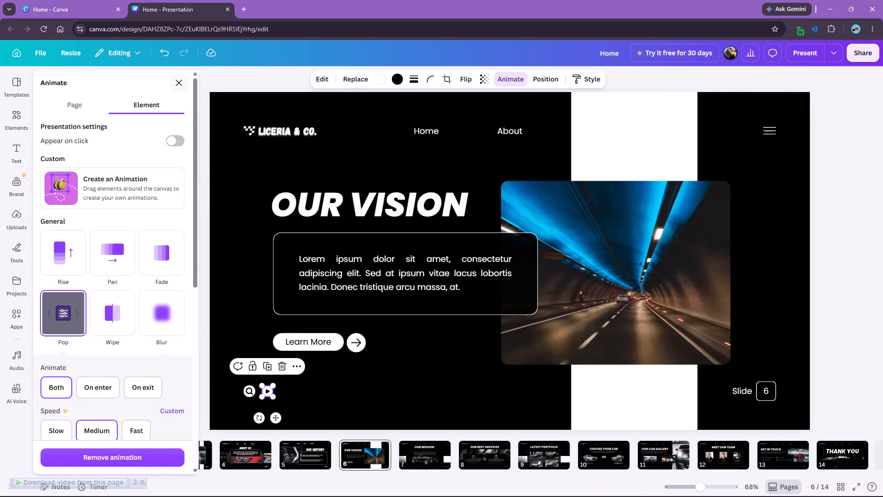
pyautogui.click(183, 80)
pyautogui.click(96, 158)
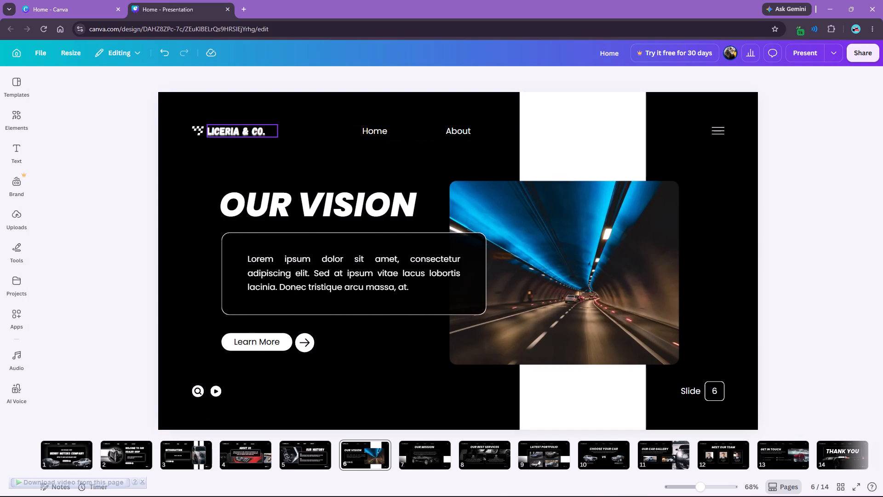
# Copy the Liceria & Co. text style onto the Home label and narrow its text box to fit the word.
pyautogui.click(249, 126)
pyautogui.click(657, 76)
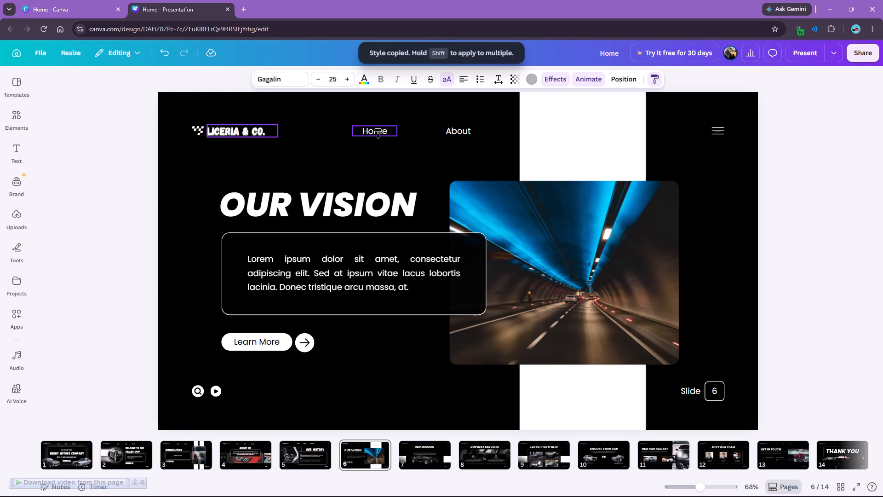
pyautogui.click(378, 129)
pyautogui.moveTo(398, 132); pyautogui.dragTo(387, 133)
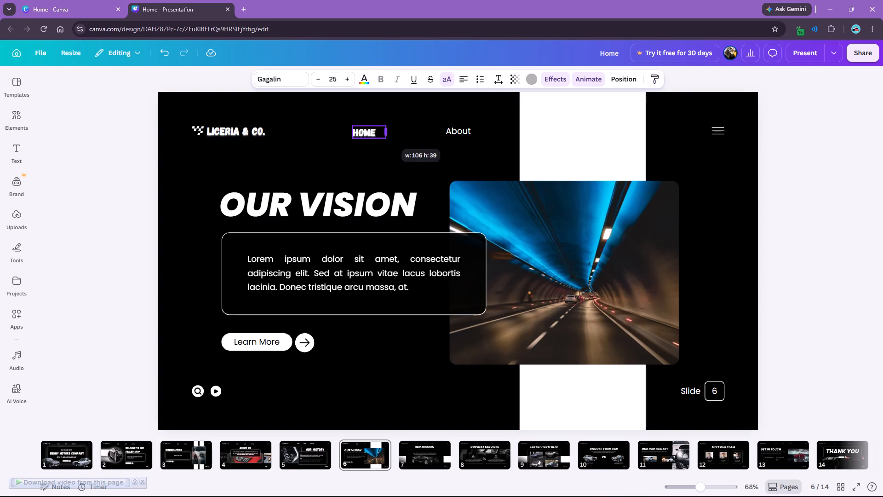
pyautogui.moveTo(387, 133); pyautogui.dragTo(378, 133)
# Change the Liceria & Co. text's animation to Clarify.
pyautogui.click(248, 130)
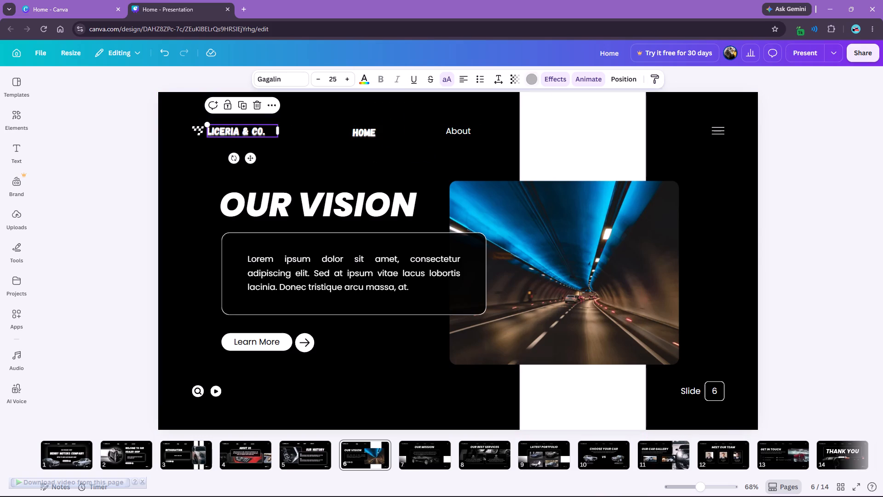
pyautogui.click(602, 76)
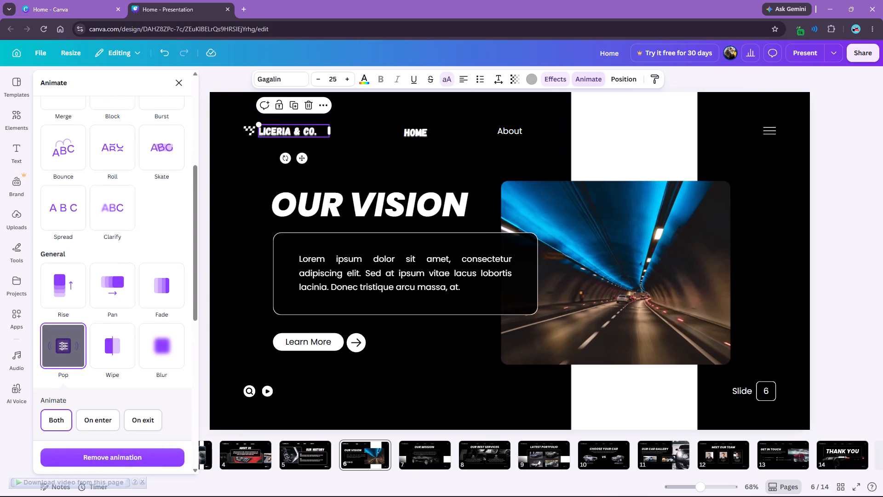
pyautogui.scroll(-1, 109, 232)
pyautogui.click(111, 158)
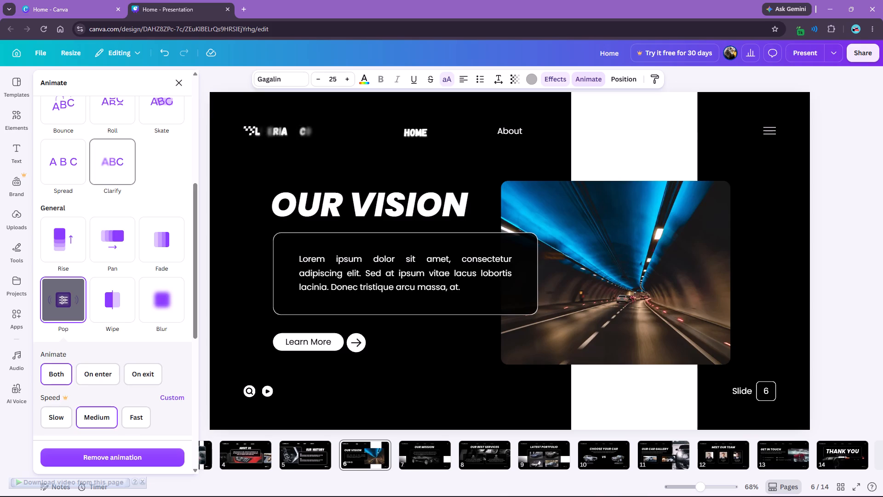
pyautogui.scroll(-12, 66, 267)
pyautogui.scroll(6, 97, 301)
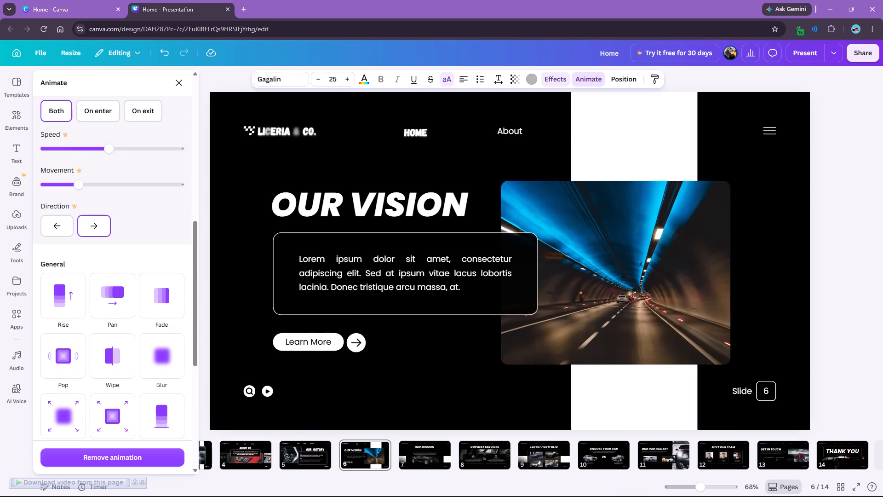
# Copy the Liceria & Co. style with its Clarify animation onto the Home and About labels.
pyautogui.click(656, 77)
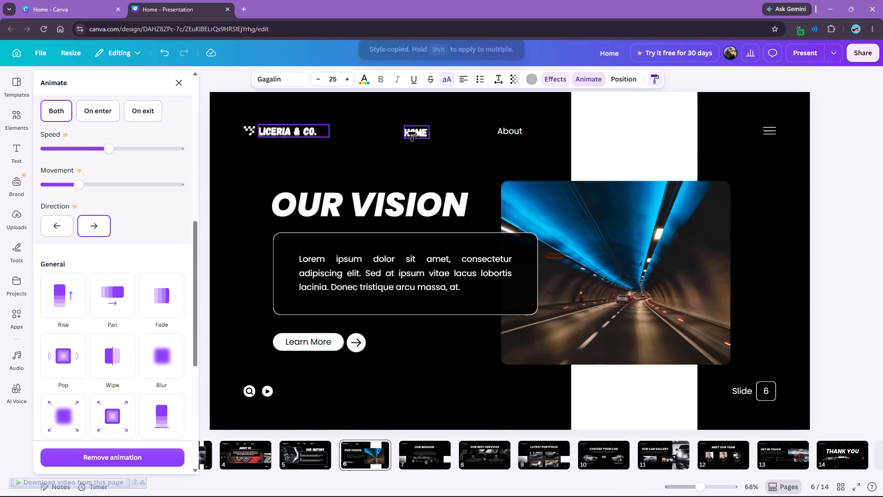
pyautogui.click(412, 132)
pyautogui.click(658, 81)
pyautogui.click(520, 129)
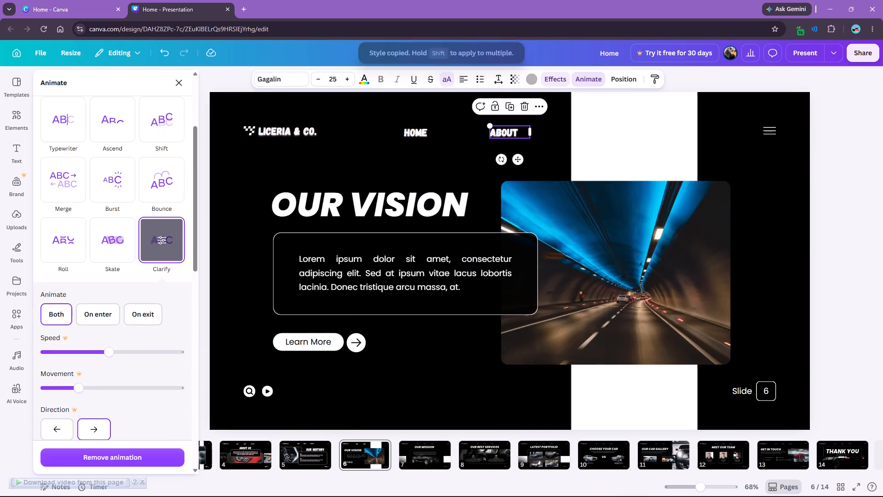
# Copy the About label's style onto the Our Vision heading, the lorem ipsum paragraph, the slide number and the Slide label.
pyautogui.click(655, 79)
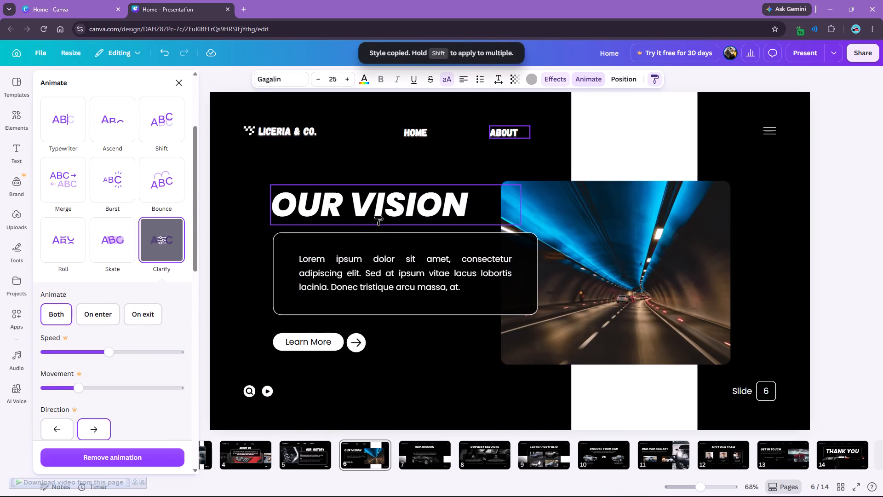
pyautogui.click(378, 215)
pyautogui.click(650, 78)
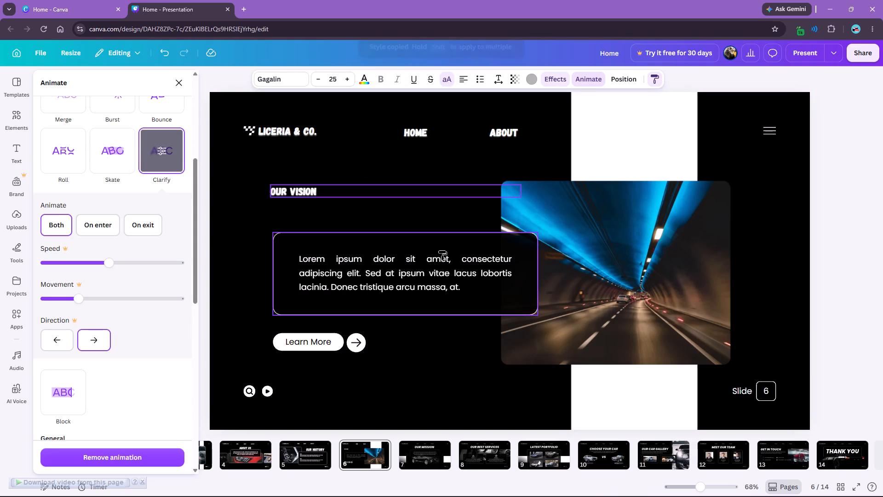
pyautogui.click(437, 253)
pyautogui.click(651, 81)
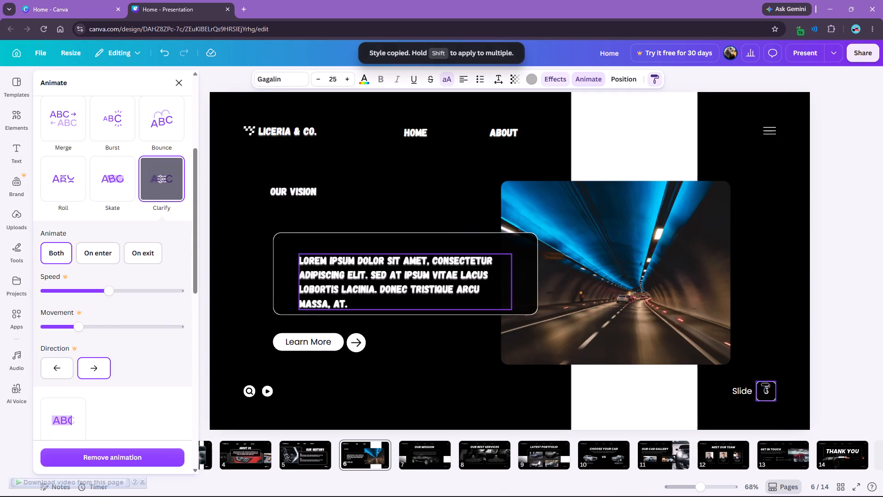
pyautogui.click(765, 387)
pyautogui.click(657, 82)
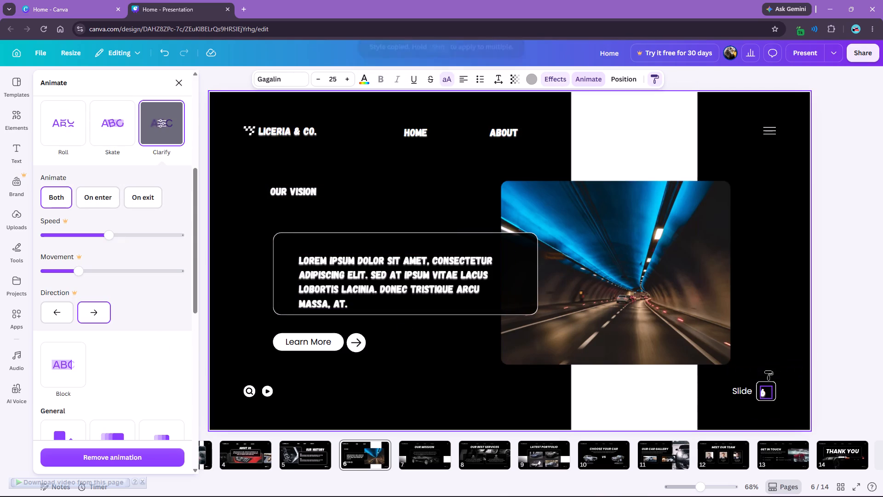
pyautogui.click(747, 389)
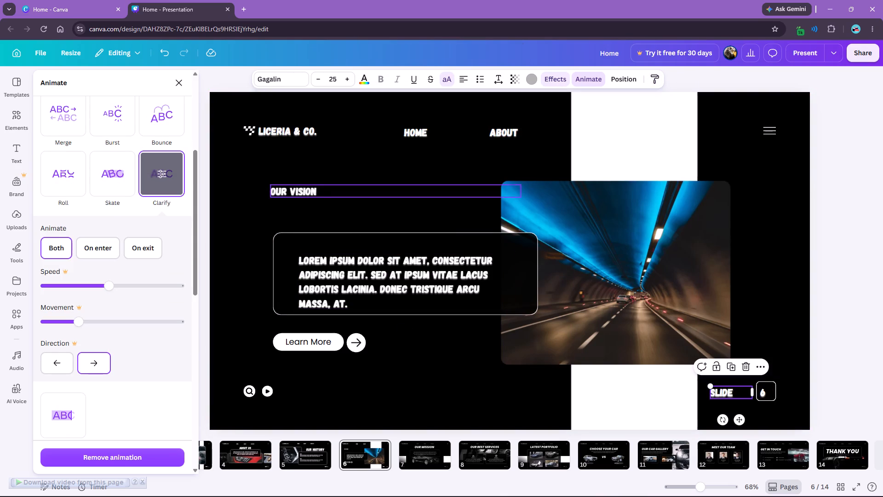
pyautogui.click(182, 79)
pyautogui.click(131, 142)
# Set the Our Vision heading's font size to 95.
pyautogui.click(242, 191)
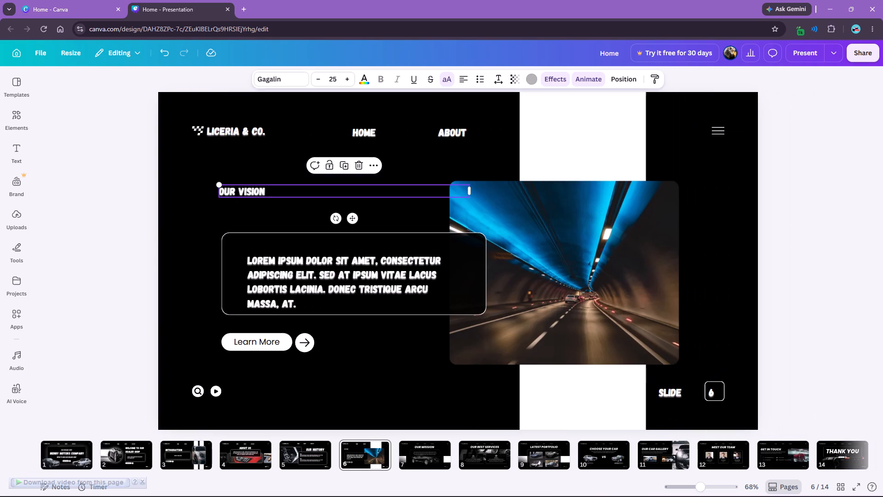
pyautogui.moveTo(347, 75); pyautogui.dragTo(347, 85)
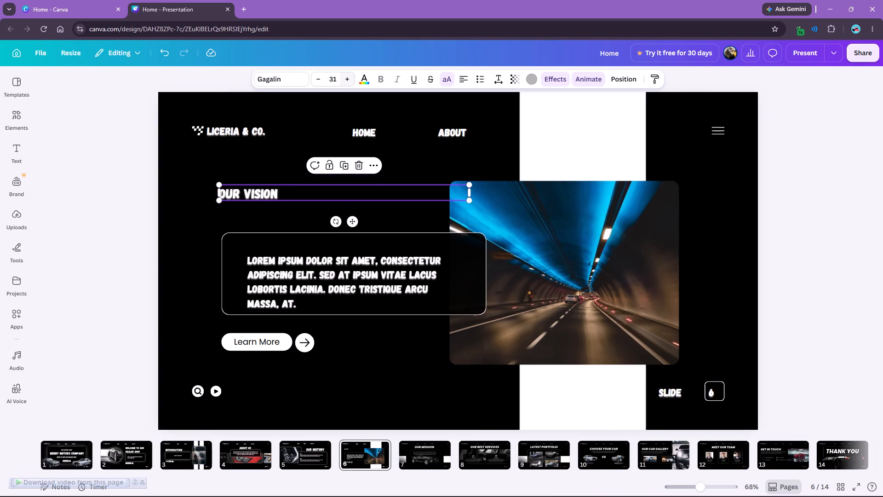
pyautogui.moveTo(347, 85); pyautogui.dragTo(345, 90)
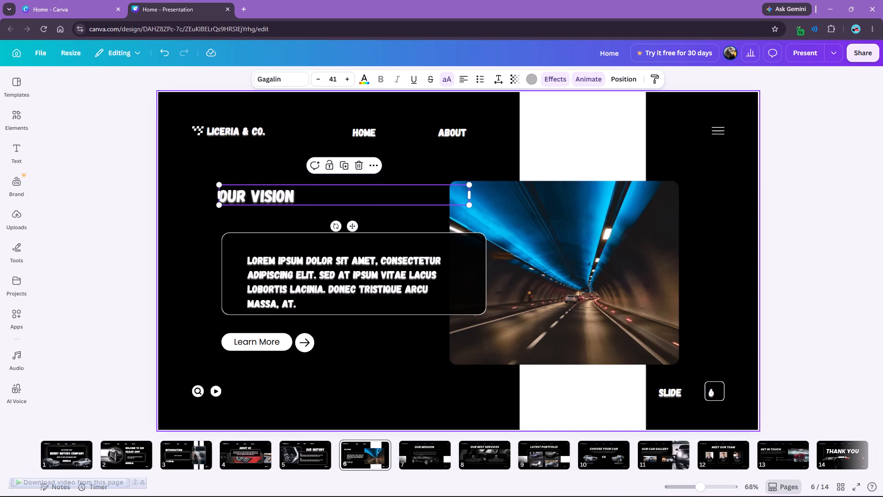
pyautogui.click(345, 84)
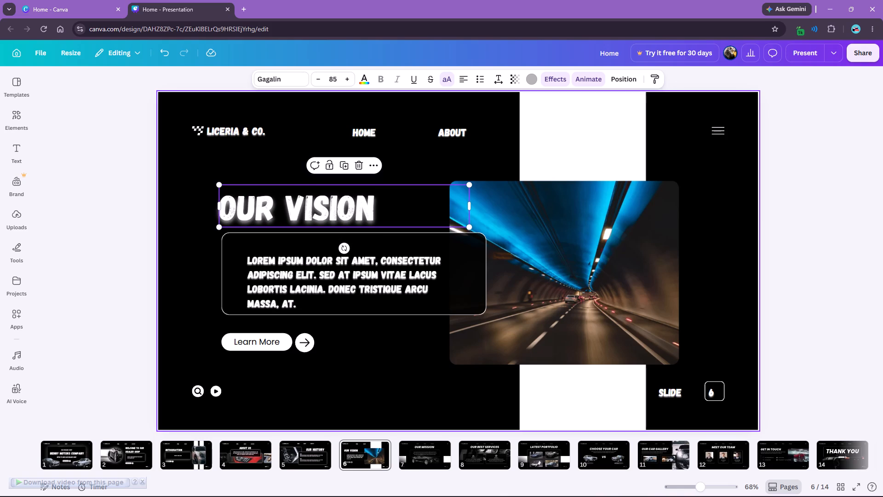
pyautogui.tripleClick(351, 80)
pyautogui.doubleClick(351, 79)
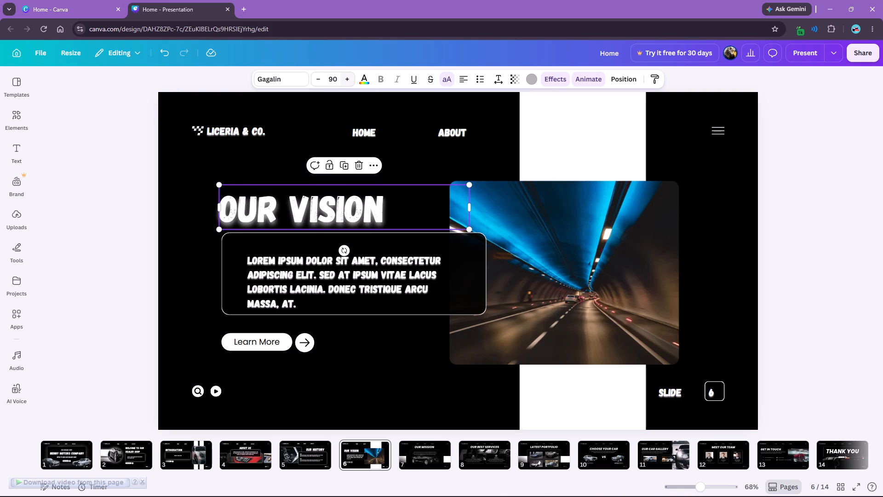
pyautogui.tripleClick(350, 80)
pyautogui.doubleClick(350, 80)
pyautogui.click(134, 188)
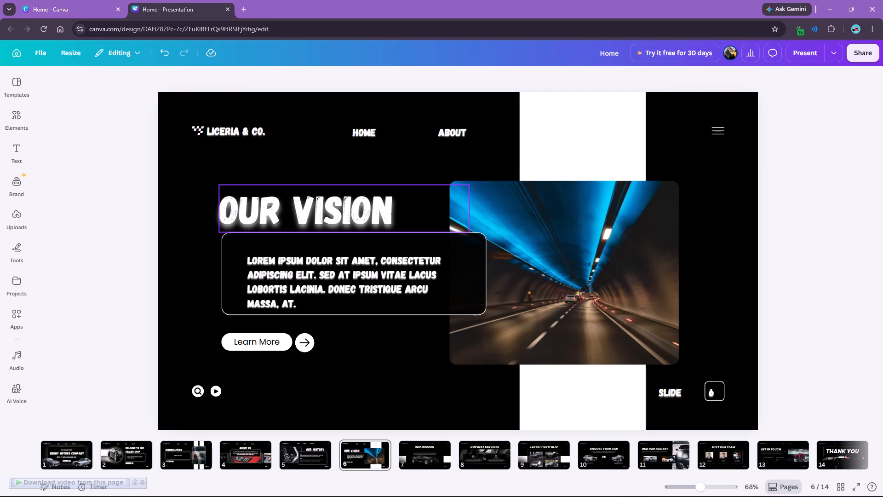
# Nudge the Our Vision heading up and line up its left edge with the outlined paragraph box below.
pyautogui.moveTo(264, 210); pyautogui.dragTo(264, 205)
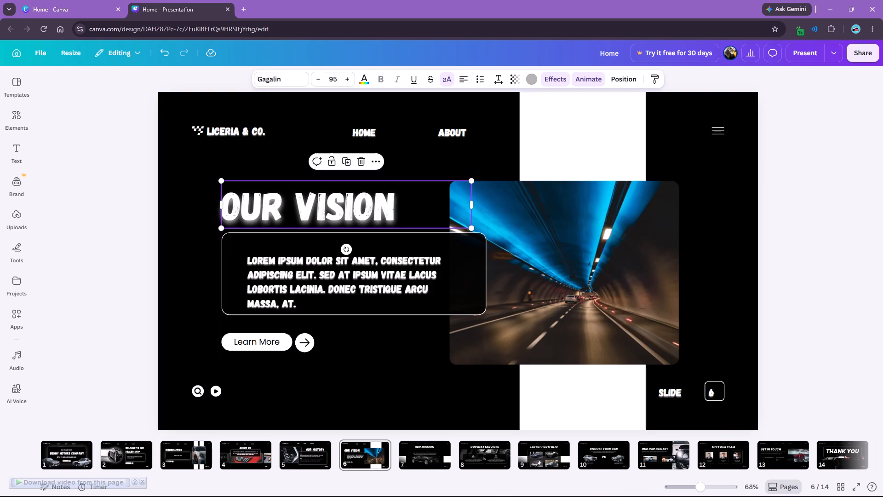
# Delete the final sentence "Donec tristique arcu massa, at." from the lorem ipsum paragraph on slide 6.
pyautogui.click(89, 234)
pyautogui.moveTo(318, 269); pyautogui.dragTo(316, 260)
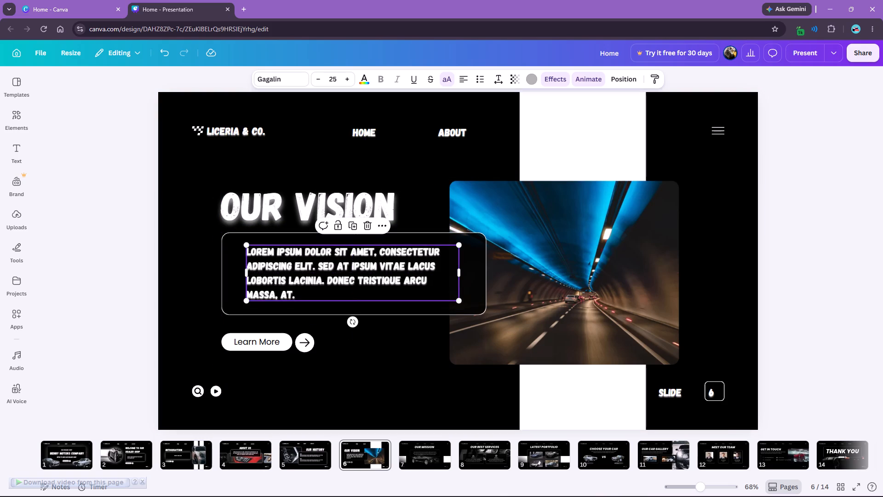
pyautogui.click(309, 294)
pyautogui.click(308, 294)
pyautogui.click(308, 294)
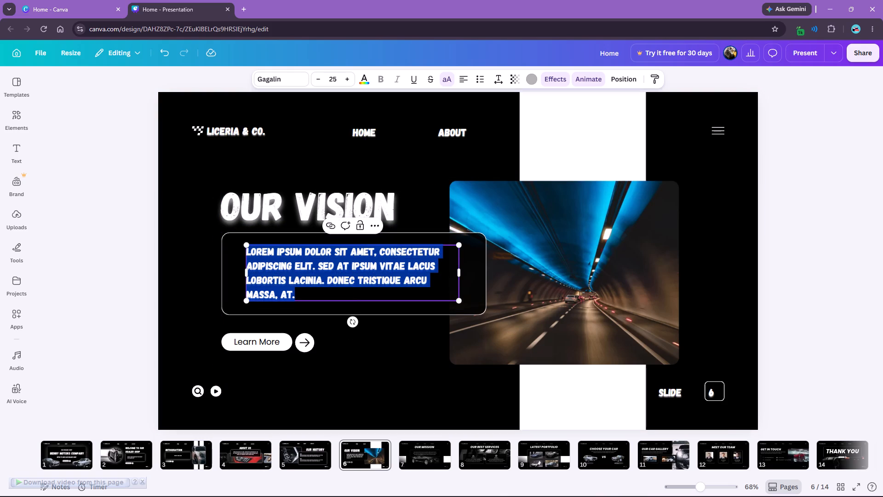
pyautogui.click(308, 295)
pyautogui.moveTo(303, 293); pyautogui.dragTo(333, 280)
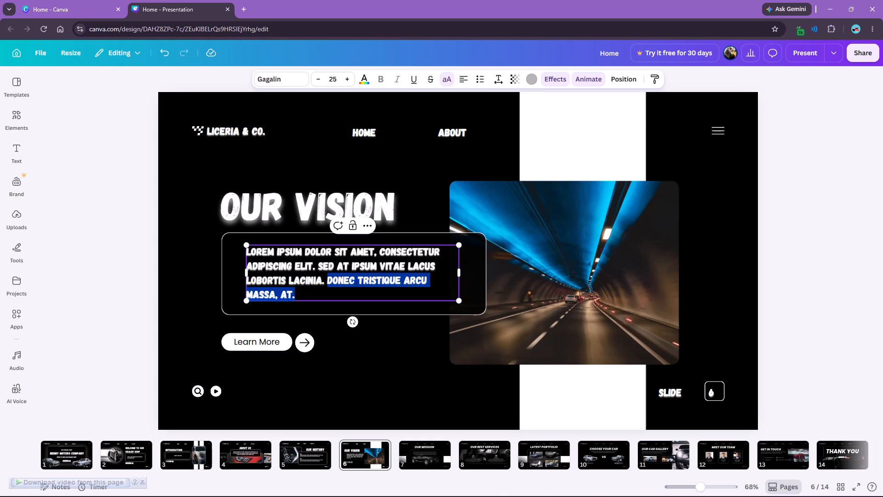
pyautogui.moveTo(333, 280); pyautogui.dragTo(326, 280)
pyautogui.press('BackSpace')
# Center-align the shortened lorem ipsum paragraph and reposition it in the middle of its outlined box.
pyautogui.click(462, 79)
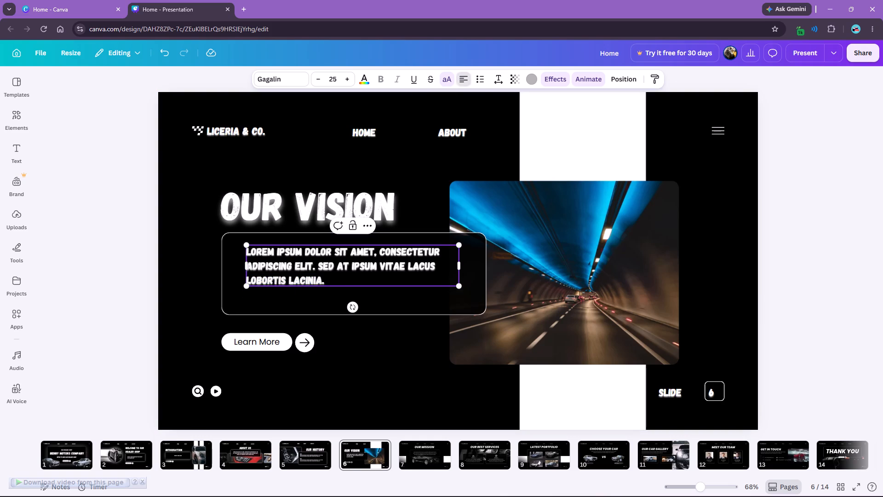
pyautogui.click(103, 256)
pyautogui.moveTo(311, 262); pyautogui.dragTo(313, 267)
pyautogui.click(129, 222)
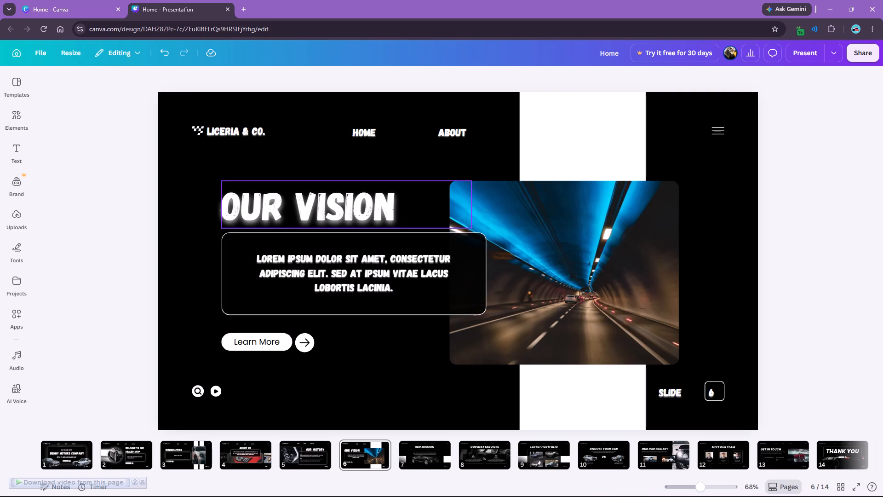
pyautogui.click(275, 233)
pyautogui.click(274, 237)
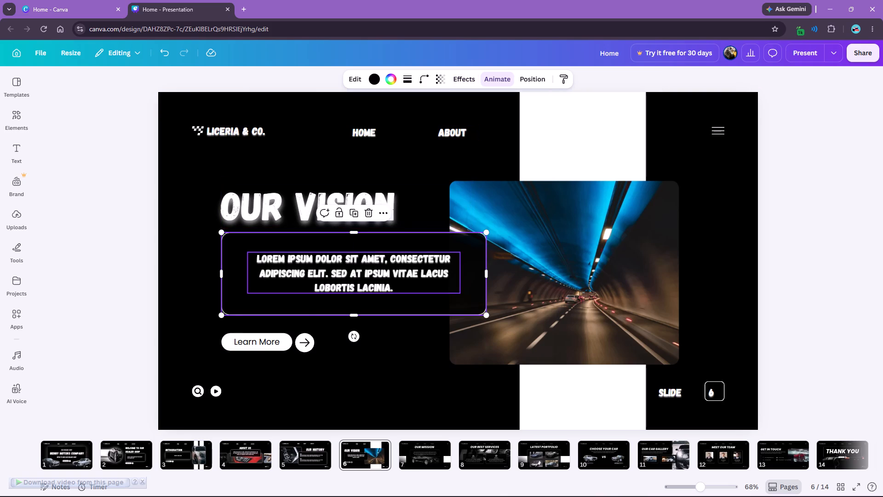
# Copy the lorem ipsum paragraph's style onto the Learn More label and try the same on the arrow beside it.
pyautogui.click(310, 268)
pyautogui.click(651, 76)
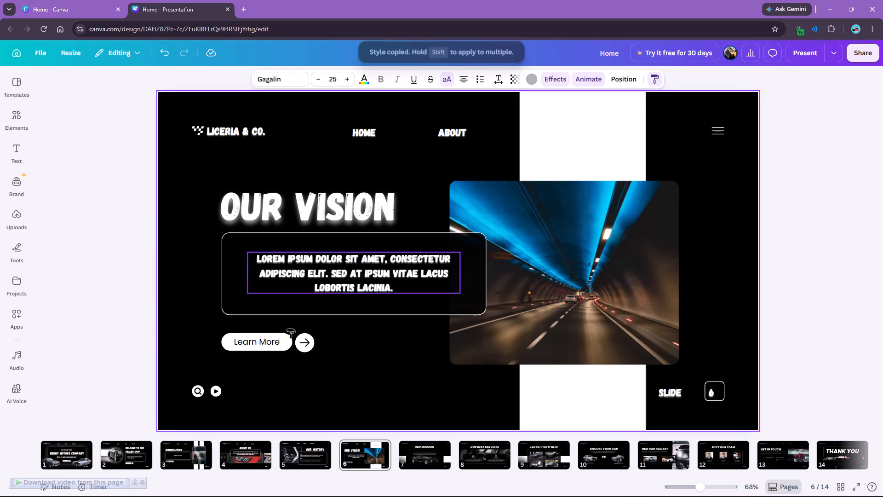
pyautogui.click(262, 342)
pyautogui.click(653, 80)
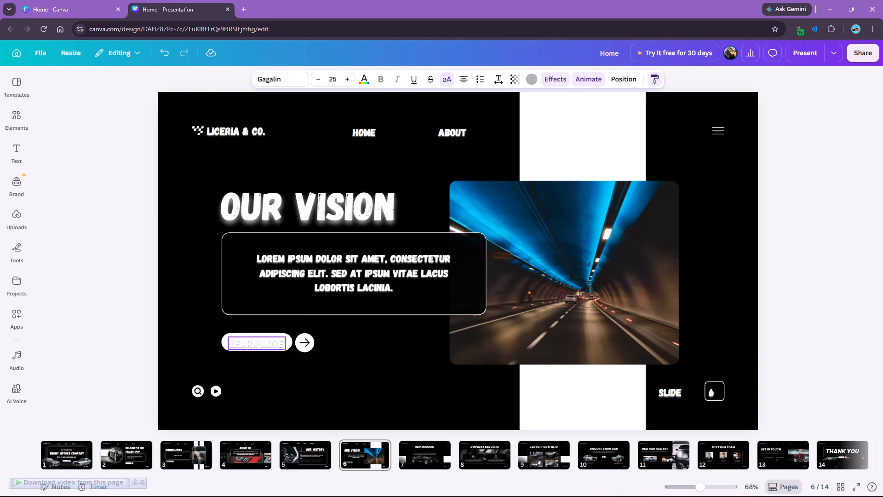
pyautogui.click(305, 341)
pyautogui.click(372, 380)
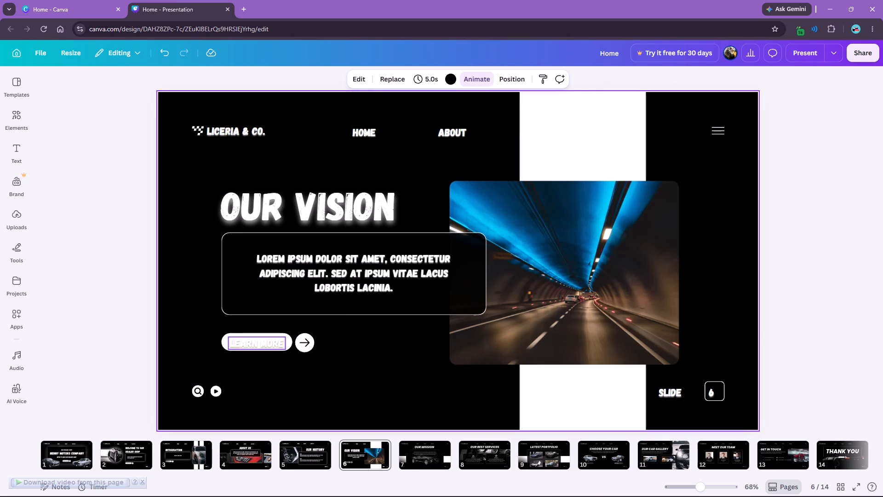
# Set the Learn More label's text color to light gray #b4b4b4.
pyautogui.click(254, 339)
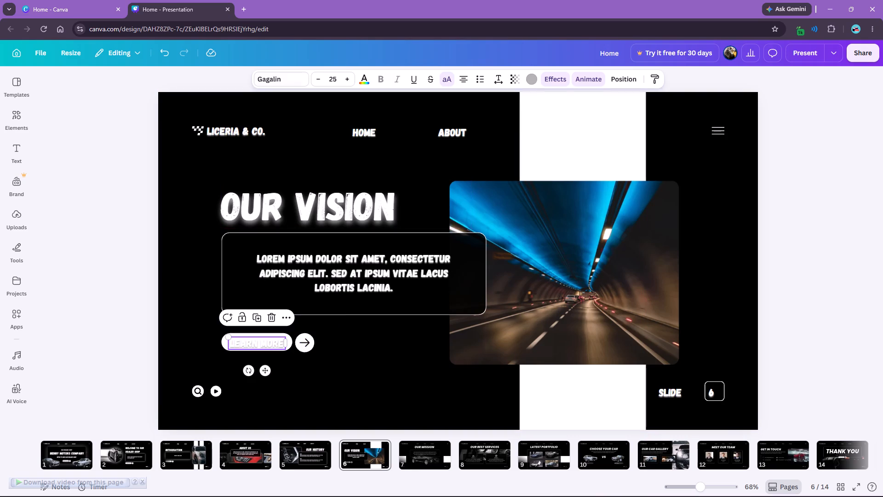
pyautogui.click(366, 82)
pyautogui.click(137, 151)
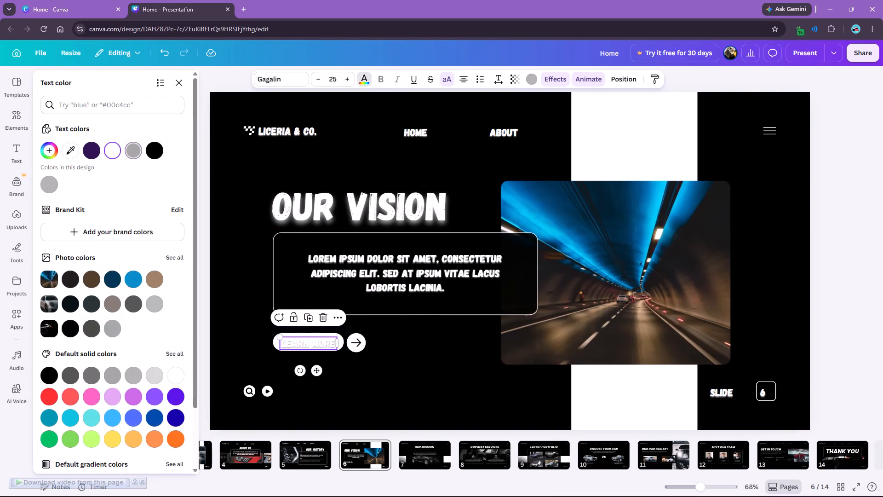
pyautogui.click(53, 185)
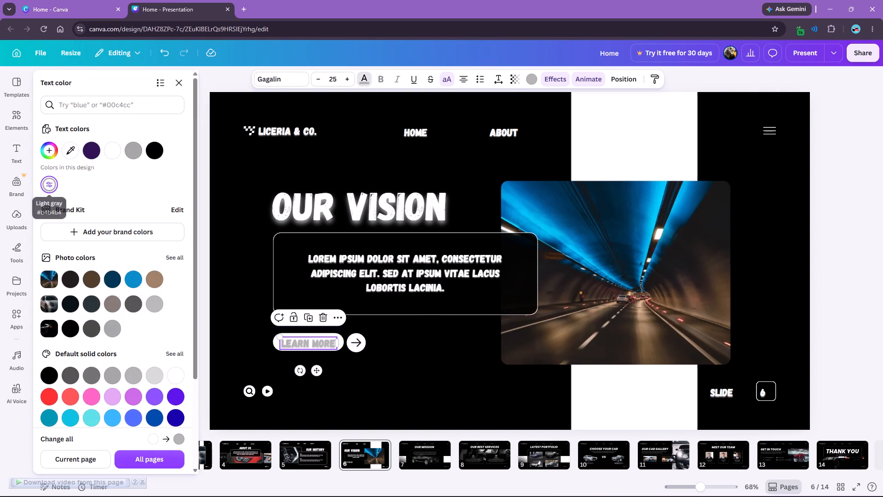
pyautogui.click(114, 150)
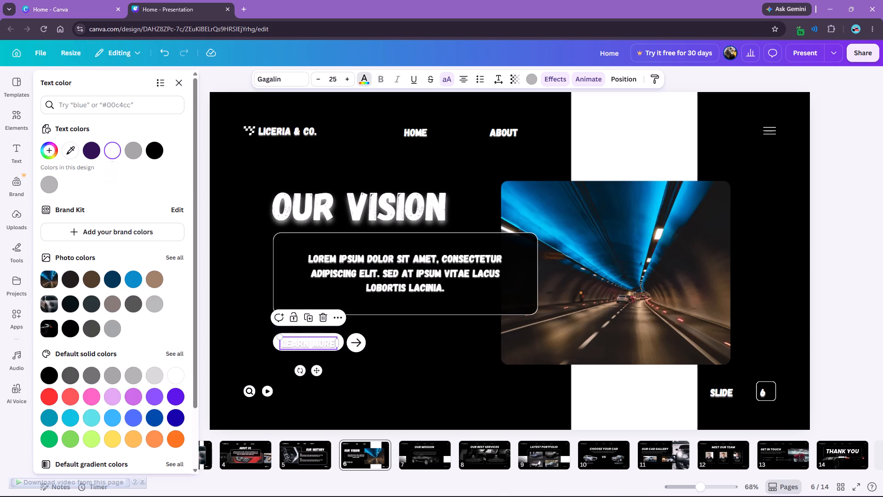
pyautogui.click(48, 180)
# Recolor the arrow icon beside Learn More to light gray.
pyautogui.click(355, 346)
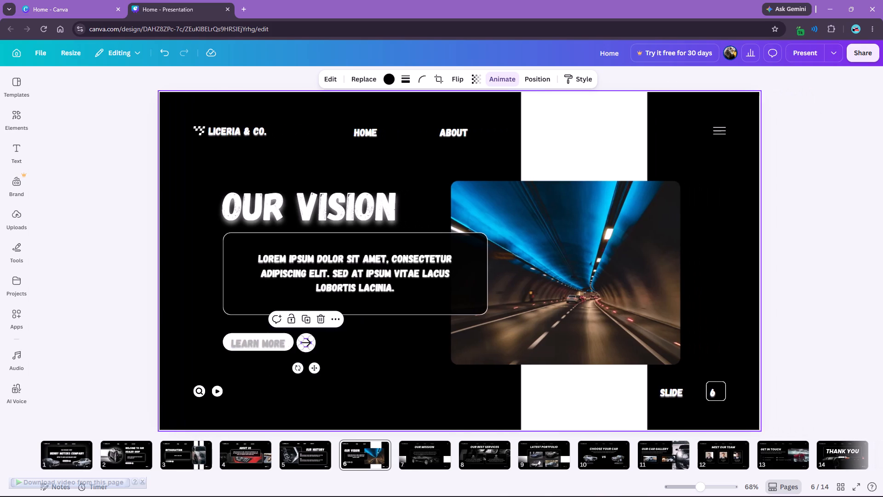
pyautogui.click(393, 78)
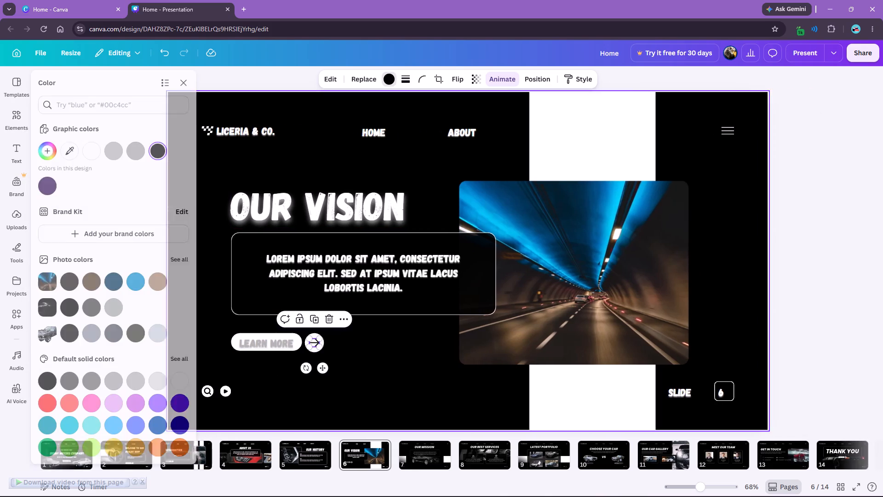
pyautogui.click(120, 148)
pyautogui.click(142, 147)
pyautogui.click(120, 147)
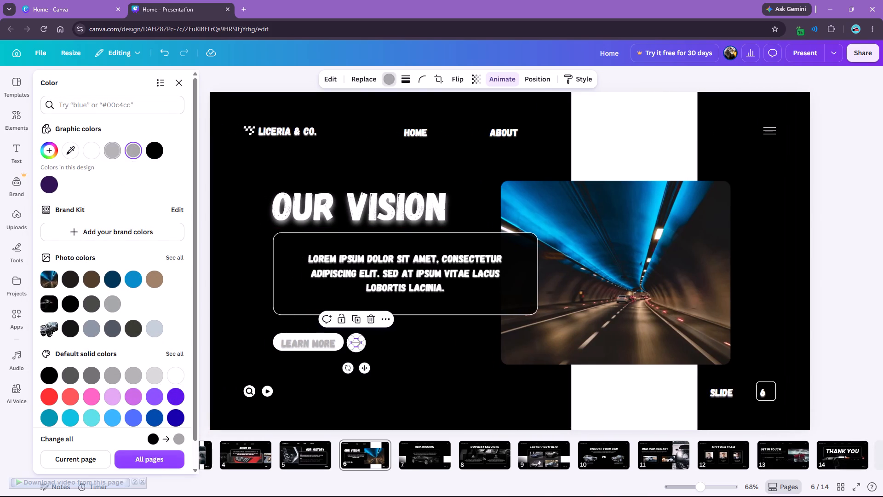
pyautogui.click(176, 85)
pyautogui.click(117, 156)
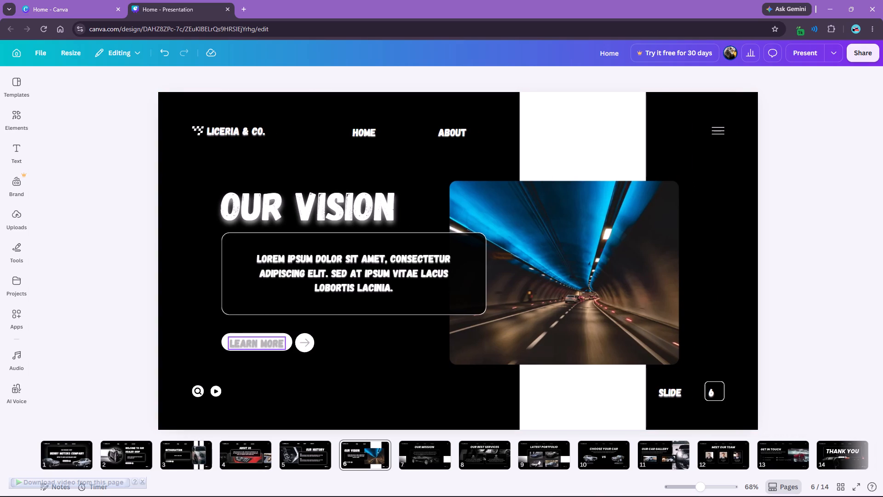
# Nudge the Learn More label up to center it within its rounded button shape.
pyautogui.click(258, 347)
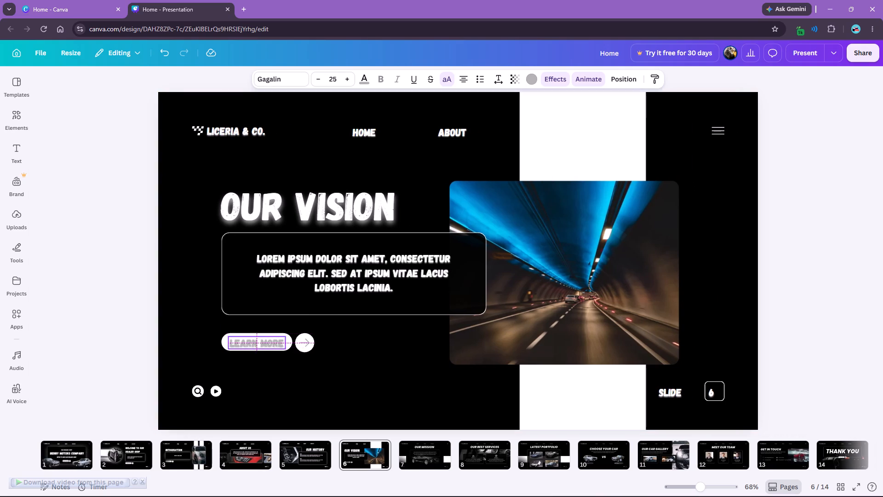
pyautogui.click(114, 332)
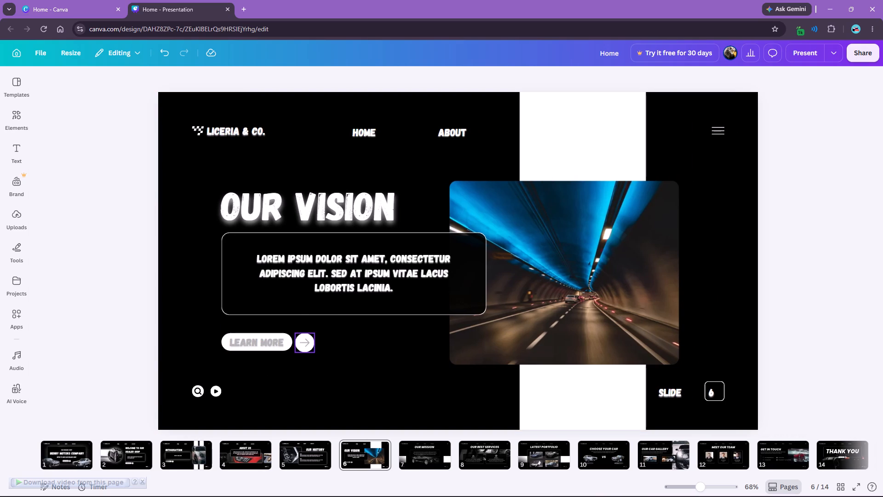
# Apply a Drop effect to the outlined paragraph box with direction 0, offset 0, blur 100 and transparency 100.
pyautogui.click(246, 236)
pyautogui.click(225, 248)
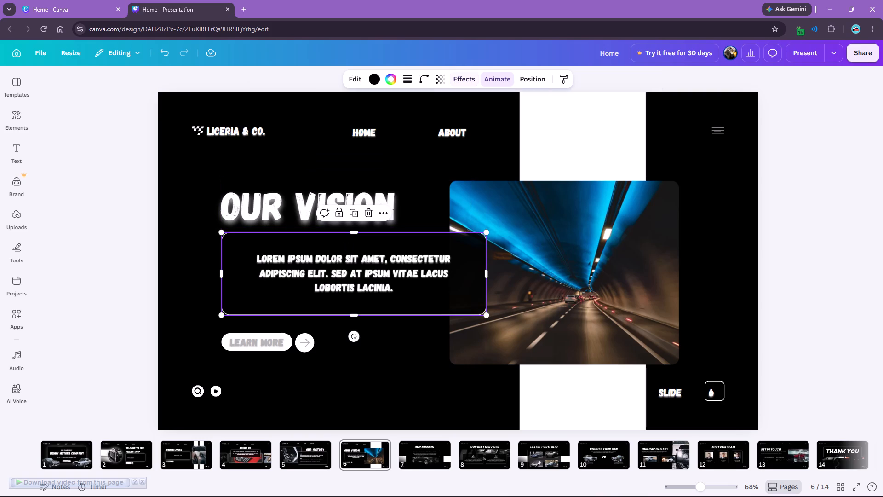
pyautogui.click(458, 78)
pyautogui.click(48, 113)
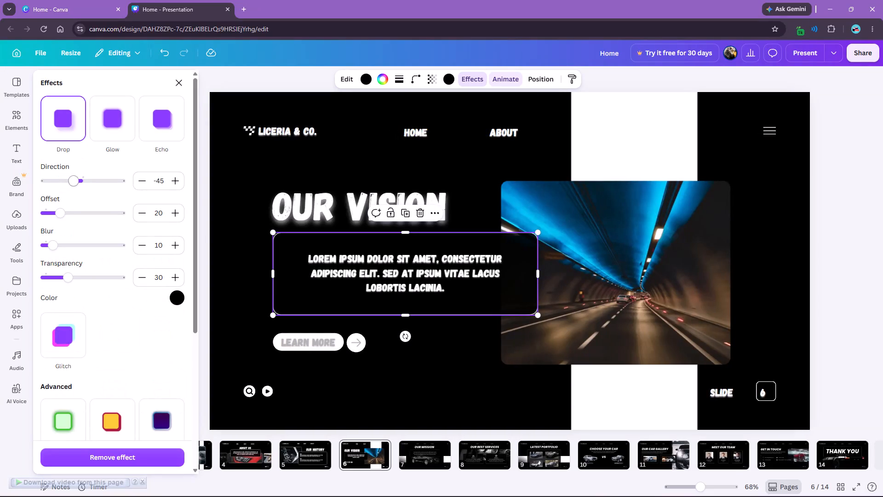
pyautogui.moveTo(72, 178); pyautogui.dragTo(78, 178)
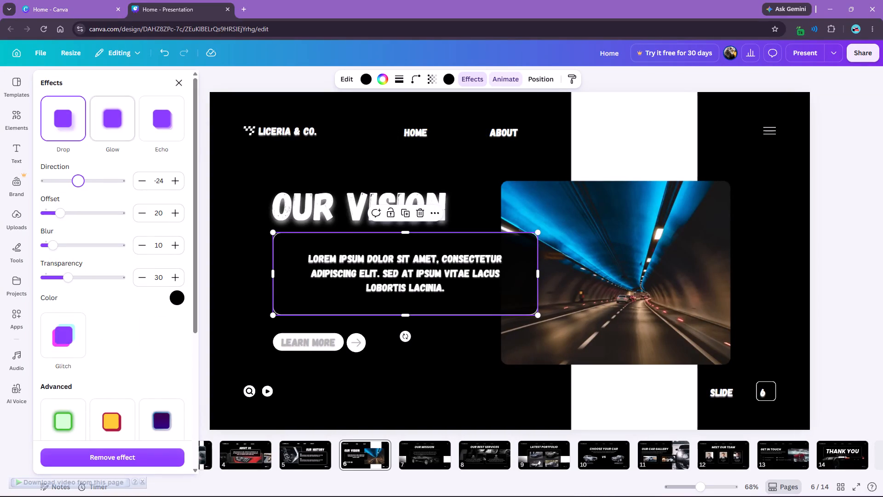
pyautogui.click(83, 183)
pyautogui.moveTo(72, 283); pyautogui.dragTo(150, 283)
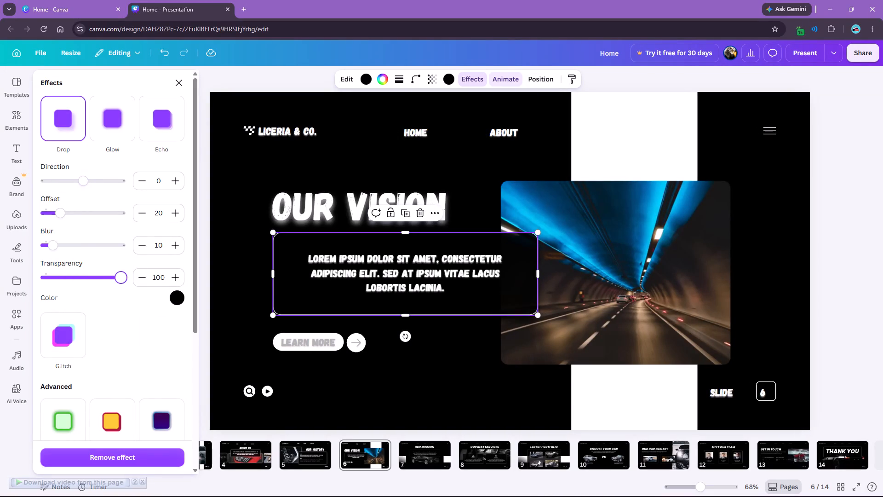
pyautogui.moveTo(50, 251); pyautogui.dragTo(156, 251)
pyautogui.moveTo(57, 210); pyautogui.dragTo(20, 210)
# Change the paragraph box's Drop effect to a light gray color and reduce its blur to 20.
pyautogui.click(175, 297)
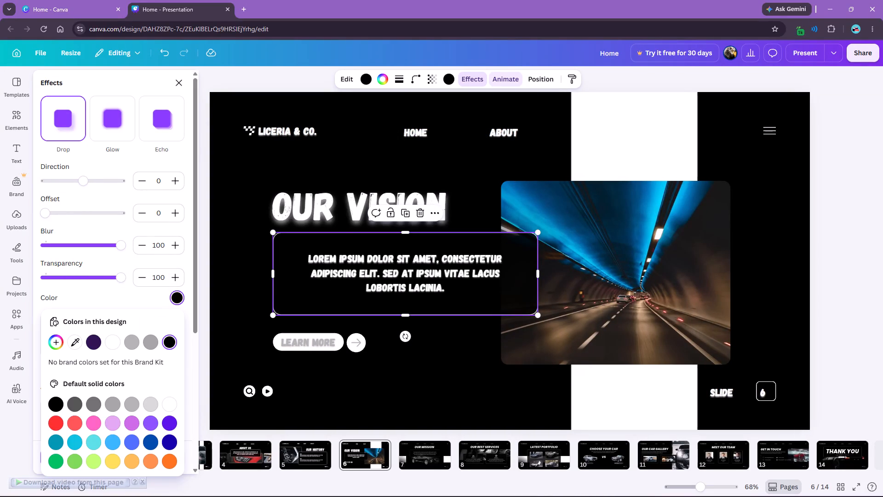
pyautogui.click(129, 345)
pyautogui.click(142, 345)
pyautogui.moveTo(90, 240); pyautogui.dragTo(69, 244)
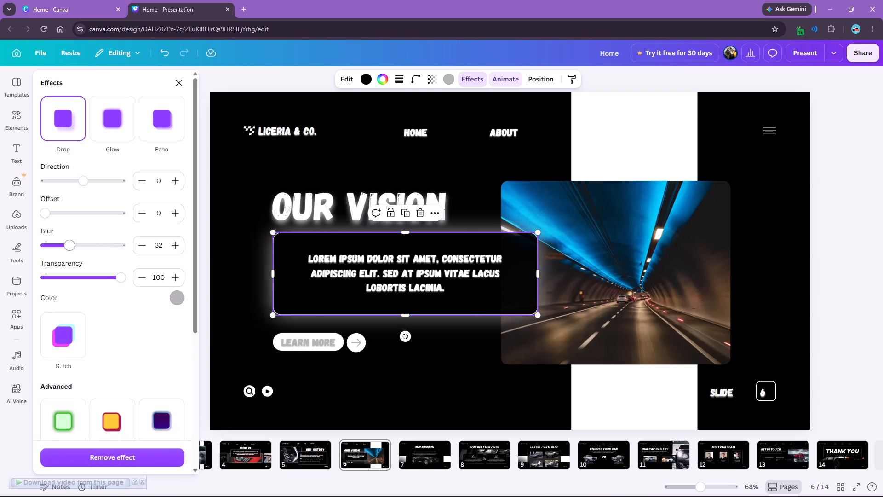
pyautogui.moveTo(69, 244); pyautogui.dragTo(65, 247)
pyautogui.moveTo(65, 247); pyautogui.dragTo(61, 248)
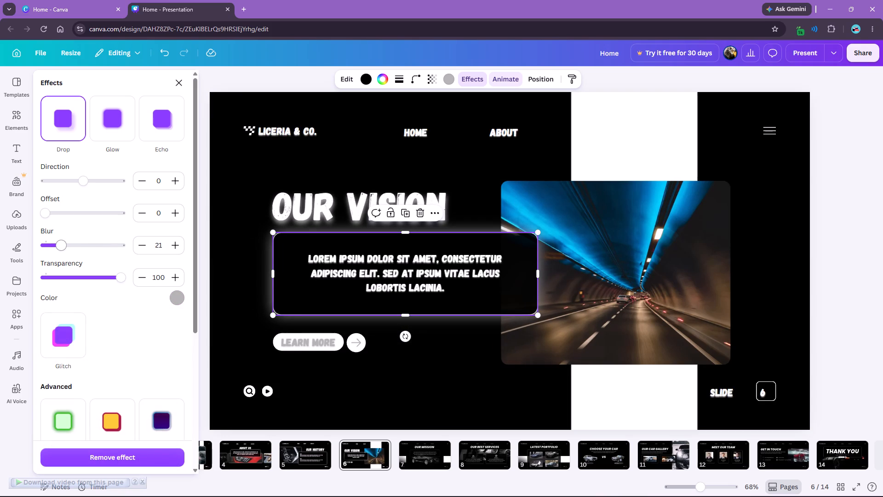
pyautogui.moveTo(61, 248); pyautogui.dragTo(60, 248)
# Copy the paragraph box's style with its drop glow onto the Learn More button shape.
pyautogui.click(574, 78)
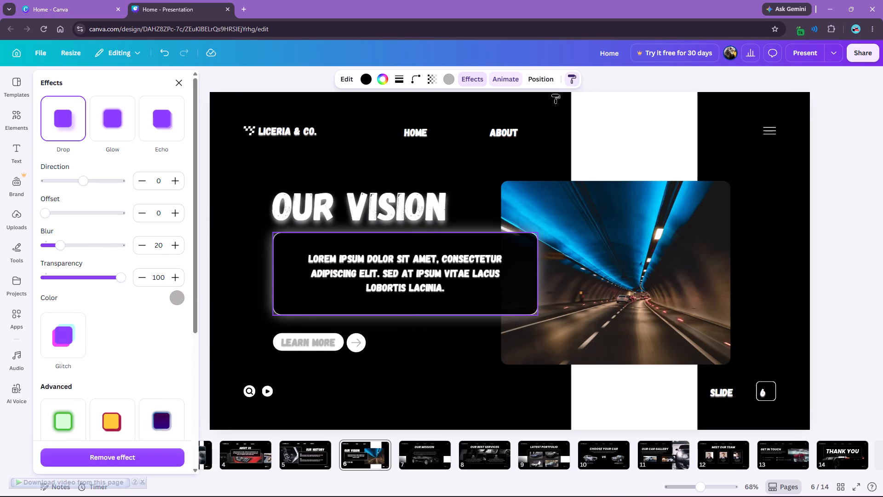
pyautogui.click(311, 333)
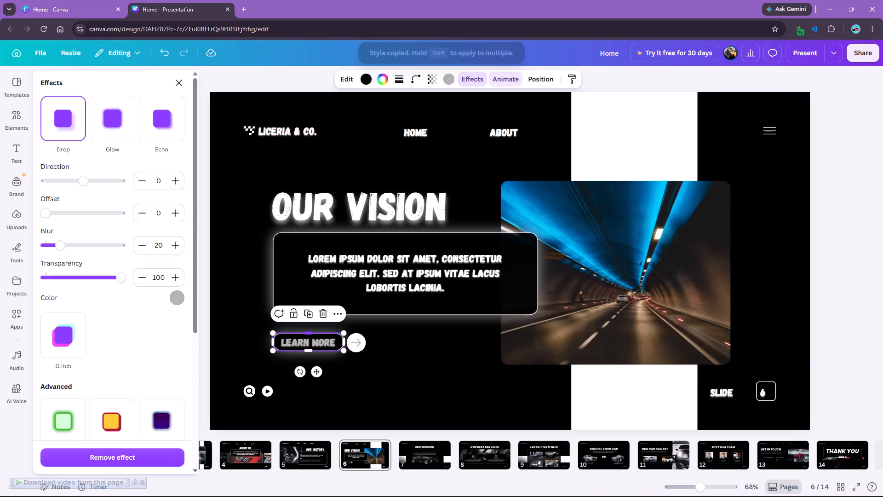
pyautogui.click(397, 352)
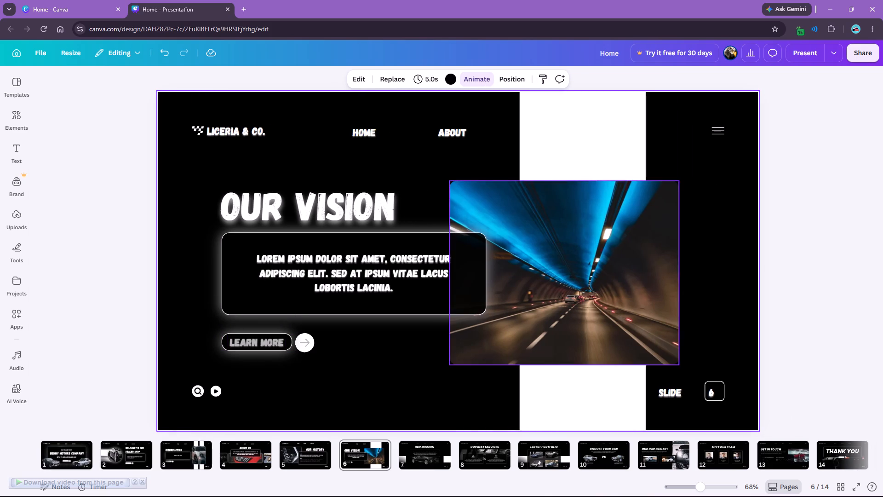
# Copy the slide background's style onto the circle behind the arrow icon.
pyautogui.click(544, 78)
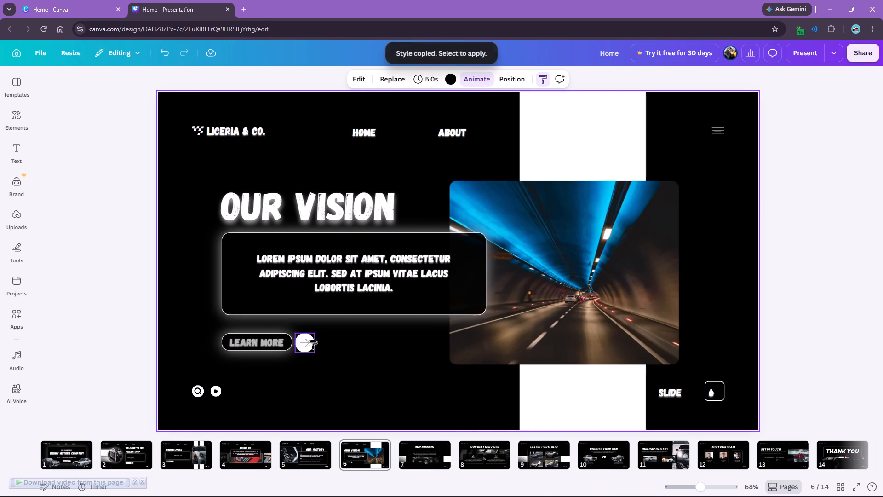
pyautogui.click(310, 335)
pyautogui.click(342, 356)
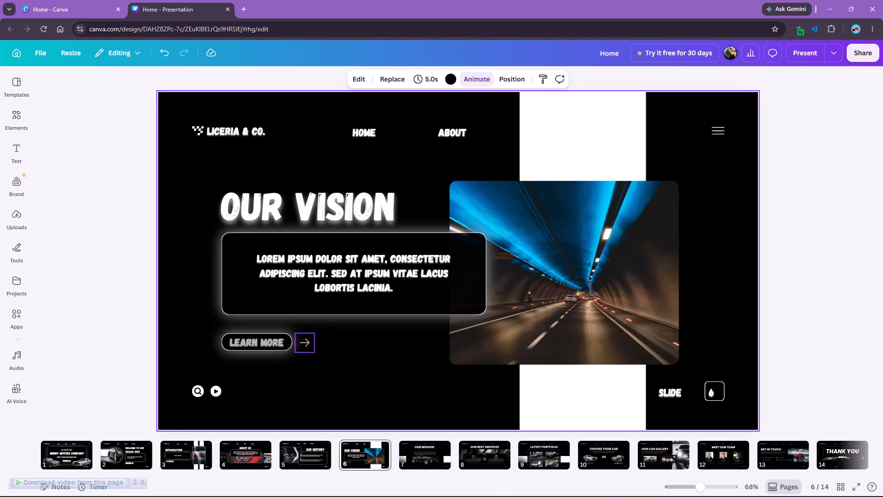
# Add a solid gray outline of weight 4 to the black circle behind the arrow icon.
pyautogui.click(309, 343)
pyautogui.doubleClick(320, 349)
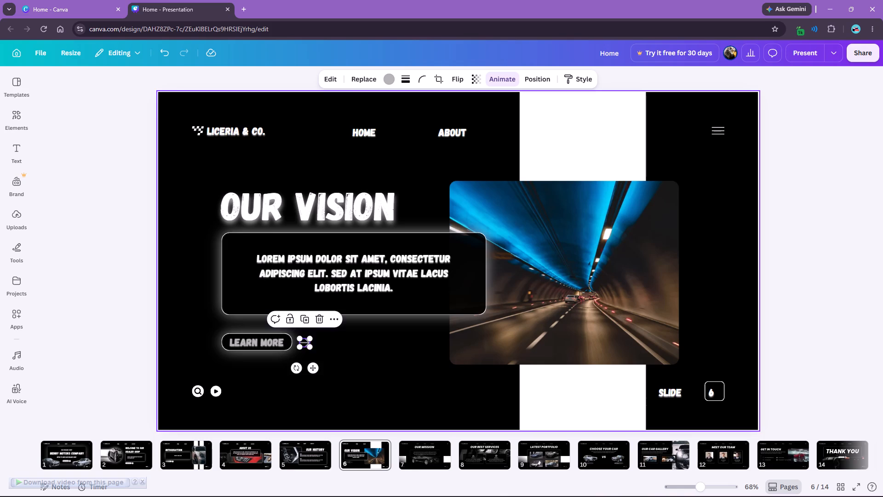
pyautogui.click(311, 349)
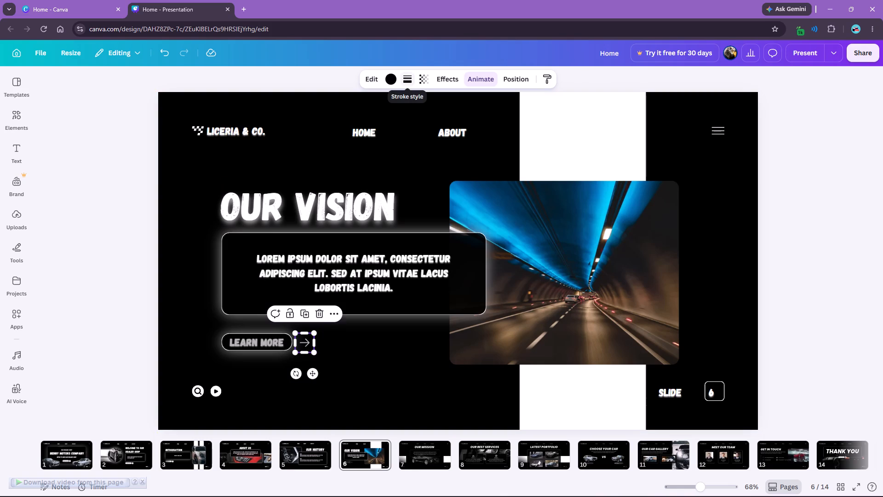
pyautogui.click(395, 78)
pyautogui.click(401, 78)
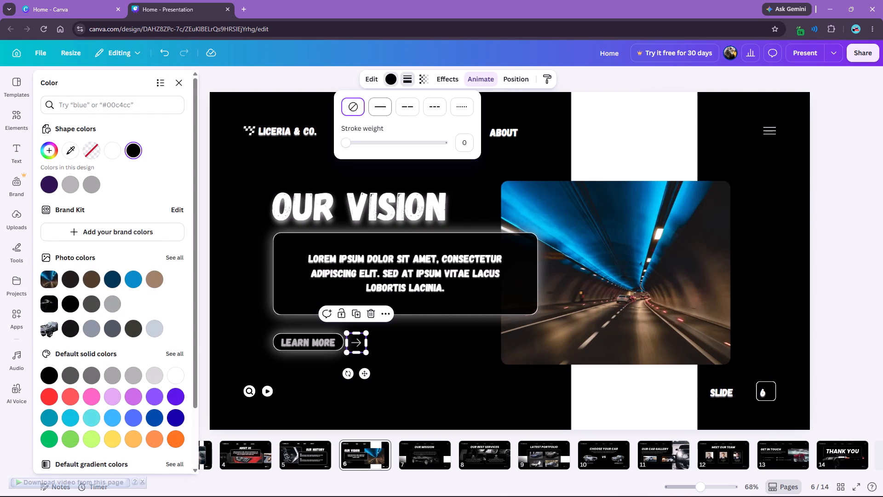
pyautogui.click(378, 105)
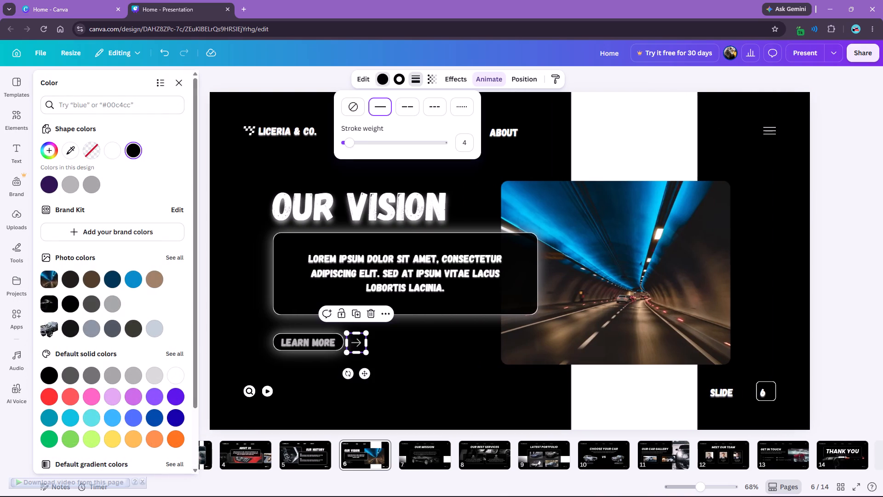
pyautogui.click(397, 80)
pyautogui.click(86, 188)
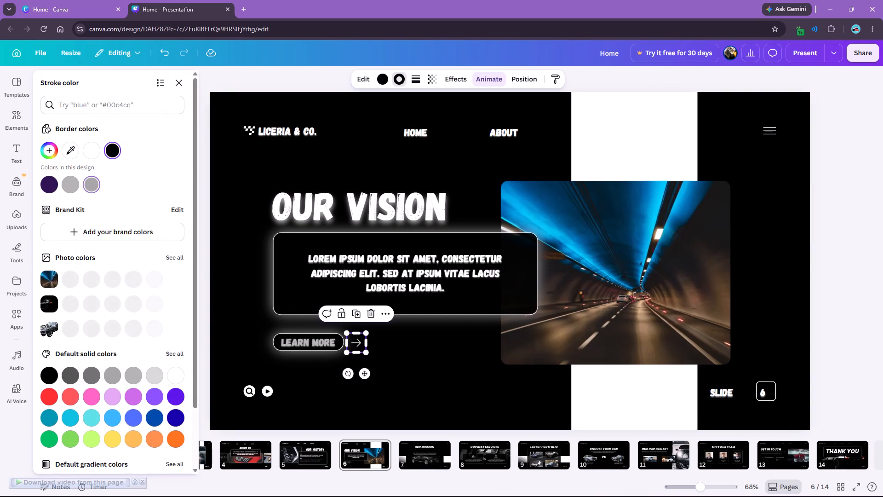
pyautogui.click(398, 333)
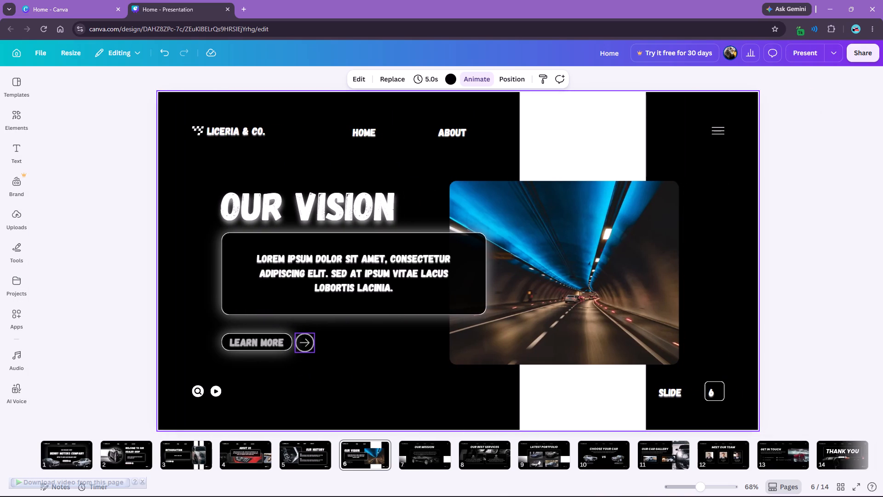
# Check the animation settings of the Learn More button shape and the arrow's circle.
pyautogui.click(262, 344)
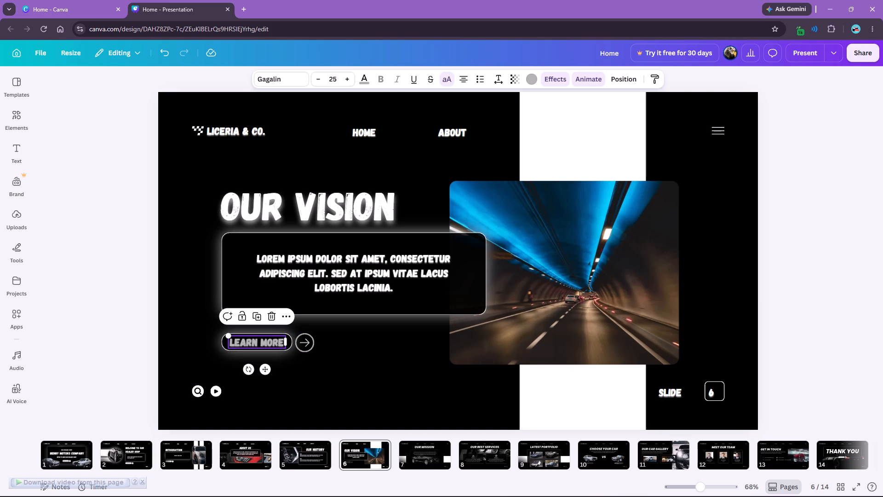
pyautogui.click(222, 346)
pyautogui.click(214, 356)
pyautogui.click(223, 348)
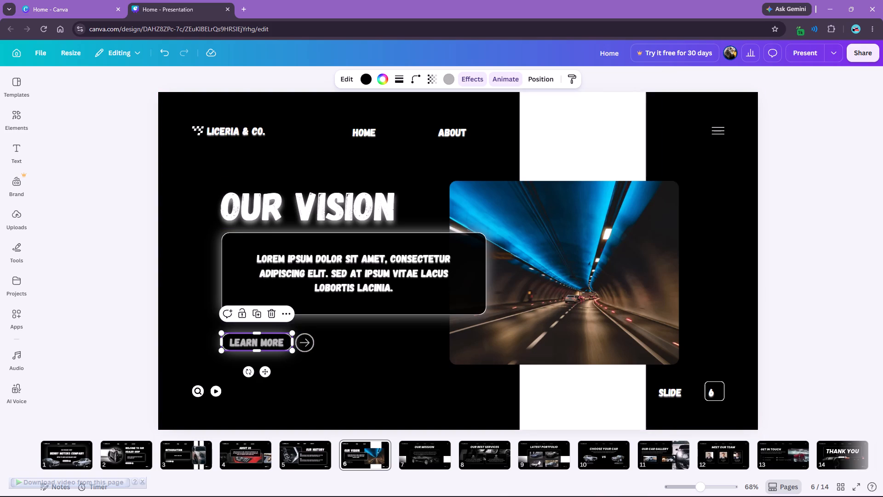
pyautogui.click(507, 74)
pyautogui.scroll(-5, 117, 269)
pyautogui.scroll(1, 112, 272)
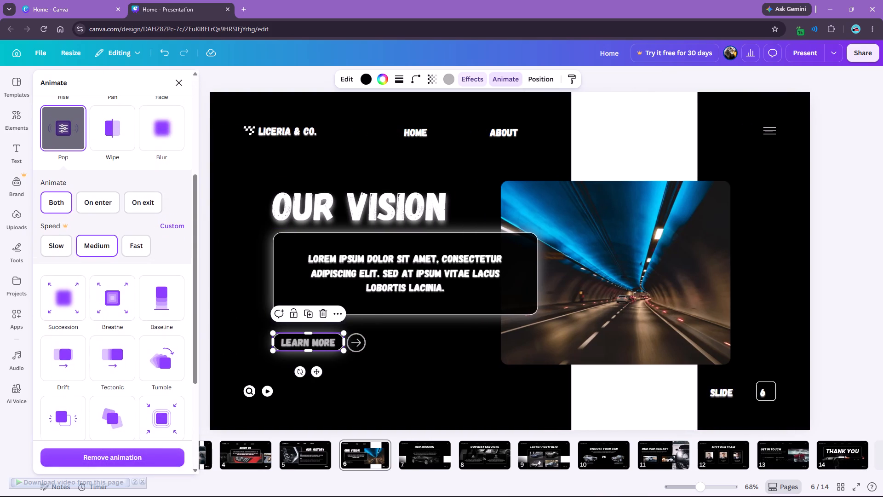
pyautogui.click(354, 352)
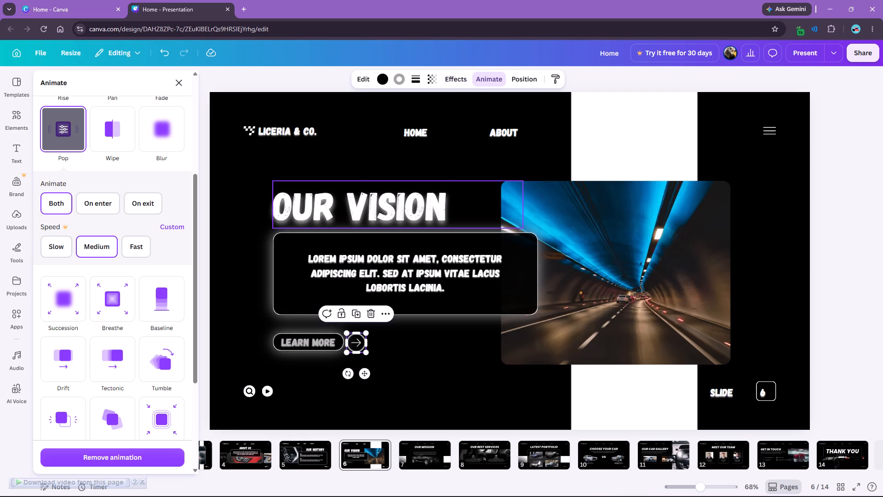
pyautogui.click(181, 82)
pyautogui.click(120, 142)
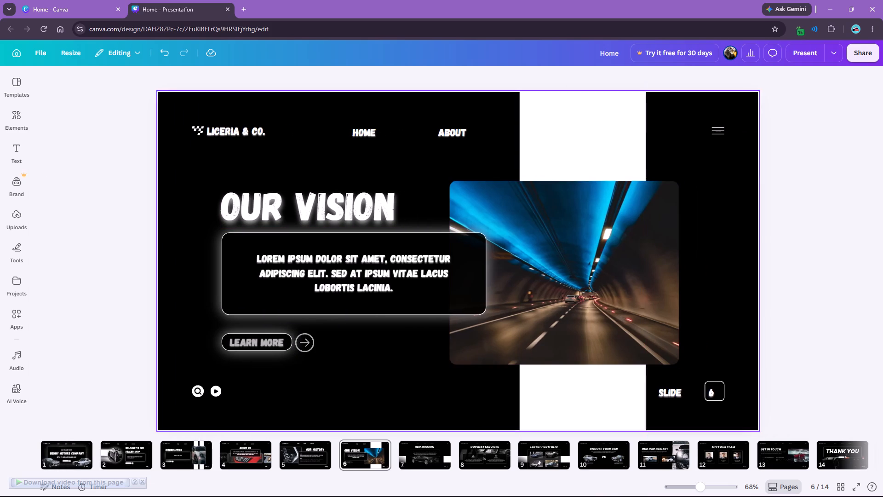
# Narrow the Slide label's text box to fit its word and move it beside the slide number box.
pyautogui.click(710, 392)
pyautogui.moveTo(672, 393); pyautogui.dragTo(675, 392)
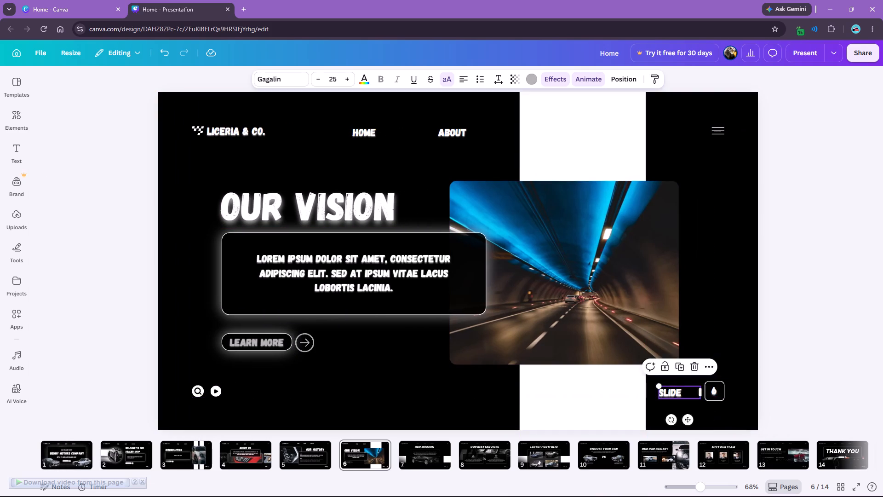
pyautogui.moveTo(675, 392); pyautogui.dragTo(680, 393)
pyautogui.moveTo(708, 394); pyautogui.dragTo(689, 394)
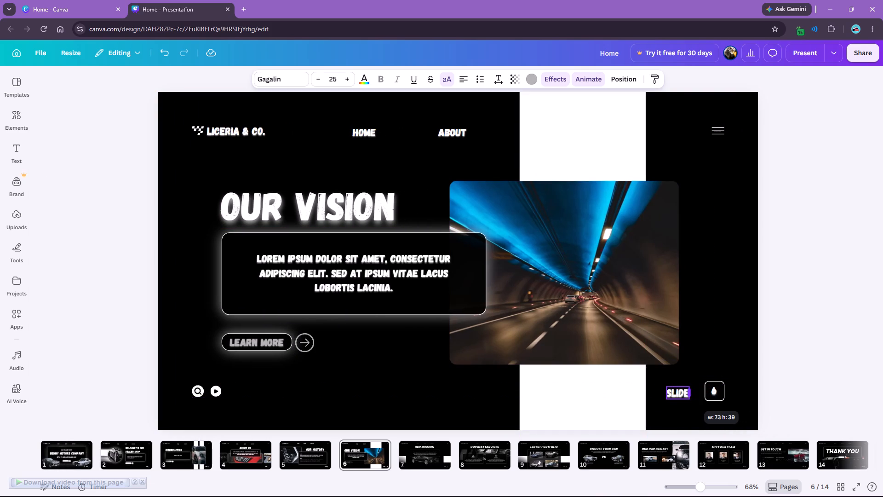
pyautogui.moveTo(689, 394); pyautogui.dragTo(691, 394)
pyautogui.moveTo(678, 393); pyautogui.dragTo(692, 391)
pyautogui.click(816, 381)
# Check the animation settings of the slide number 6.
pyautogui.click(716, 391)
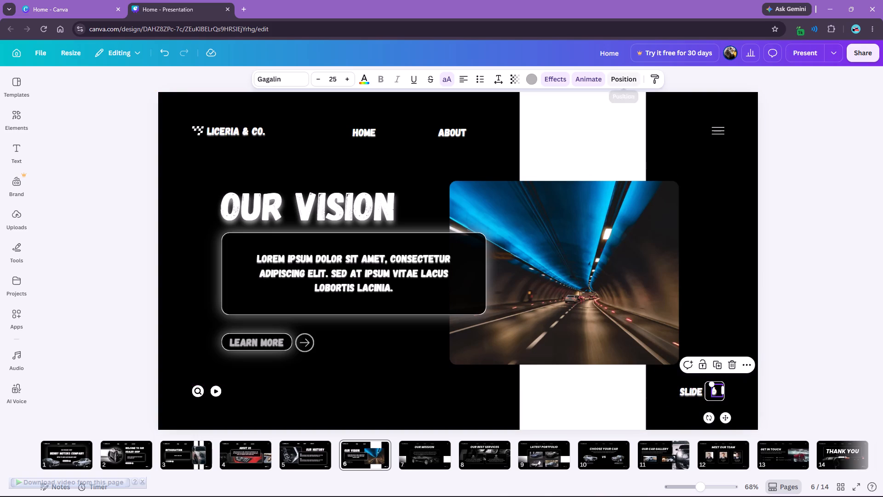
pyautogui.click(588, 77)
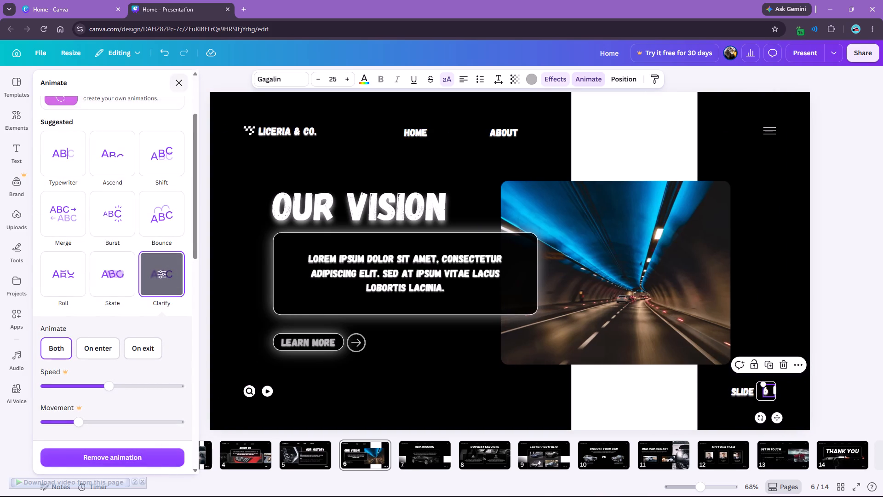
pyautogui.click(180, 87)
pyautogui.click(797, 361)
pyautogui.click(707, 402)
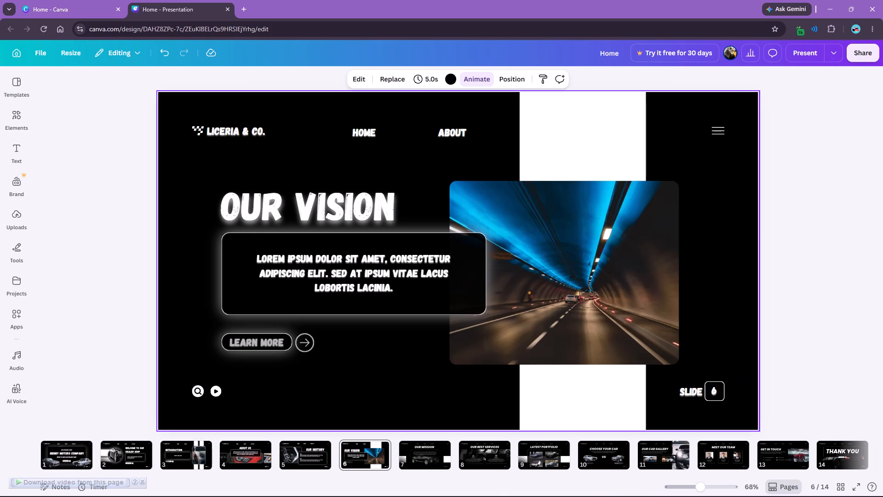
pyautogui.click(709, 400)
pyautogui.click(119, 178)
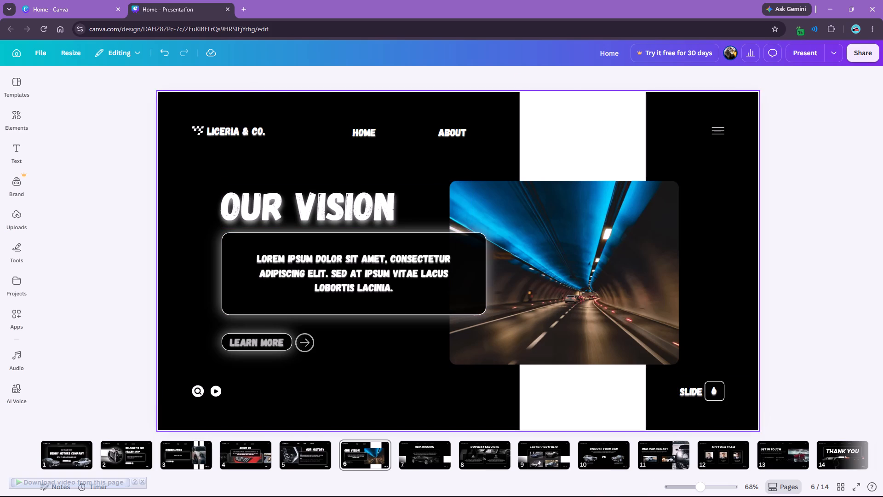
# Preview slide 6 in full-screen presentation mode, then return to editing it.
pyautogui.click(808, 51)
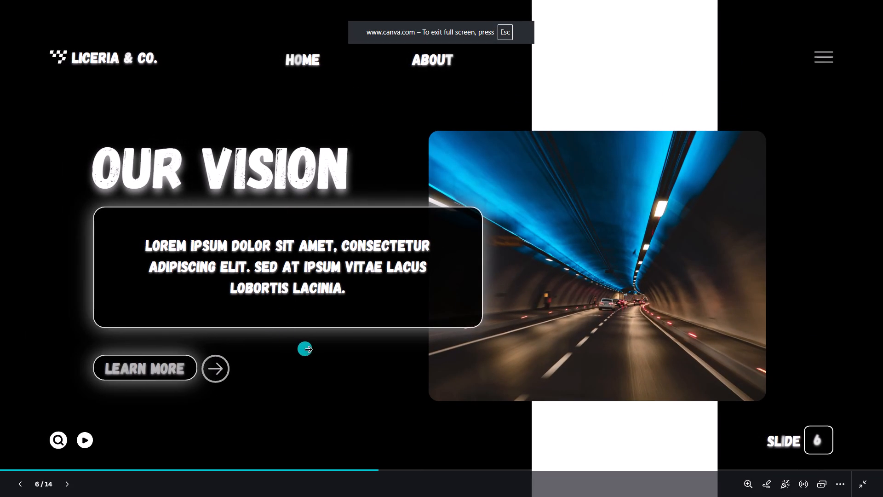
pyautogui.click(544, 348)
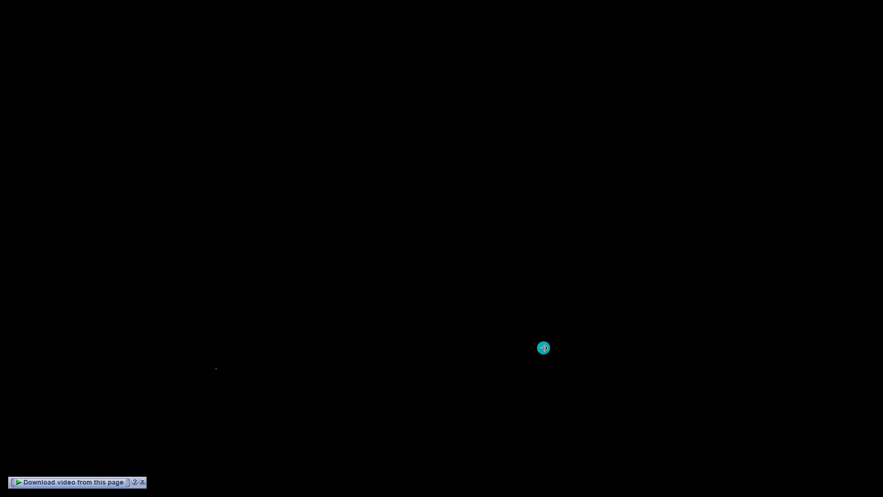
pyautogui.press('Escape')
pyautogui.scroll(1, 580, 276)
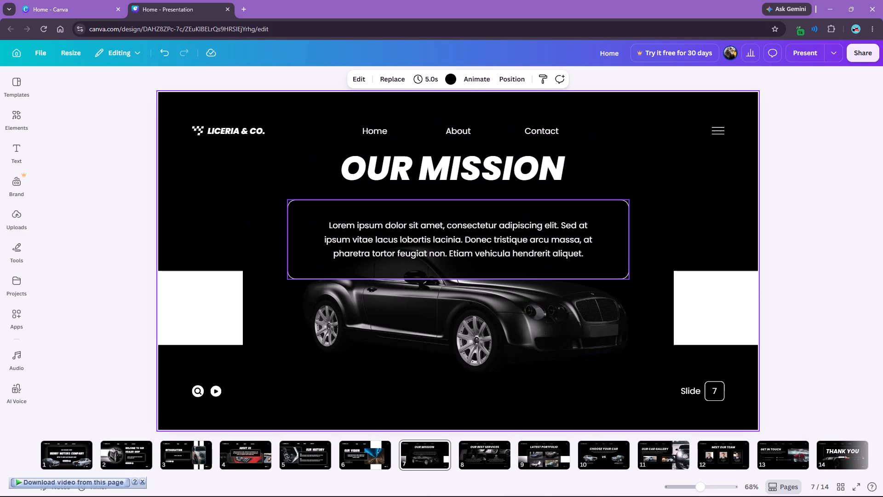
# Copy the paragraph box's style with its outline and drop glow onto the tunnel photo.
pyautogui.click(578, 272)
pyautogui.click(429, 241)
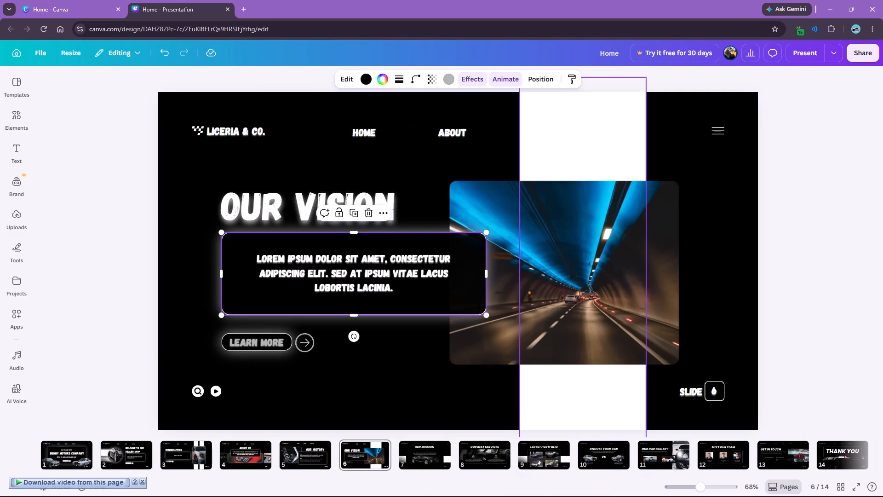
pyautogui.click(572, 77)
pyautogui.click(597, 225)
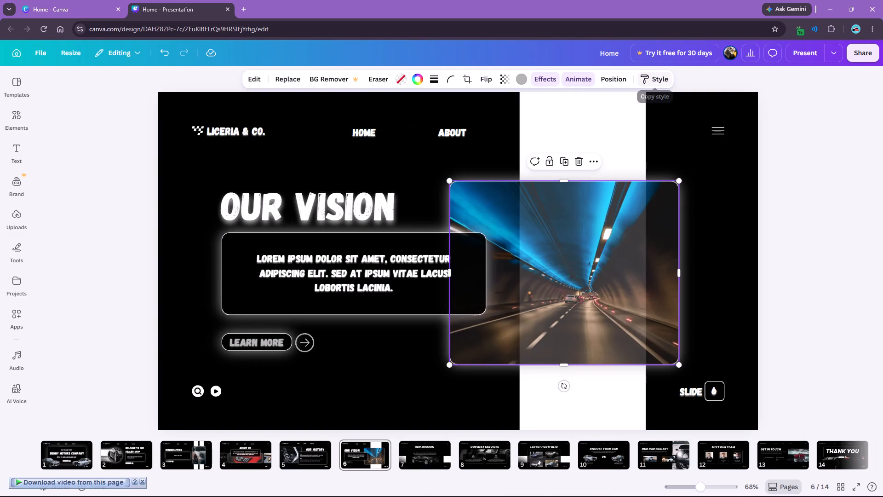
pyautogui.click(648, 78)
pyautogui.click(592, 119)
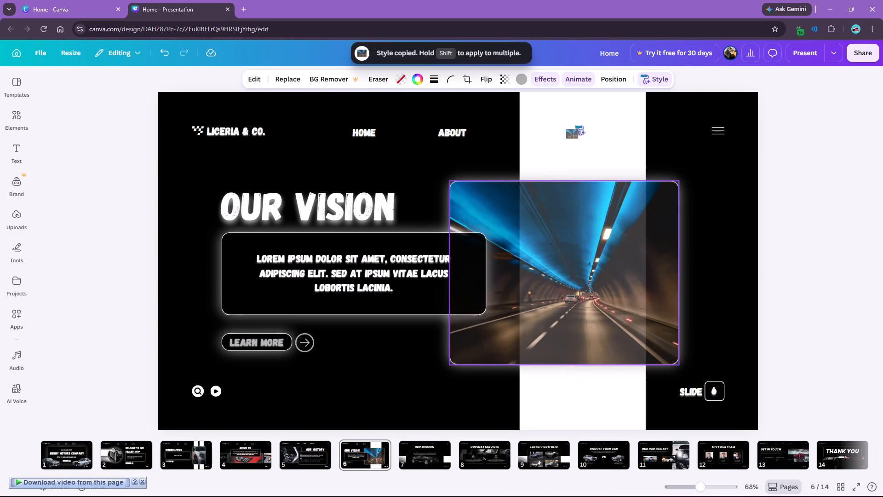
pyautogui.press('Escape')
# Copy the tunnel photo's basic style onto the white vertical bar behind it.
pyautogui.click(658, 81)
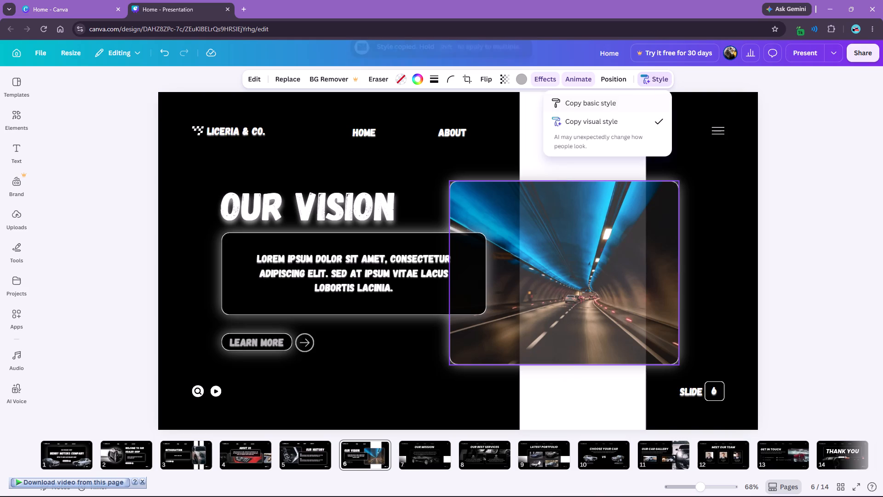
pyautogui.click(622, 102)
pyautogui.click(542, 131)
pyautogui.click(704, 167)
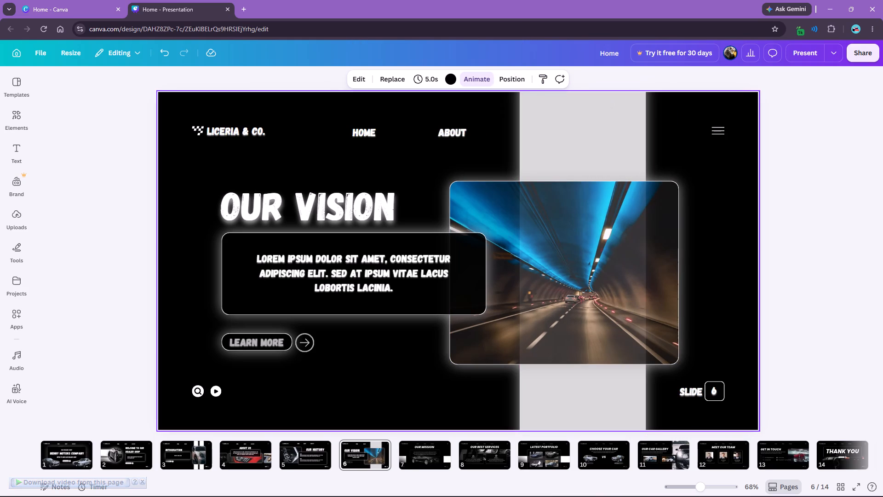
# Increase the blur of the tunnel photo's Drop effect slightly, with transparency at 100.
pyautogui.click(616, 227)
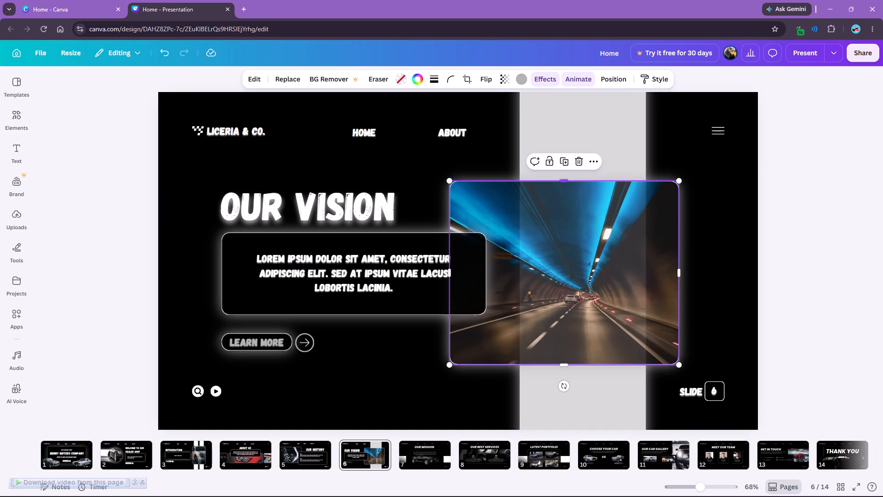
pyautogui.click(541, 75)
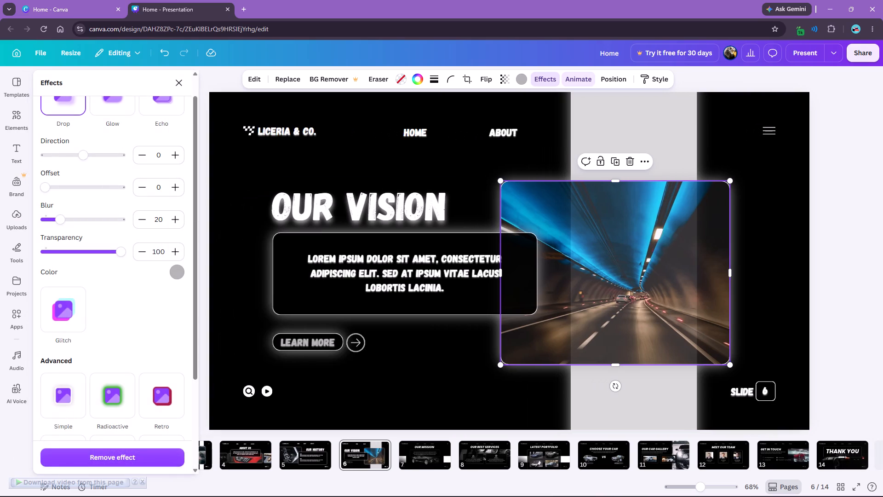
pyautogui.moveTo(115, 251); pyautogui.dragTo(178, 249)
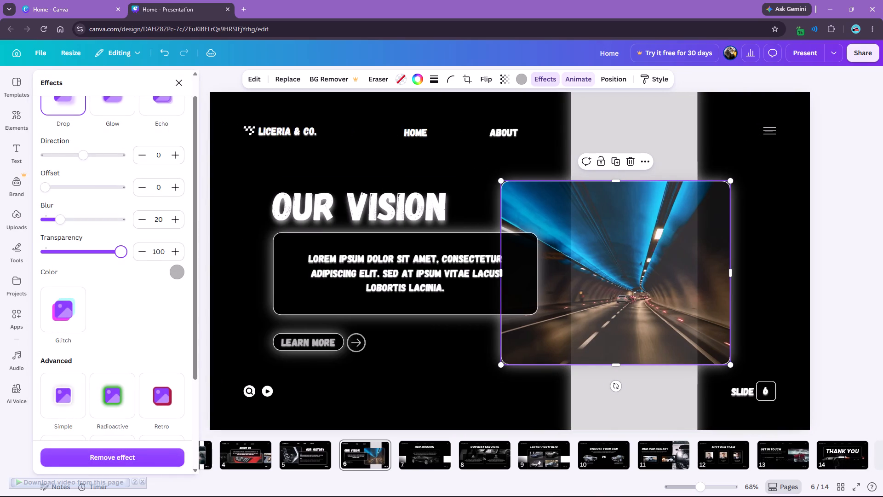
pyautogui.moveTo(178, 249); pyautogui.dragTo(177, 249)
pyautogui.moveTo(63, 219); pyautogui.dragTo(70, 219)
# Lower the transparency value of the vertical bar's Drop effect to soften its glow.
pyautogui.click(609, 131)
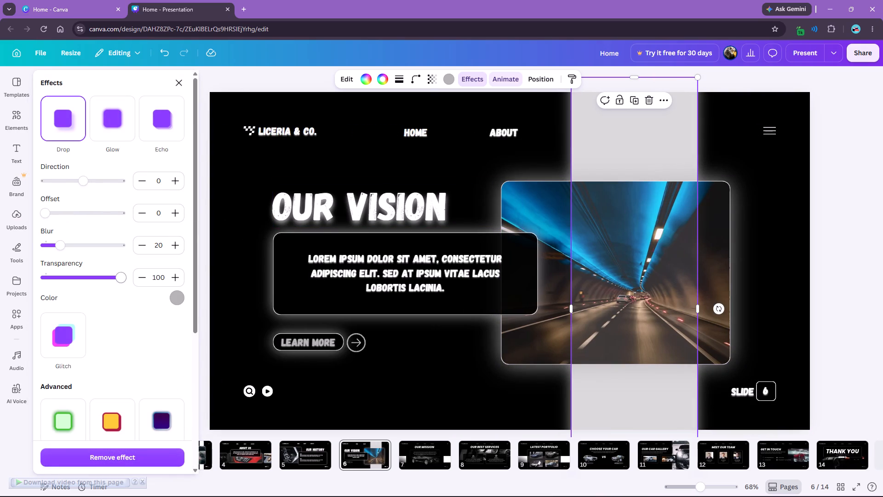
pyautogui.moveTo(121, 277); pyautogui.dragTo(0, 280)
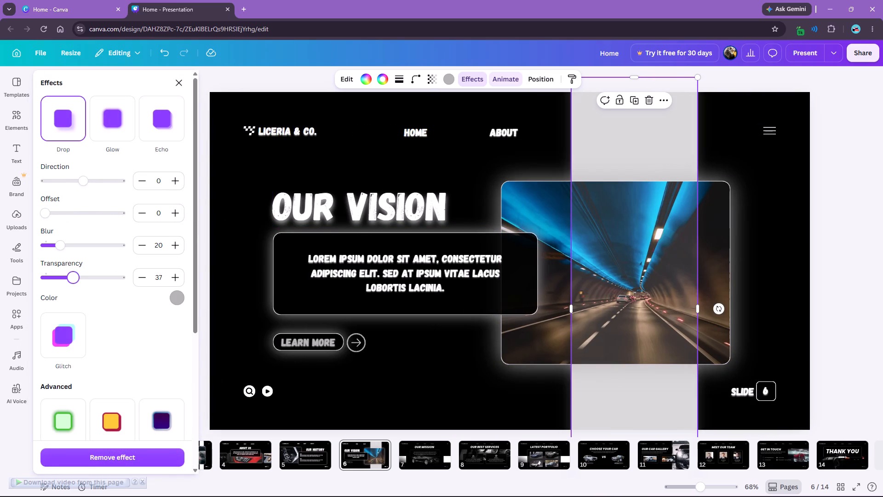
pyautogui.moveTo(0, 280); pyautogui.dragTo(47, 283)
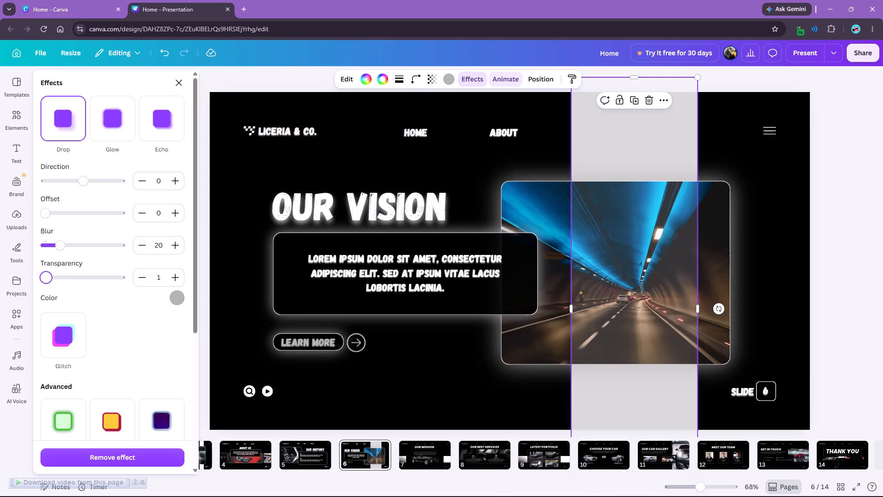
pyautogui.moveTo(47, 283); pyautogui.dragTo(76, 283)
pyautogui.click(769, 312)
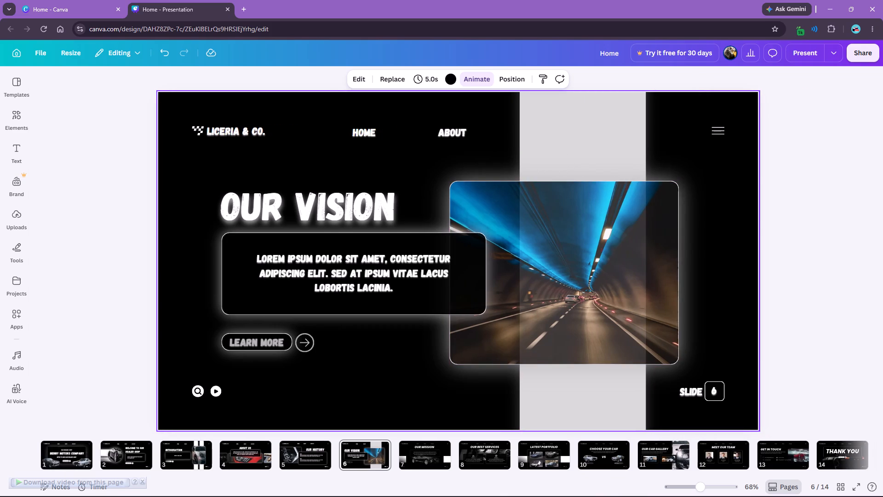
# Copy the styled Liceria & Co. text from slide 6 and paste it over the matching text on slide 7.
pyautogui.scroll(-1, 437, 340)
pyautogui.scroll(1, 418, 311)
pyautogui.click(254, 134)
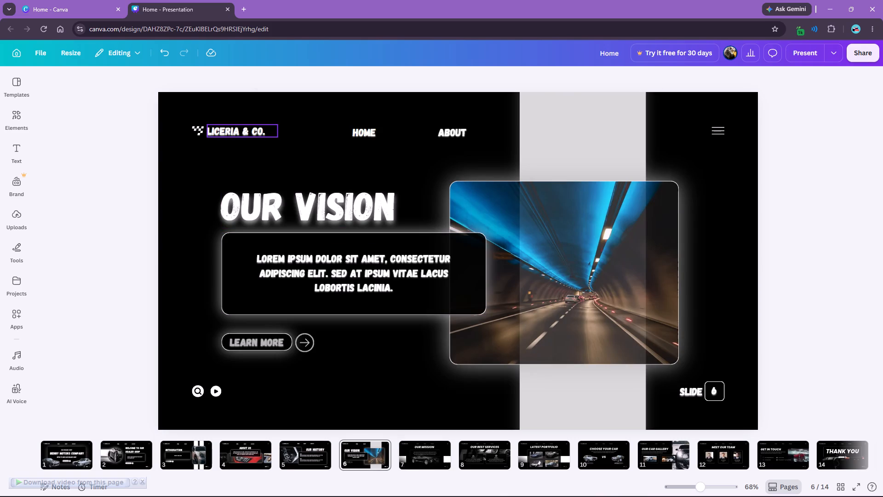
pyautogui.hotkey('ctrl', 'c')
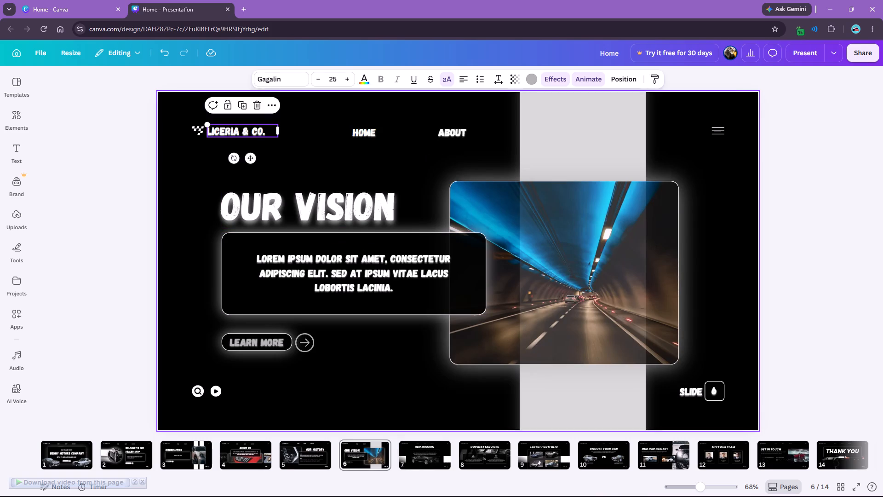
pyautogui.scroll(-1, 255, 139)
pyautogui.click(251, 136)
pyautogui.hotkey('ctrl', 'v')
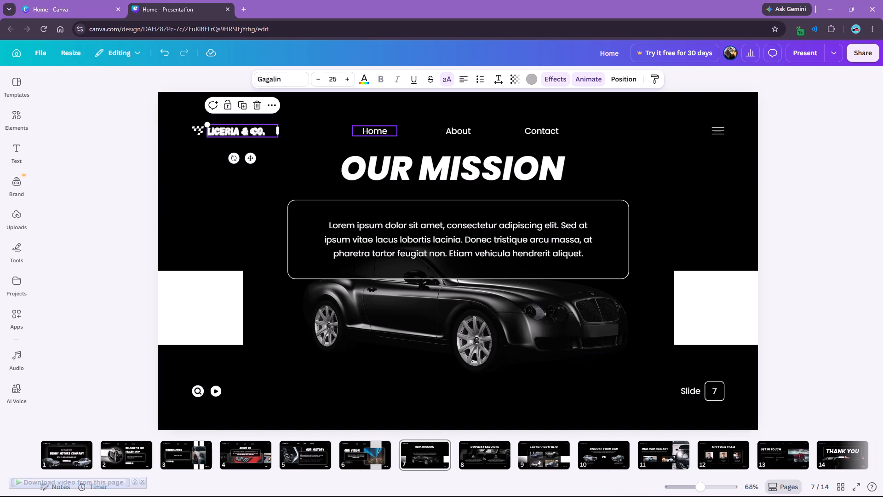
# Move the pasted Liceria & Co. text down out of the way and delete the original text beside the logo.
pyautogui.moveTo(244, 128); pyautogui.dragTo(244, 153)
pyautogui.click(251, 110)
pyautogui.click(242, 132)
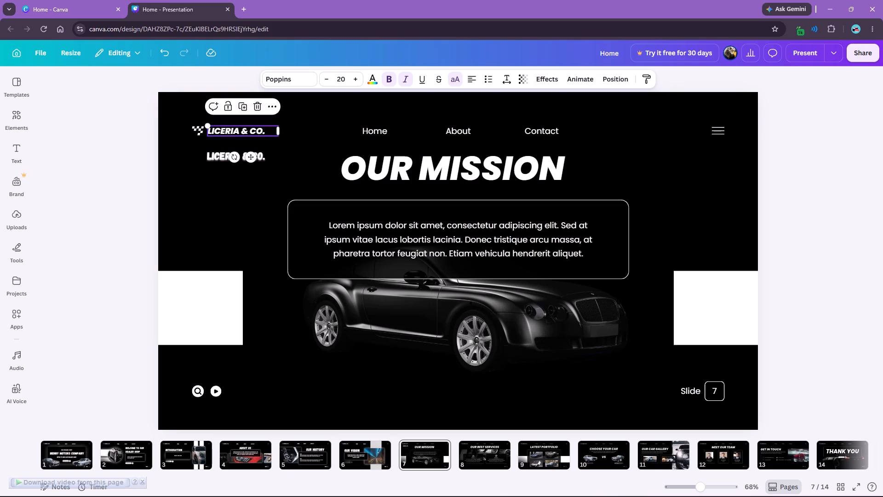
pyautogui.click(258, 105)
pyautogui.click(123, 122)
# Apply the Wipe page animation to slide 7 on both enter and exit.
pyautogui.click(242, 110)
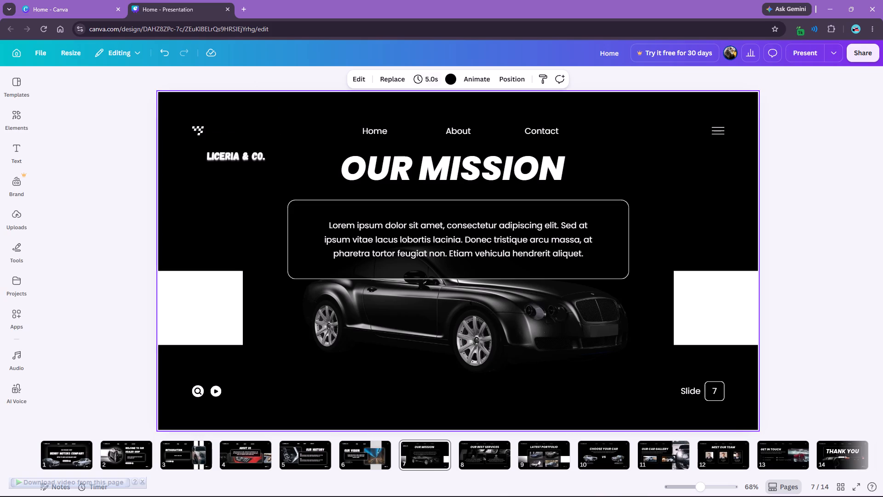
pyautogui.click(482, 80)
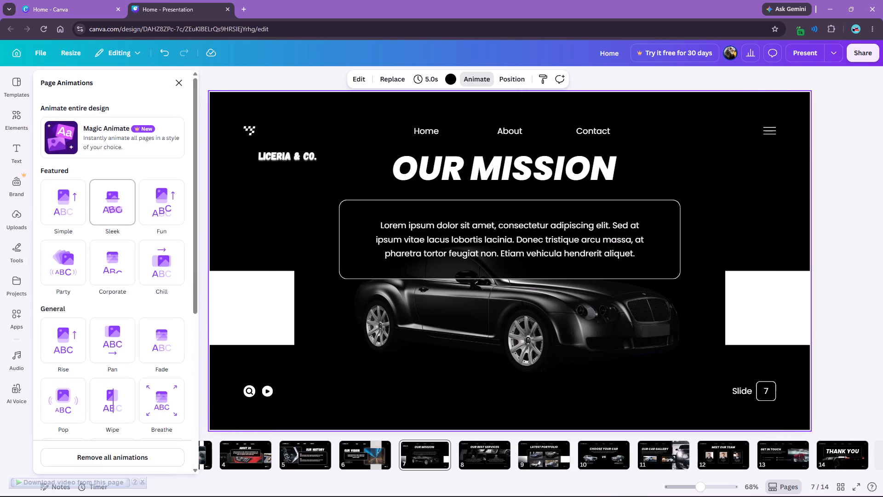
pyautogui.scroll(-2, 73, 234)
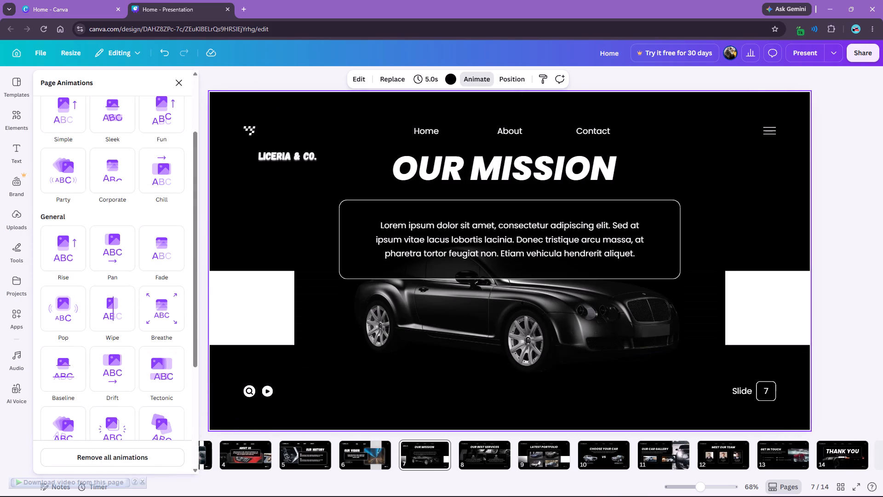
pyautogui.scroll(-3, 145, 192)
pyautogui.scroll(10, 146, 186)
pyautogui.scroll(-4, 98, 182)
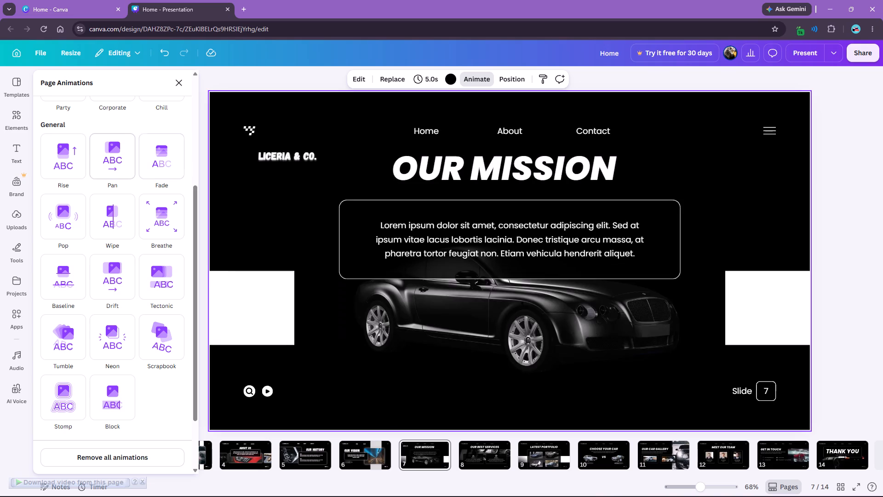
pyautogui.scroll(-1, 86, 160)
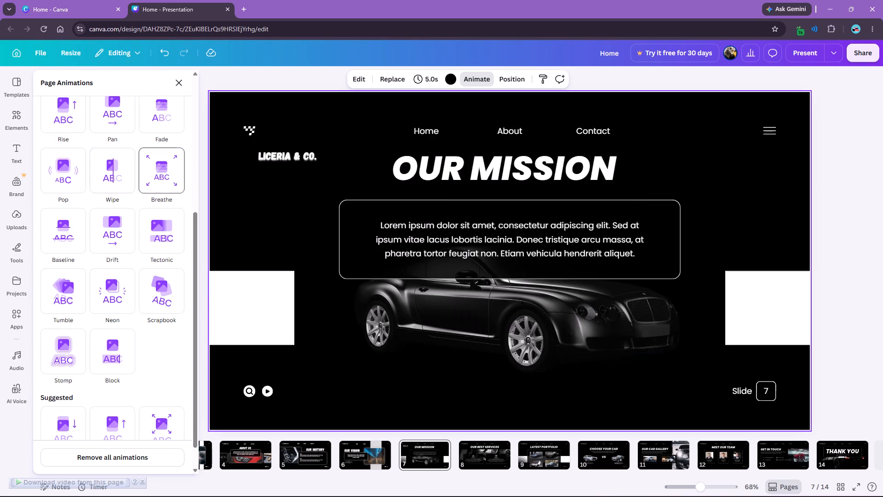
pyautogui.click(128, 168)
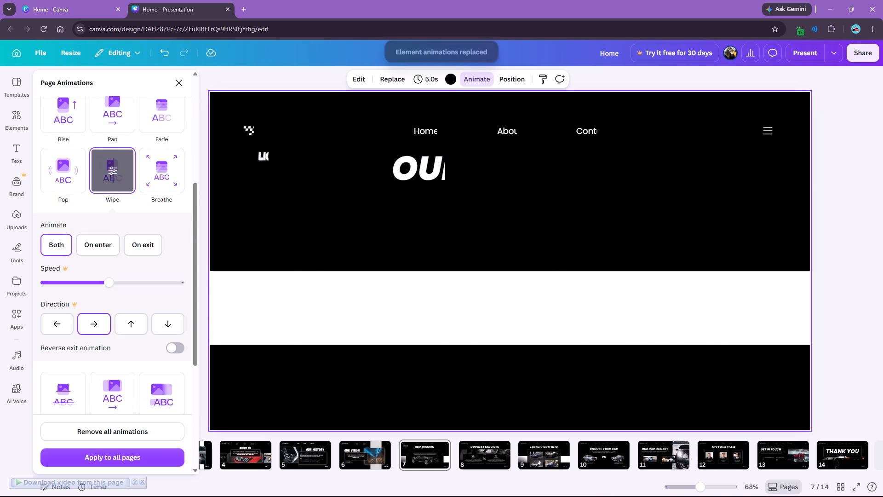
pyautogui.scroll(-10, 135, 171)
pyautogui.click(177, 78)
pyautogui.click(120, 127)
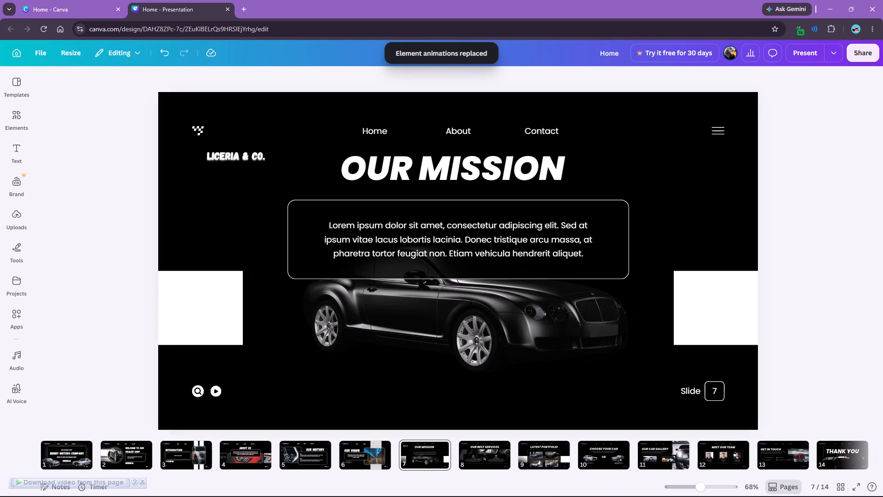
# Move the styled Liceria & Co. text back up beside the checkered logo.
pyautogui.moveTo(252, 156); pyautogui.dragTo(252, 132)
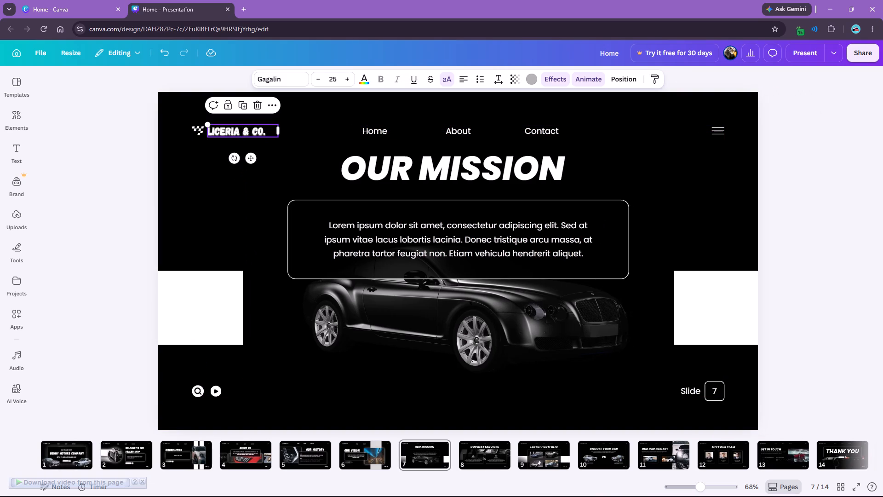
# Apply the Stomp animation to the Liceria & Co. text on both enter and exit.
pyautogui.click(585, 80)
pyautogui.scroll(-11, 126, 280)
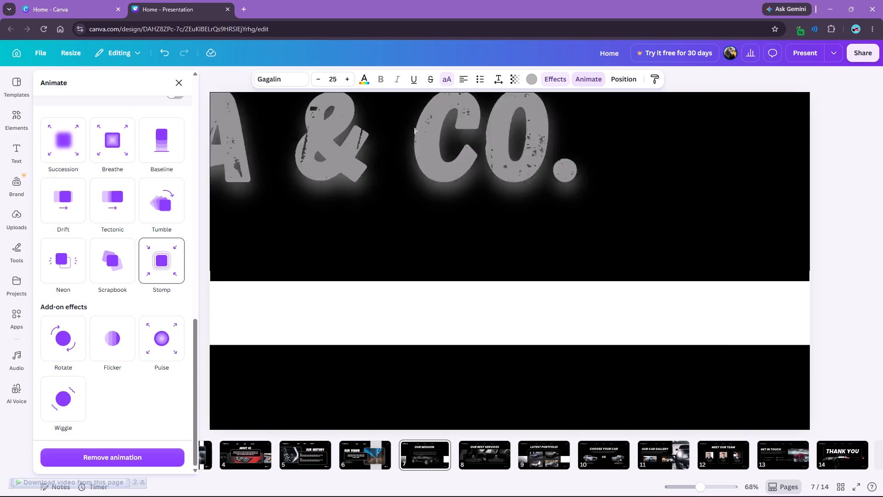
pyautogui.scroll(-4, 138, 299)
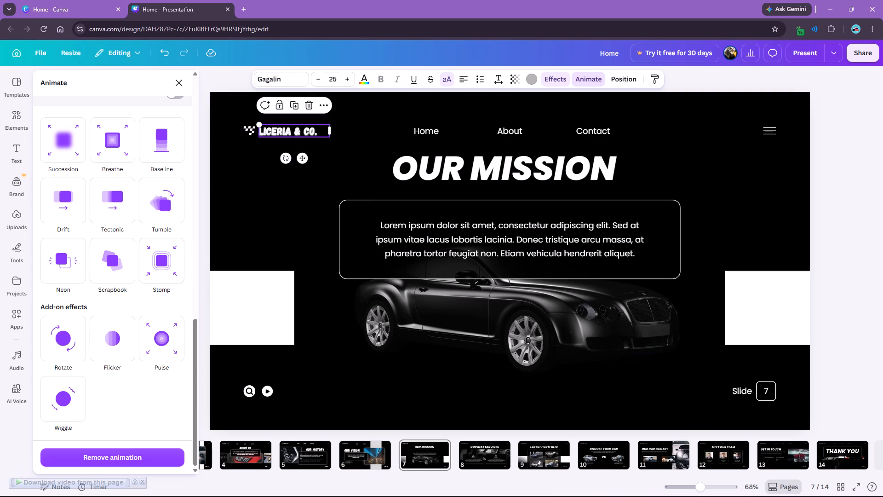
pyautogui.click(160, 253)
pyautogui.scroll(-8, 162, 248)
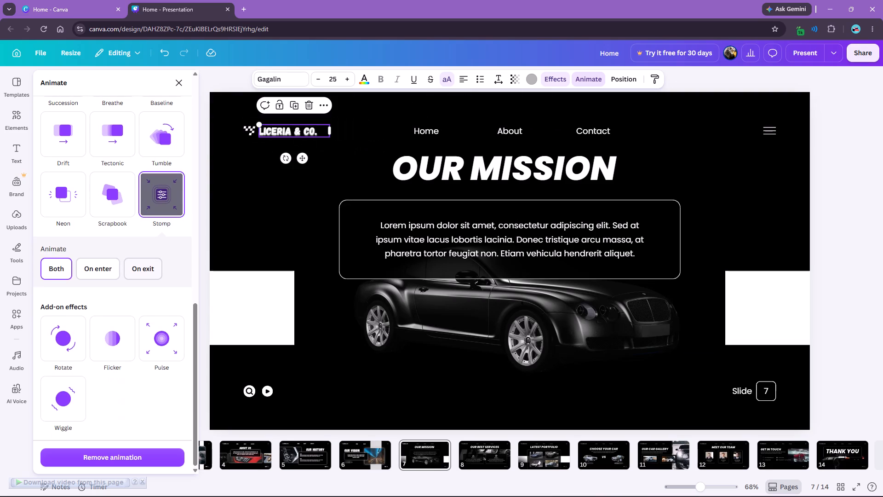
pyautogui.scroll(-1, 154, 260)
# Copy the Liceria & Co. text style onto Home, About and Contact, narrowing the Home text box to fit its word.
pyautogui.click(659, 80)
pyautogui.click(429, 133)
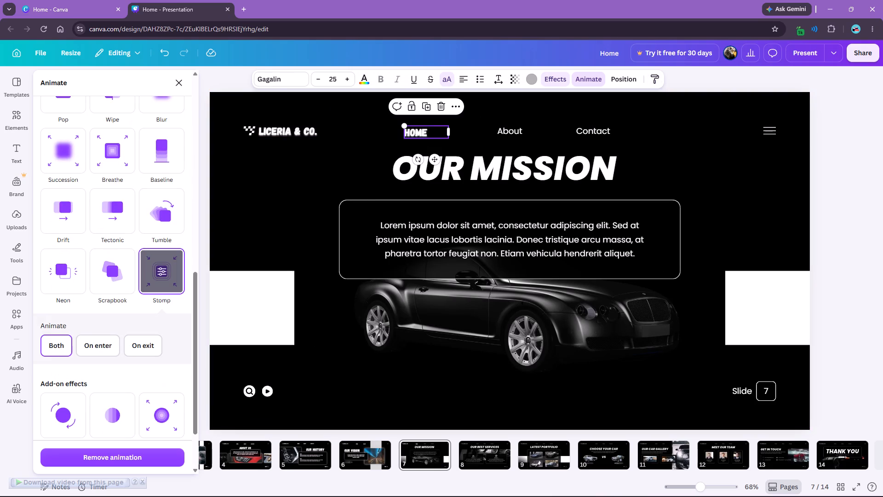
pyautogui.moveTo(449, 131); pyautogui.dragTo(430, 133)
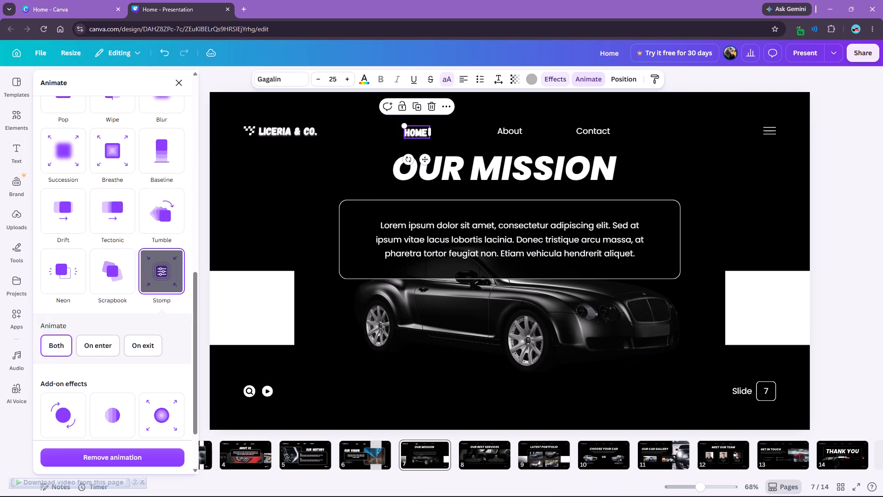
pyautogui.click(651, 75)
pyautogui.click(511, 130)
pyautogui.click(655, 77)
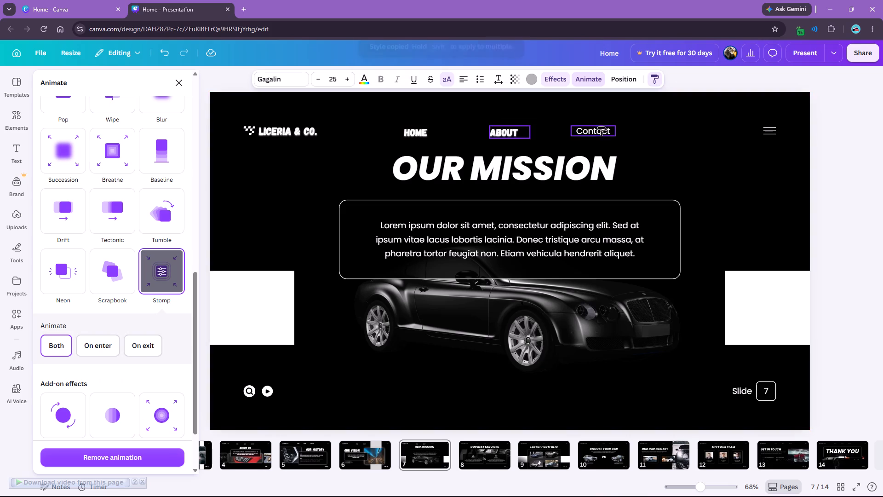
pyautogui.click(600, 130)
# Copy the same text style onto the Our Mission heading, the body paragraph, the Slide label and the number 7.
pyautogui.click(652, 76)
pyautogui.click(536, 173)
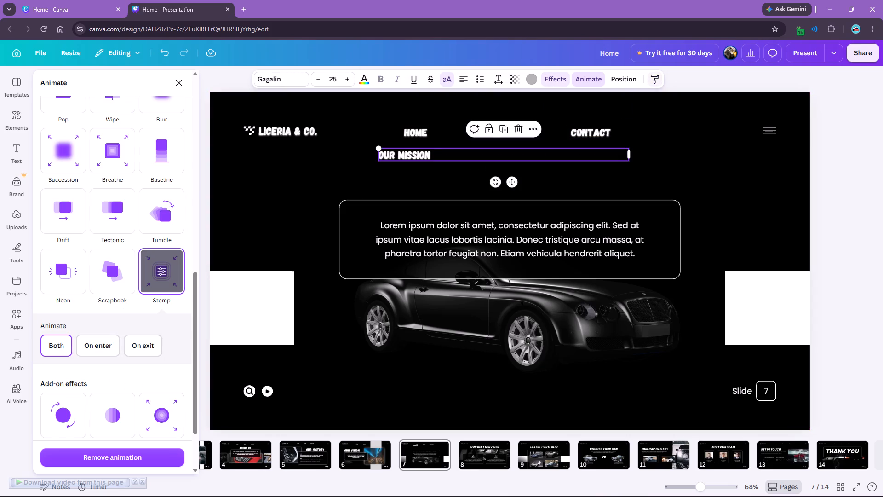
pyautogui.click(655, 77)
pyautogui.click(515, 246)
pyautogui.click(655, 80)
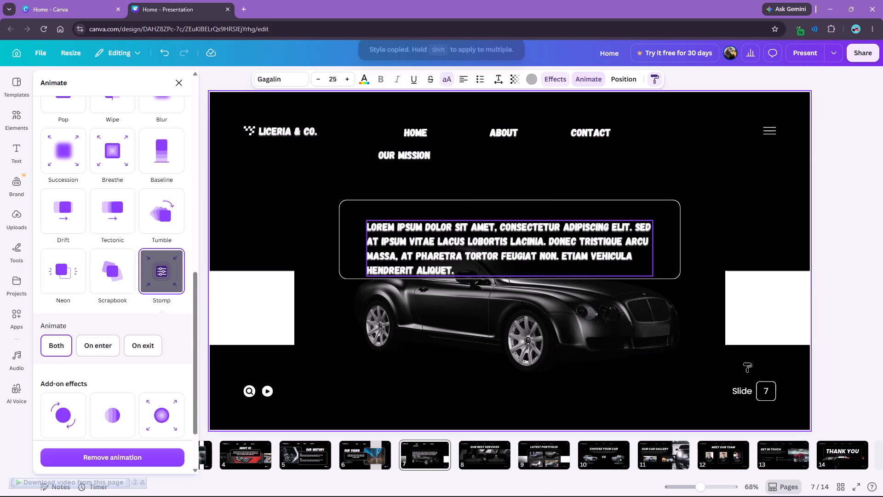
pyautogui.click(741, 385)
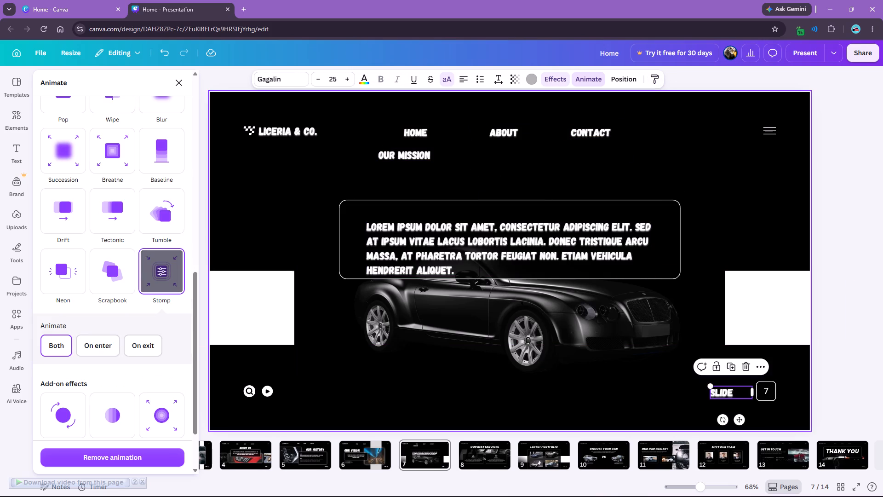
pyautogui.click(649, 77)
pyautogui.click(762, 393)
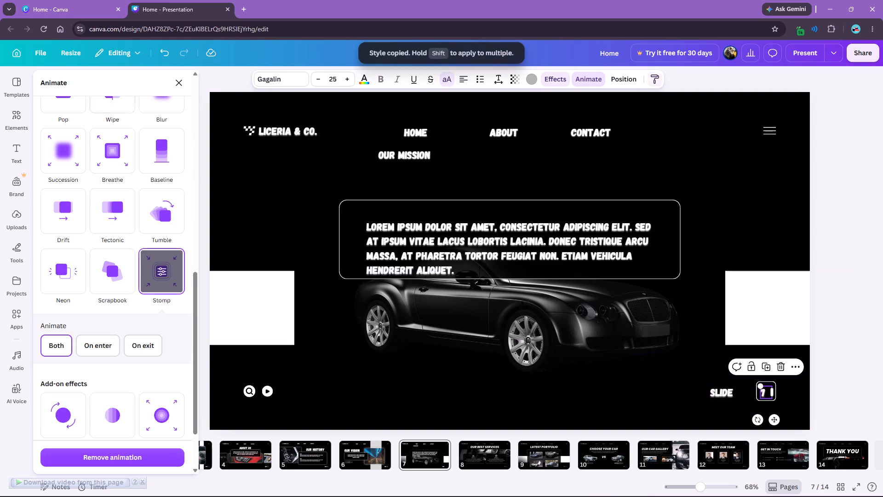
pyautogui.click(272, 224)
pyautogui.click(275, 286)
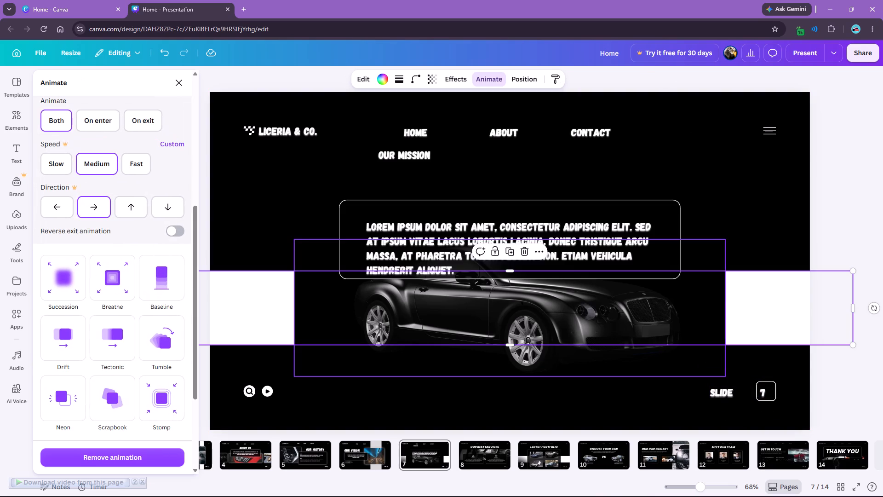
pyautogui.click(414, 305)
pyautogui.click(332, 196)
# Move the body paragraph up inside its frame and delete its last sentence, "Etiam vehicula hendrerit aliquet.".
pyautogui.moveTo(437, 241); pyautogui.dragTo(434, 231)
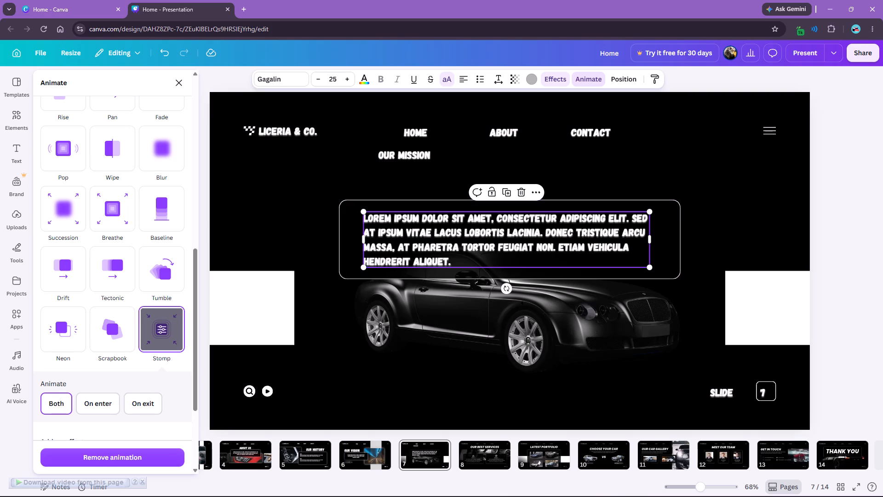
pyautogui.click(457, 262)
pyautogui.click(481, 261)
pyautogui.moveTo(559, 248); pyautogui.dragTo(567, 260)
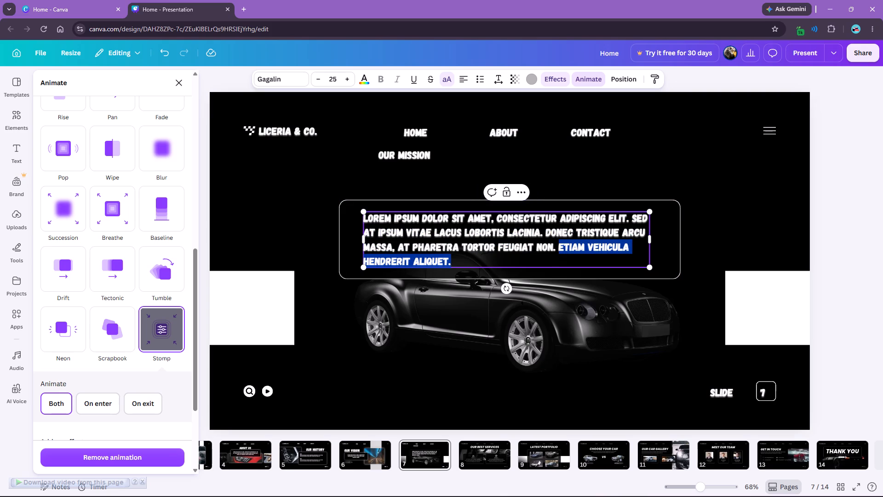
pyautogui.moveTo(567, 260); pyautogui.dragTo(567, 260)
pyautogui.press('BackSpace')
pyautogui.press('BackSpace')
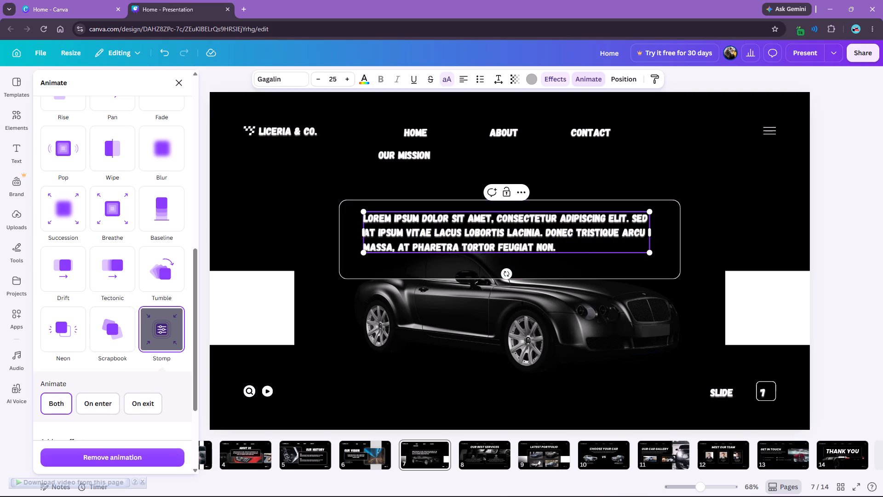
# Centre-align the body paragraph and leave it without list bullets.
pyautogui.click(479, 77)
pyautogui.click(476, 78)
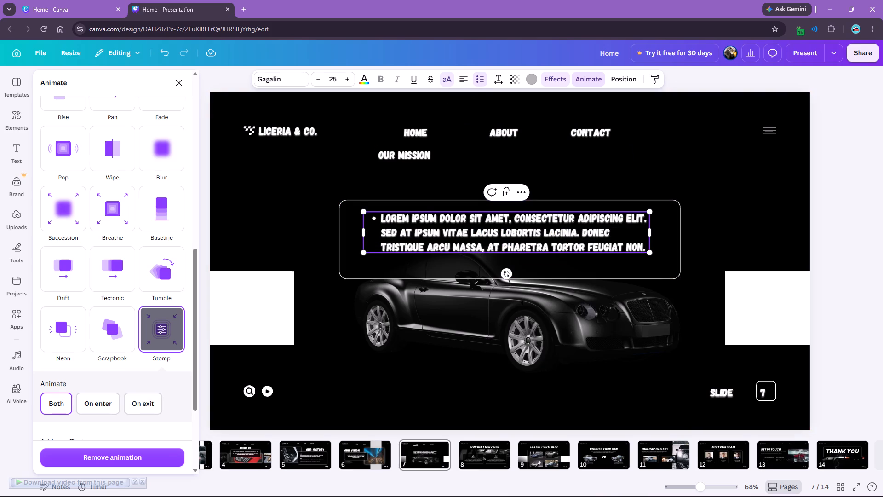
pyautogui.click(465, 79)
pyautogui.click(477, 78)
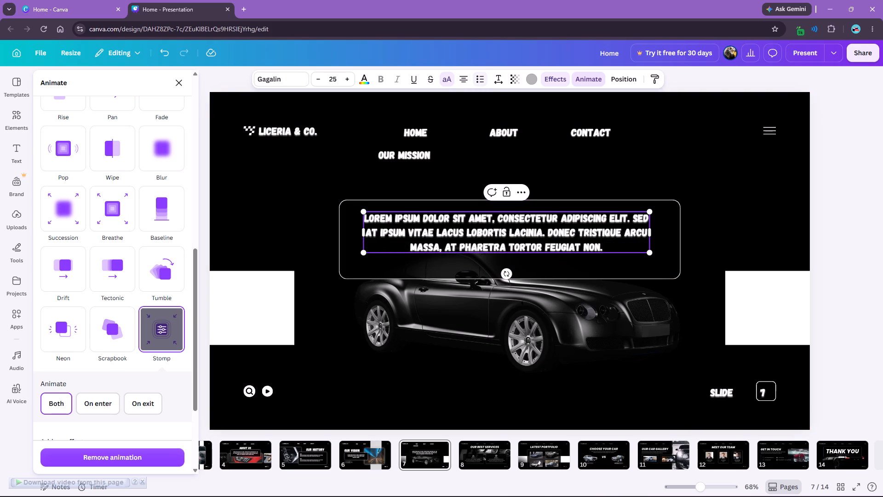
pyautogui.click(254, 199)
# Reposition the body paragraph so it sits vertically centred within the rounded frame and aligned with the heading's box.
pyautogui.moveTo(515, 232); pyautogui.dragTo(515, 237)
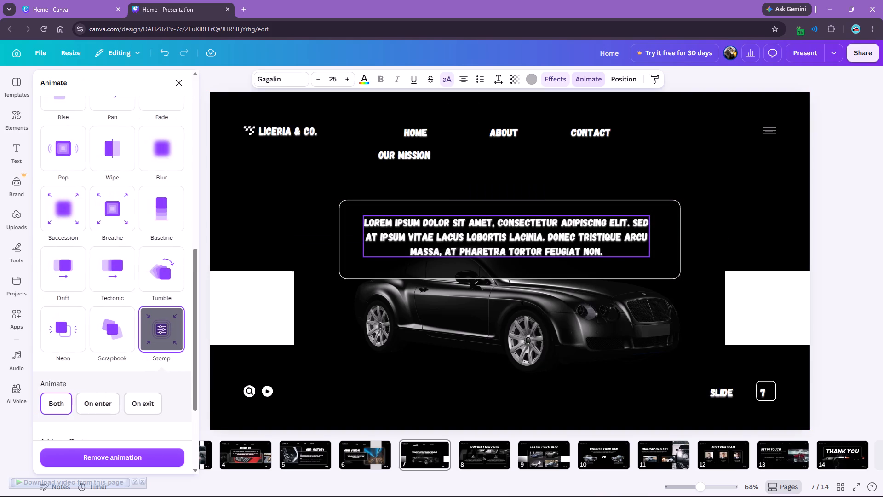
pyautogui.moveTo(515, 237); pyautogui.dragTo(515, 238)
pyautogui.click(801, 212)
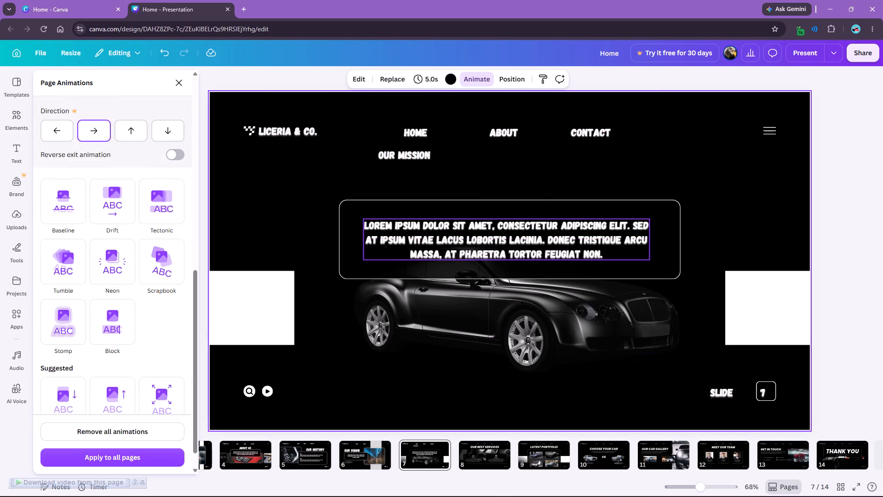
pyautogui.click(479, 243)
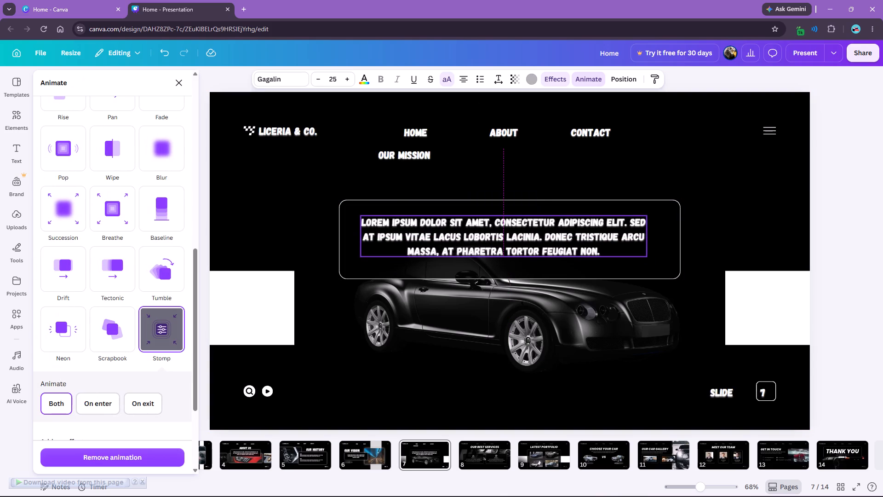
pyautogui.click(724, 176)
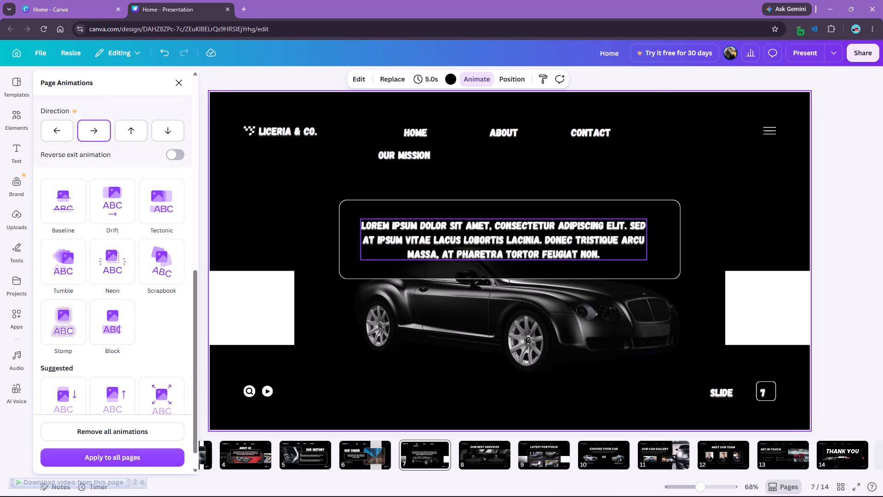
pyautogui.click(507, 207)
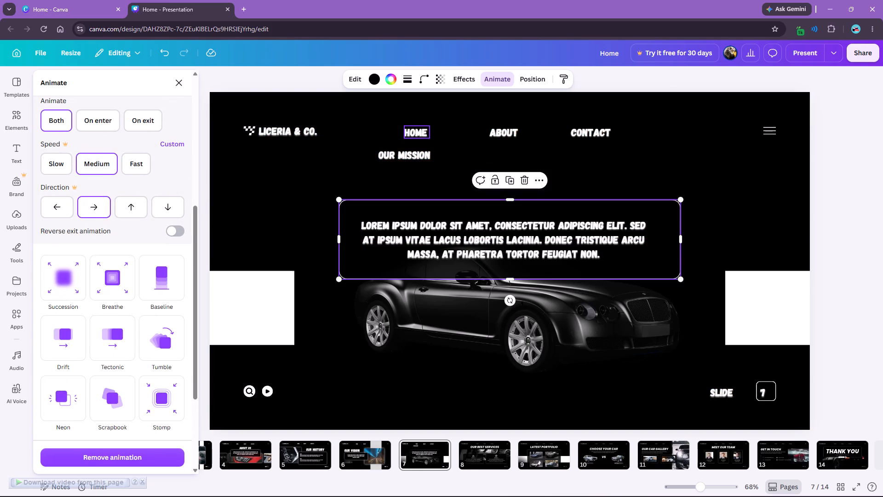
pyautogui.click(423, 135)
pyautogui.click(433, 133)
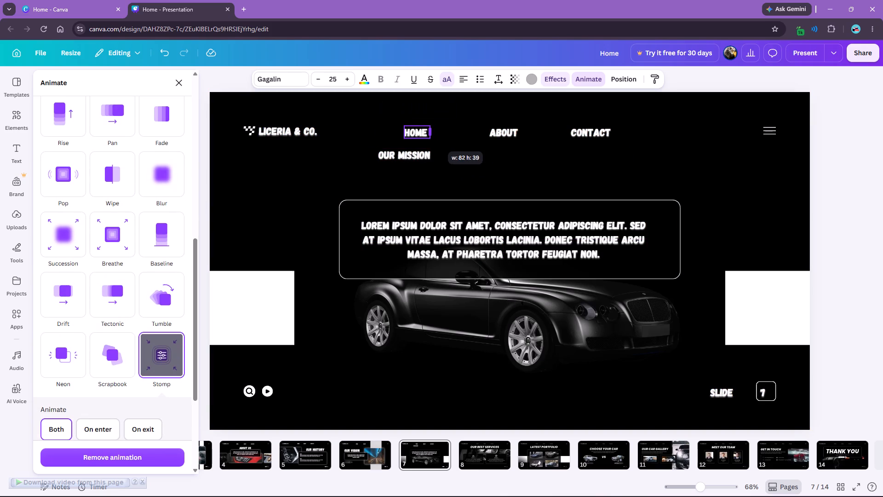
# Enlarge the Our Mission heading to font size 87.
pyautogui.click(445, 153)
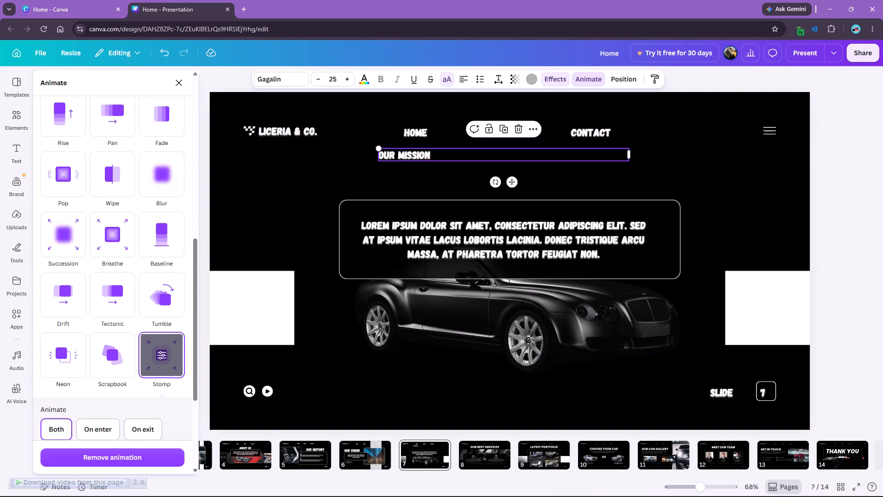
pyautogui.click(346, 80)
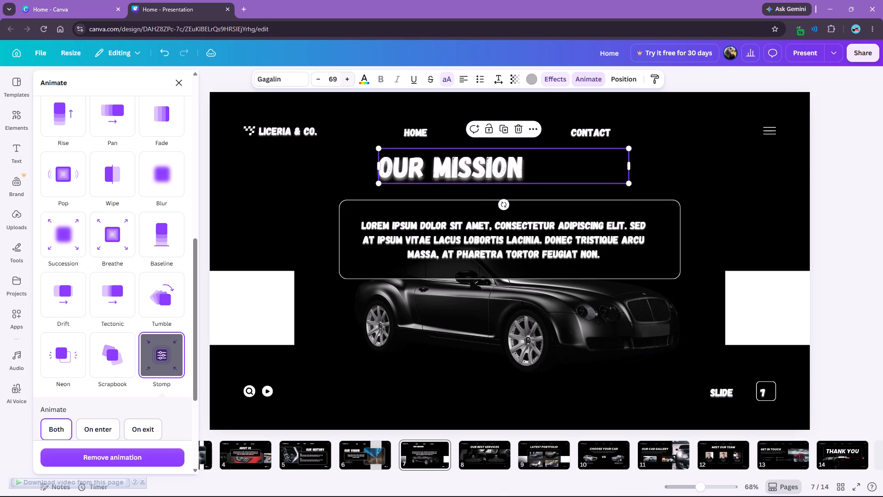
pyautogui.click(346, 79)
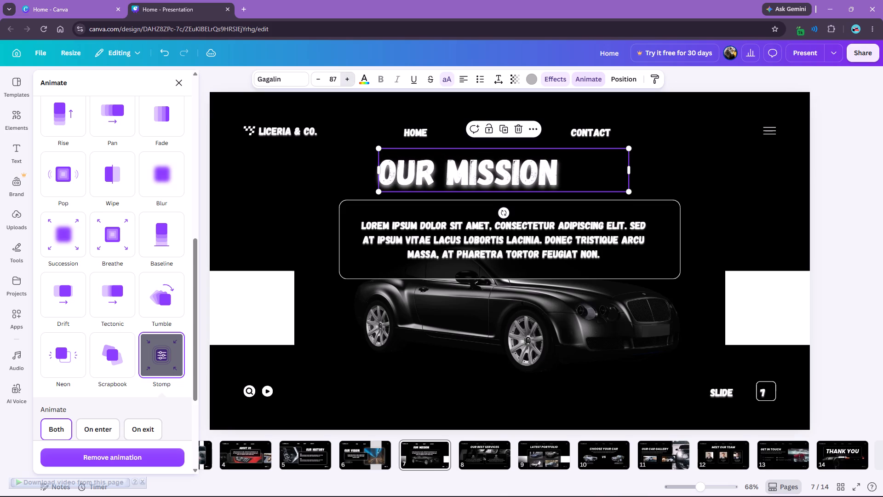
# Enlarge the Our Mission heading a little further so it spreads wider above the body text frame.
pyautogui.doubleClick(346, 79)
pyautogui.click(336, 157)
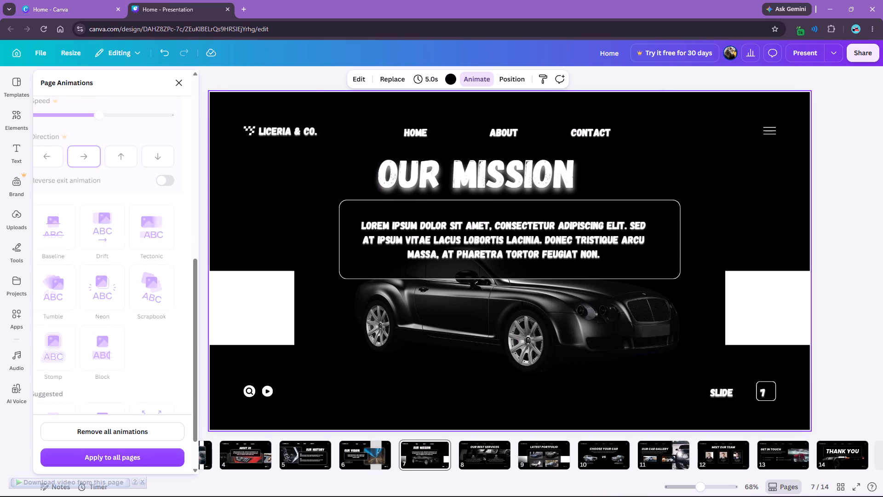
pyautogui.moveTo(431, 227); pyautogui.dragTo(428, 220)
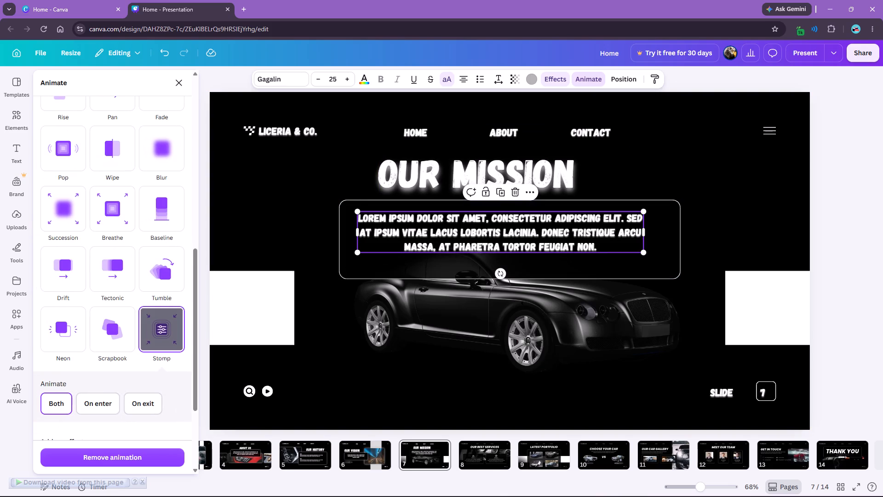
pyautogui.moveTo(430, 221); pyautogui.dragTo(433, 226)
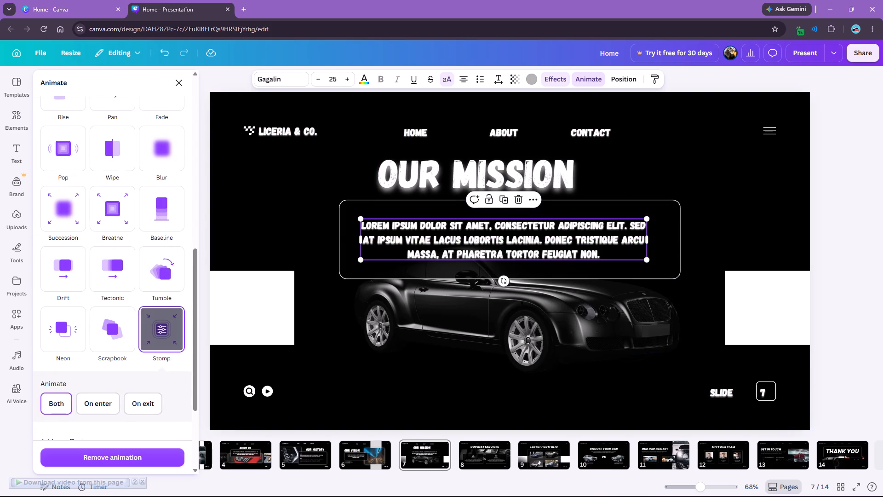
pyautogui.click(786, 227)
# Narrow the Slide label's text box and move the label close beside the slide number's frame.
pyautogui.click(722, 392)
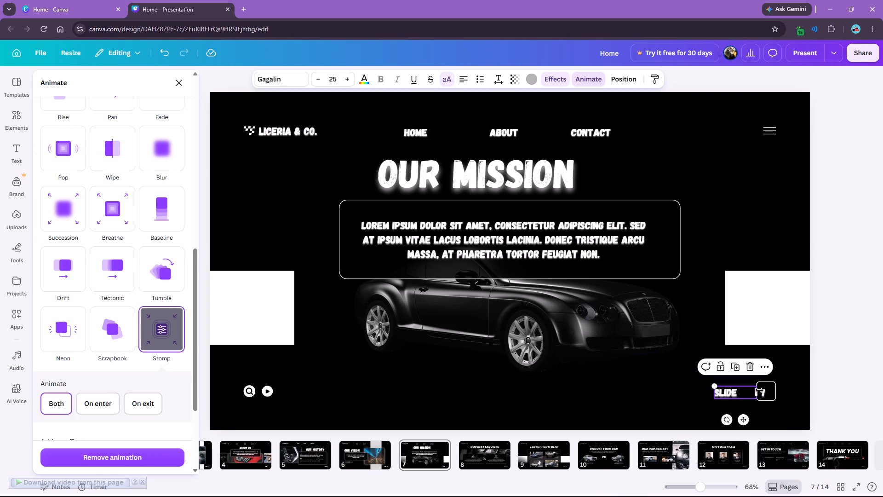
pyautogui.moveTo(758, 393); pyautogui.dragTo(742, 393)
pyautogui.moveTo(727, 390); pyautogui.dragTo(741, 389)
pyautogui.click(792, 385)
# Reposition the slide number 7 so it sits centred inside its small rounded frame.
pyautogui.click(766, 393)
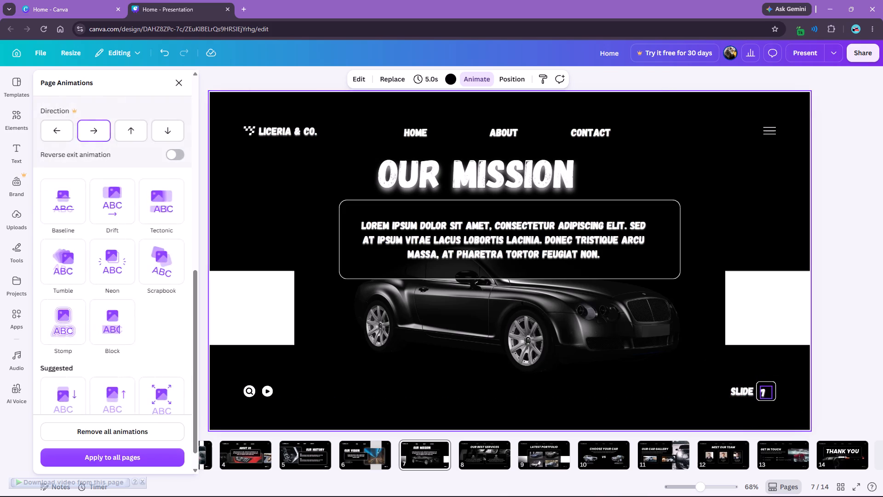
pyautogui.click(793, 377)
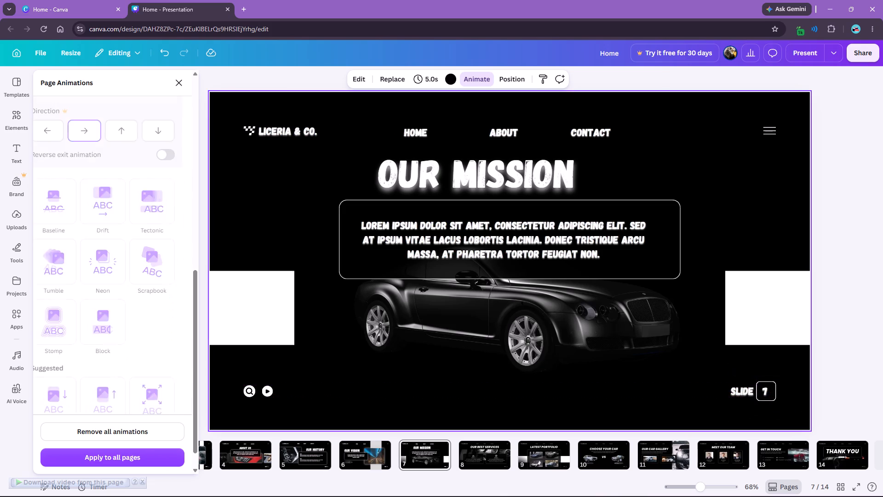
pyautogui.click(767, 392)
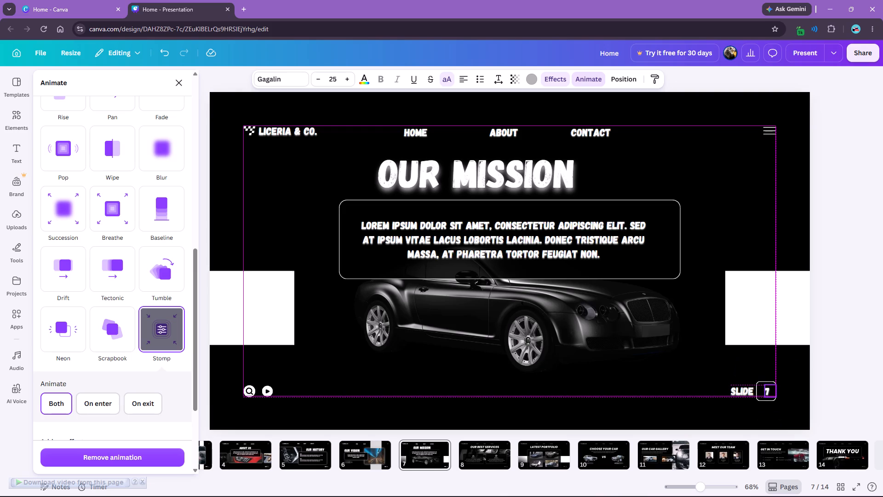
pyautogui.click(807, 388)
pyautogui.click(769, 393)
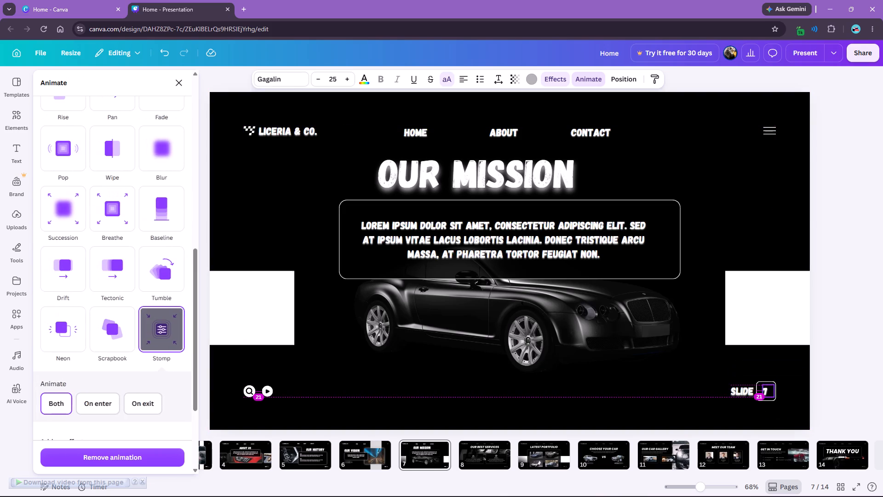
pyautogui.click(805, 387)
pyautogui.click(763, 393)
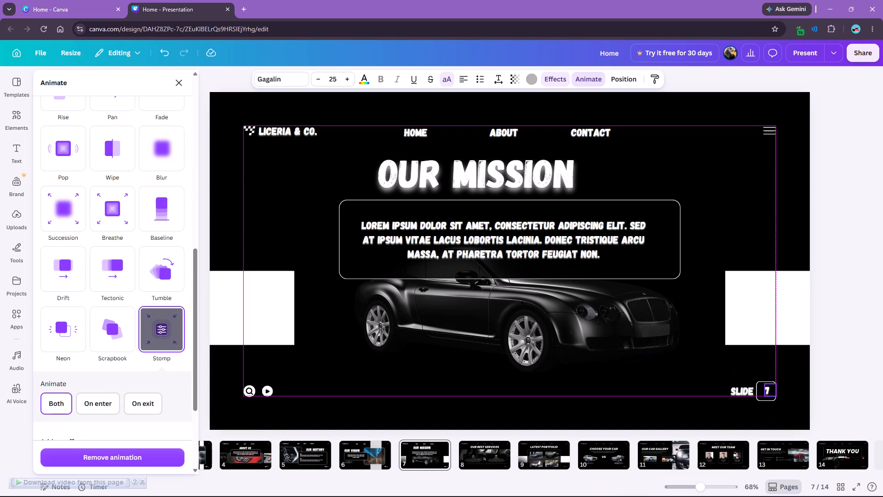
pyautogui.click(797, 399)
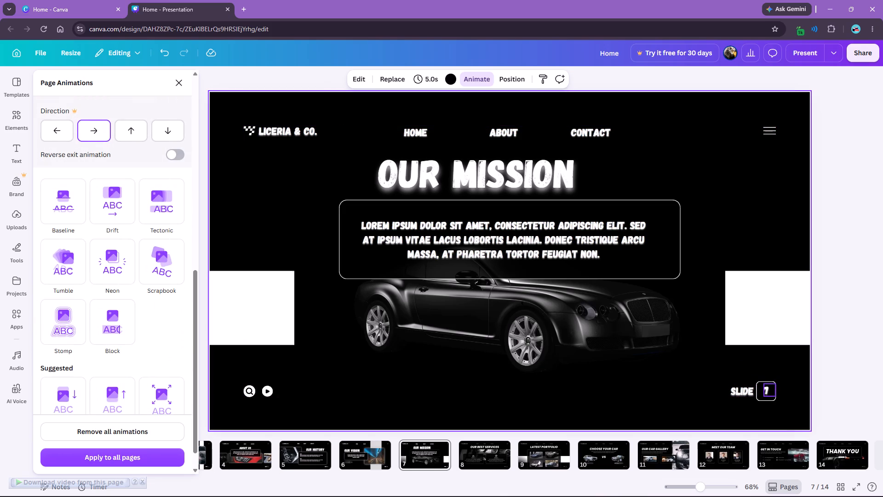
# Apply a Drop shadow to the white band behind the car with direction 0, offset 0, blur 20 and transparency 100.
pyautogui.click(258, 302)
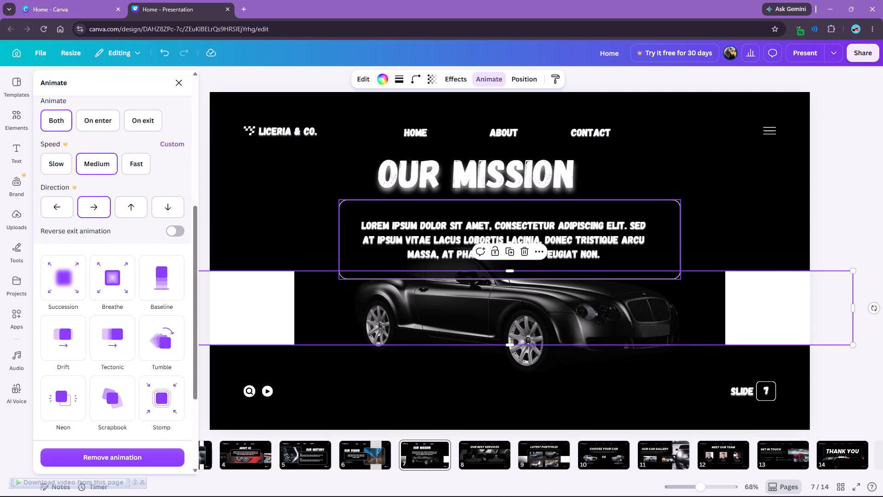
pyautogui.click(459, 79)
pyautogui.click(75, 128)
pyautogui.moveTo(78, 180); pyautogui.dragTo(83, 180)
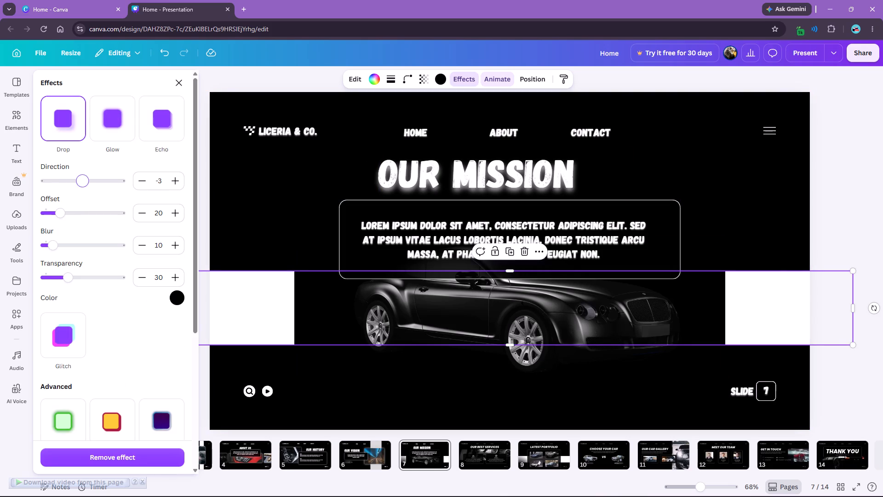
pyautogui.moveTo(83, 180); pyautogui.dragTo(83, 180)
pyautogui.click(64, 212)
pyautogui.moveTo(69, 277); pyautogui.dragTo(127, 279)
pyautogui.moveTo(46, 247); pyautogui.dragTo(78, 249)
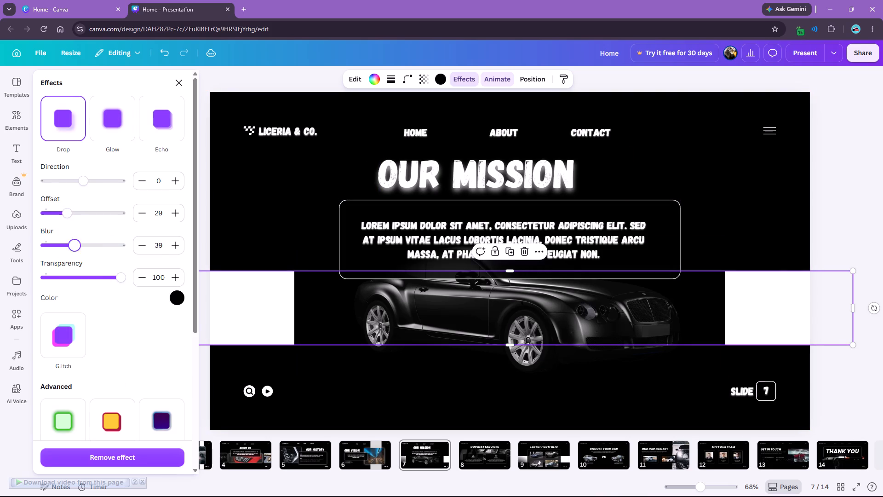
pyautogui.moveTo(78, 249); pyautogui.dragTo(68, 250)
pyautogui.moveTo(67, 217); pyautogui.dragTo(40, 218)
pyautogui.moveTo(69, 246); pyautogui.dragTo(60, 248)
# Colour the white band's shadow light grey #B4B4B4 and set its blur to 18.
pyautogui.click(175, 302)
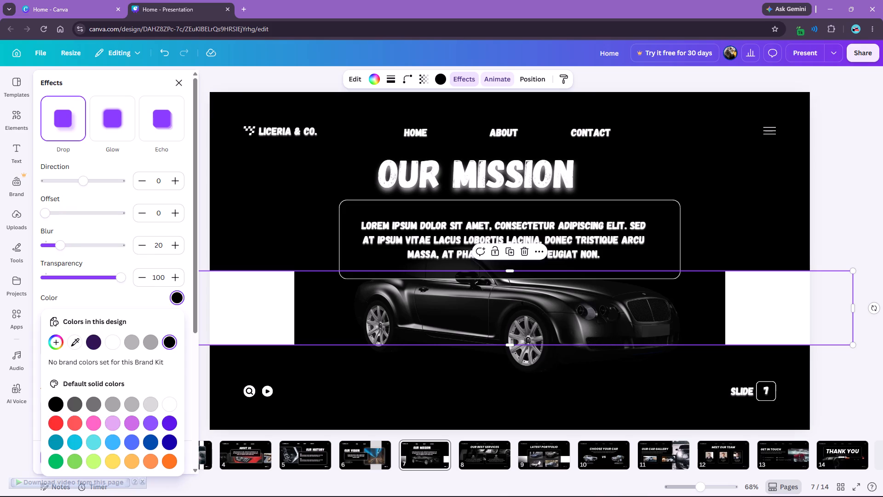
pyautogui.click(128, 341)
pyautogui.click(143, 340)
pyautogui.click(127, 336)
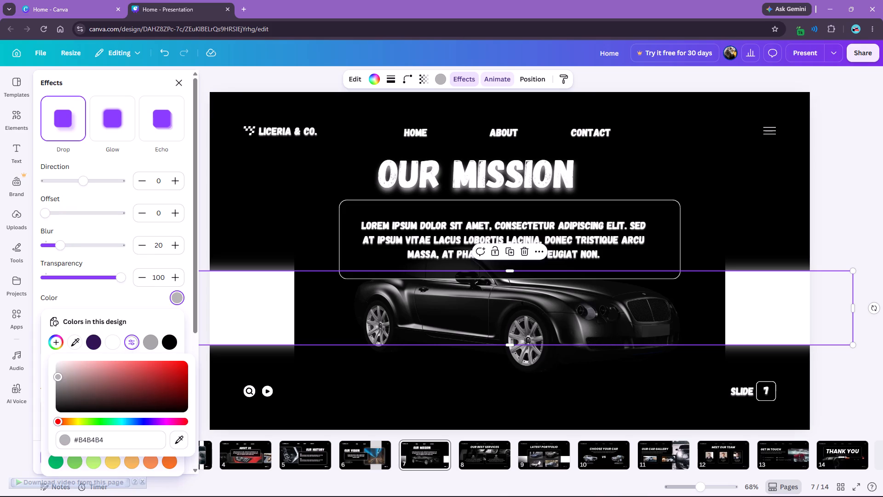
pyautogui.click(142, 339)
pyautogui.click(62, 246)
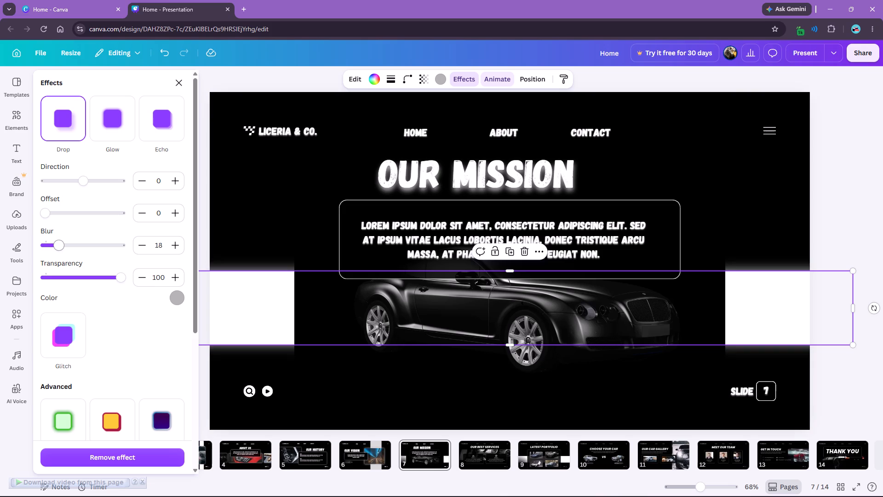
# Copy the white band's glow style onto the car photo.
pyautogui.click(570, 82)
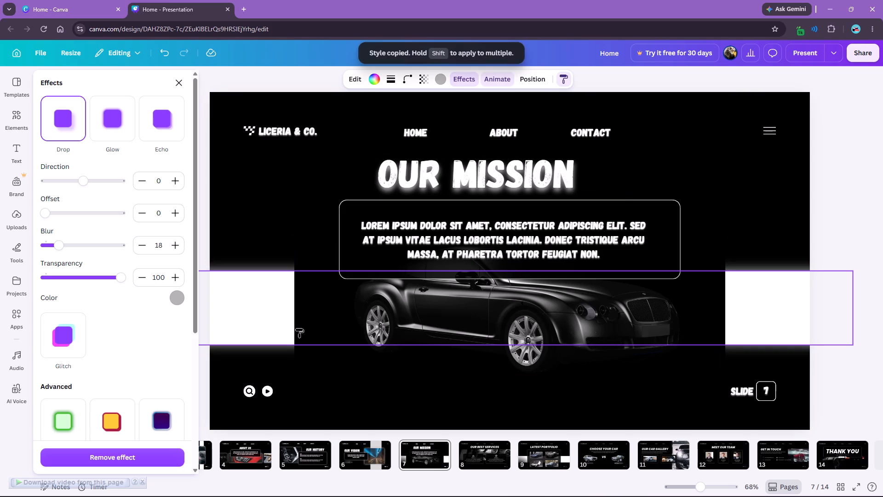
pyautogui.click(348, 316)
pyautogui.click(251, 196)
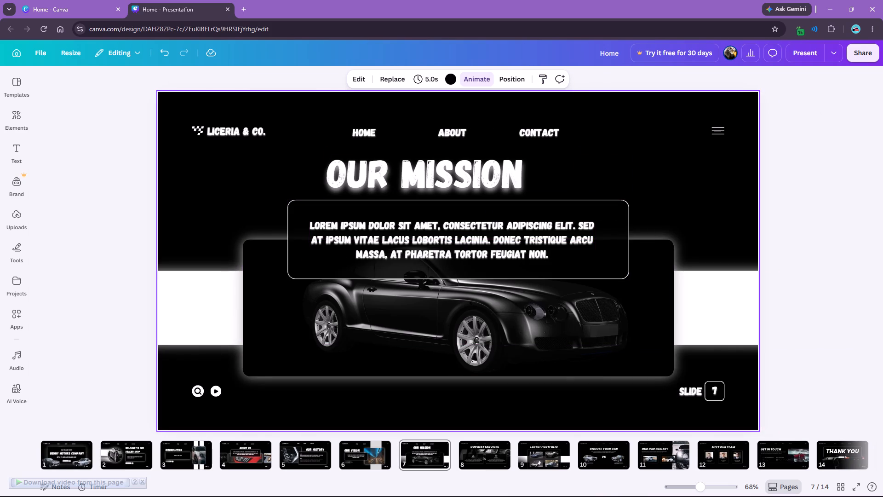
# Copy the car photo's glow style onto the rounded frame behind the body paragraph.
pyautogui.click(258, 265)
pyautogui.click(647, 75)
pyautogui.click(301, 206)
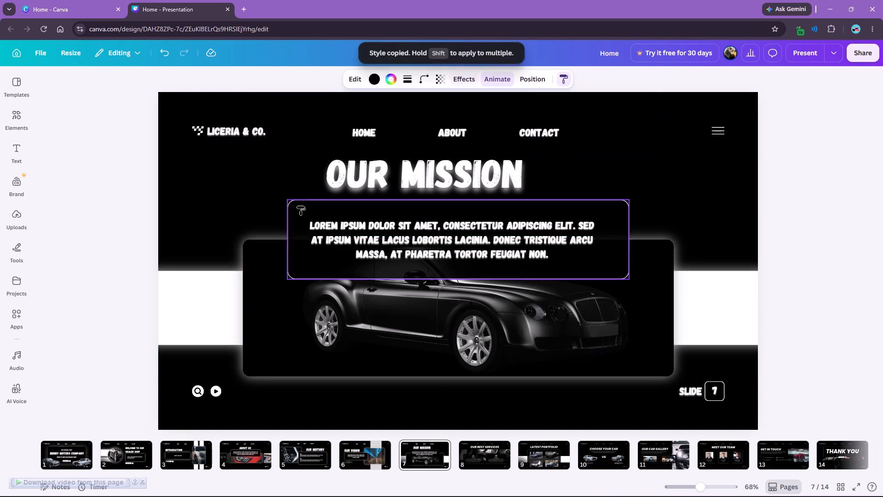
pyautogui.click(225, 196)
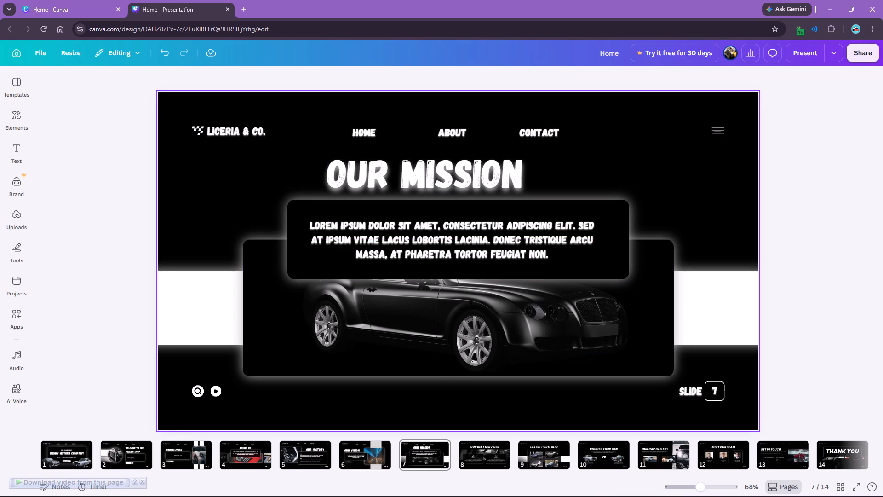
# Apply the Photo Zoom animation to the car photo.
pyautogui.click(333, 334)
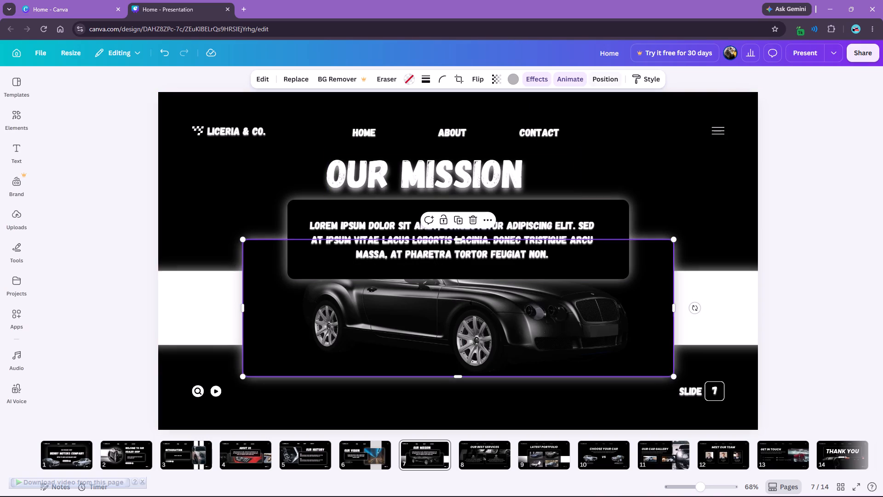
pyautogui.click(578, 74)
pyautogui.scroll(-17, 166, 283)
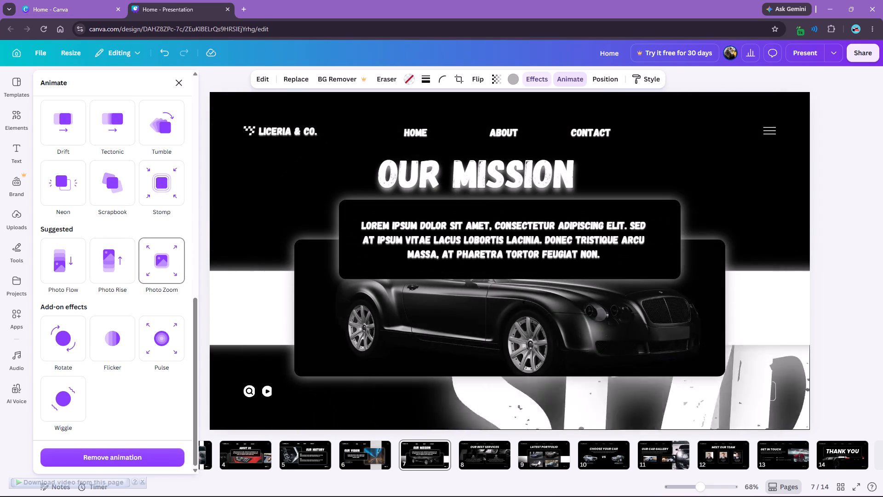
pyautogui.click(162, 252)
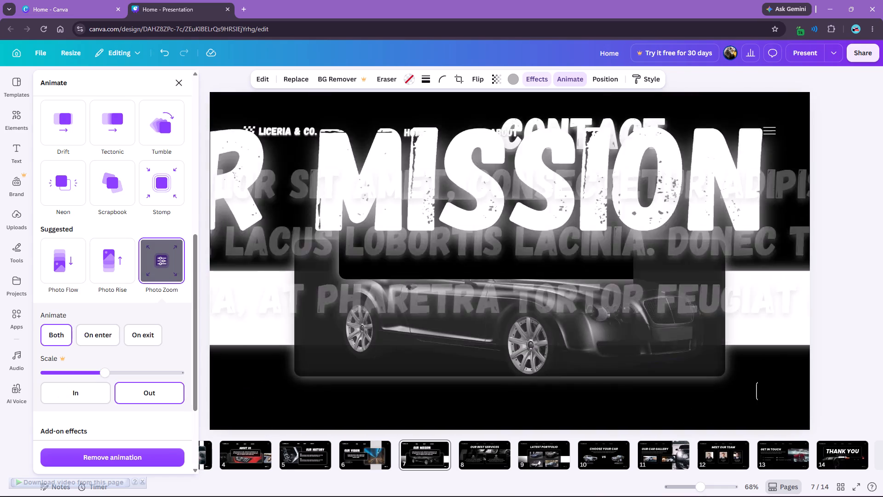
pyautogui.click(178, 81)
# Change the white band's animation to Stomp.
pyautogui.click(187, 294)
pyautogui.click(494, 73)
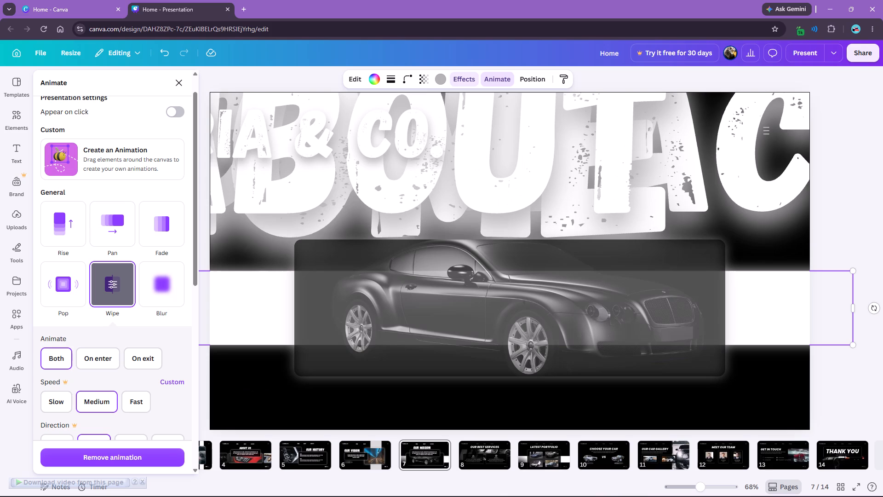
pyautogui.scroll(-4, 145, 274)
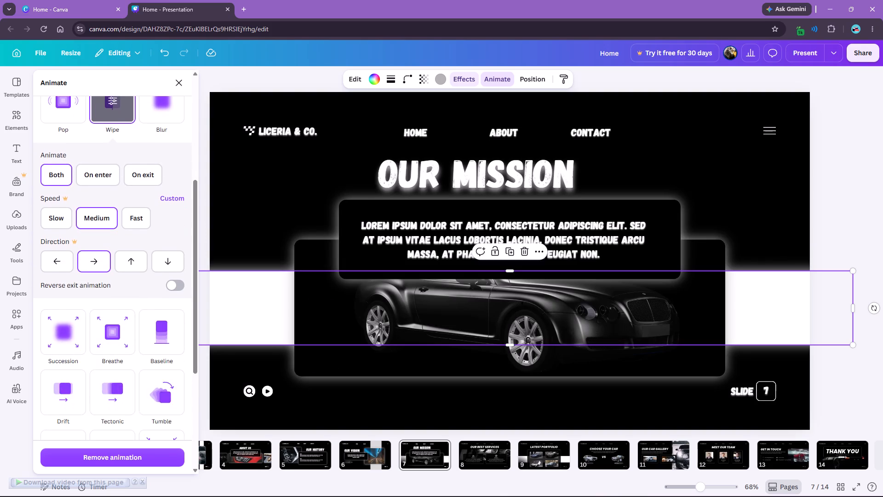
pyautogui.scroll(-2, 148, 276)
pyautogui.rightClick(155, 361)
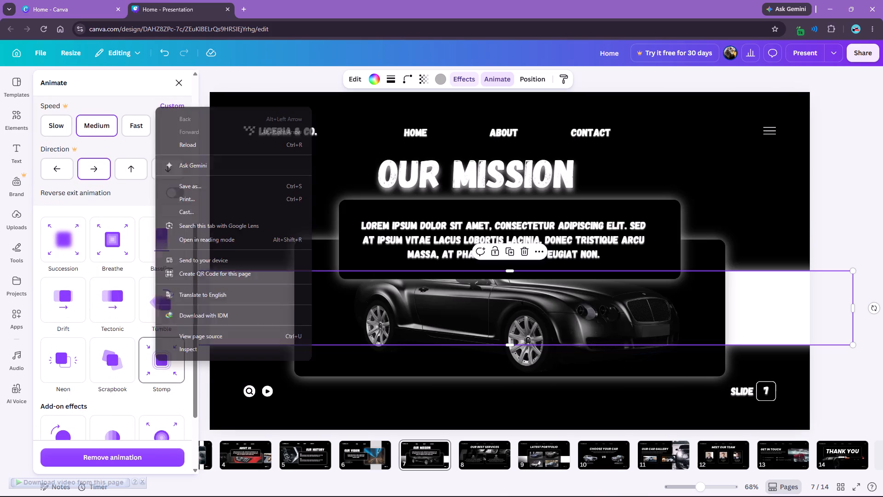
pyautogui.click(148, 370)
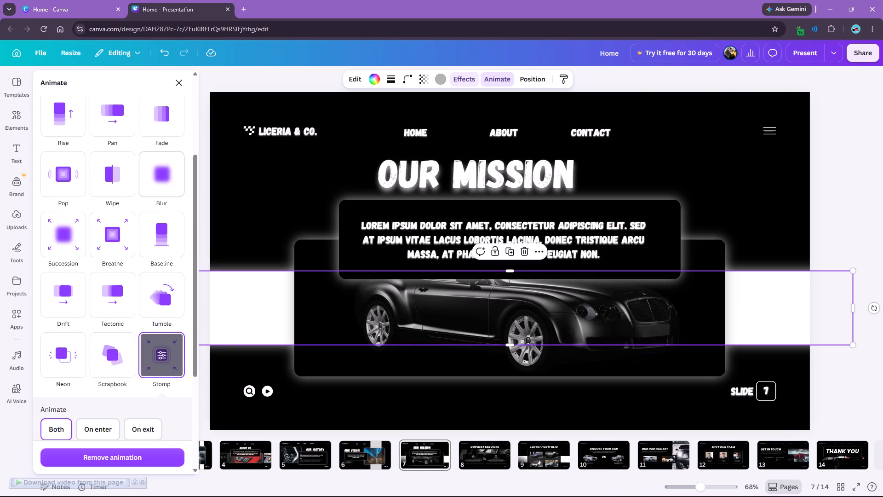
pyautogui.click(175, 80)
pyautogui.click(103, 167)
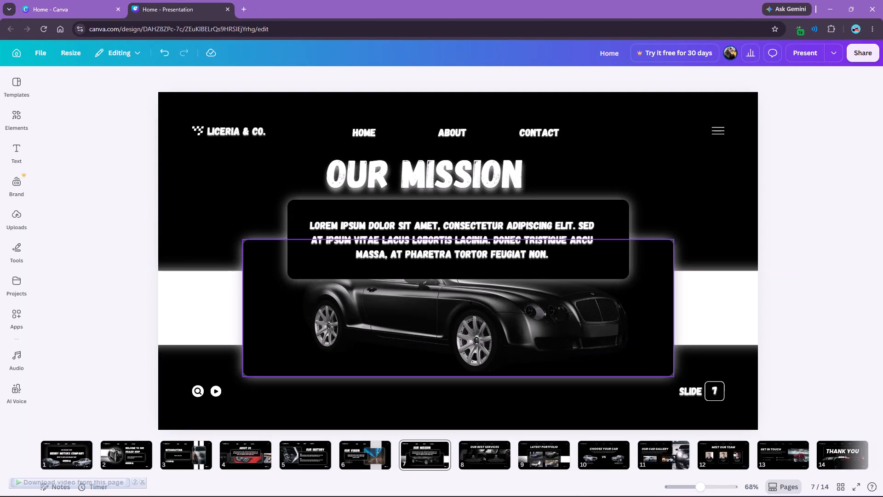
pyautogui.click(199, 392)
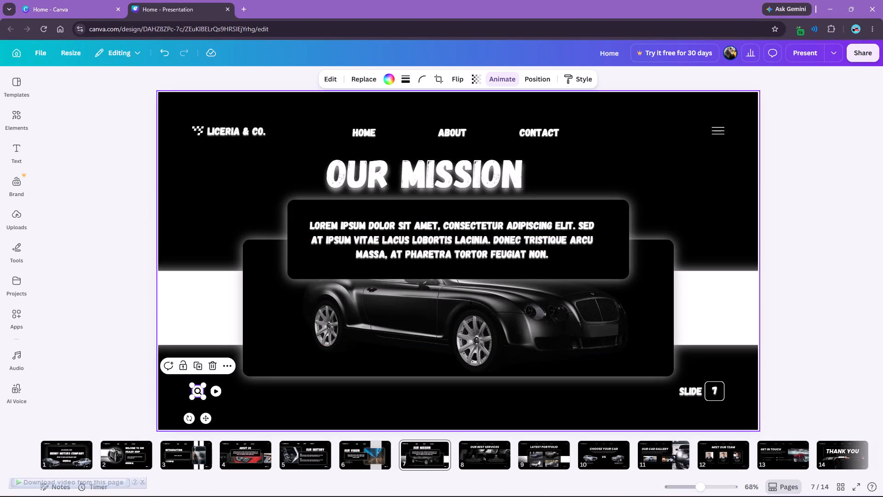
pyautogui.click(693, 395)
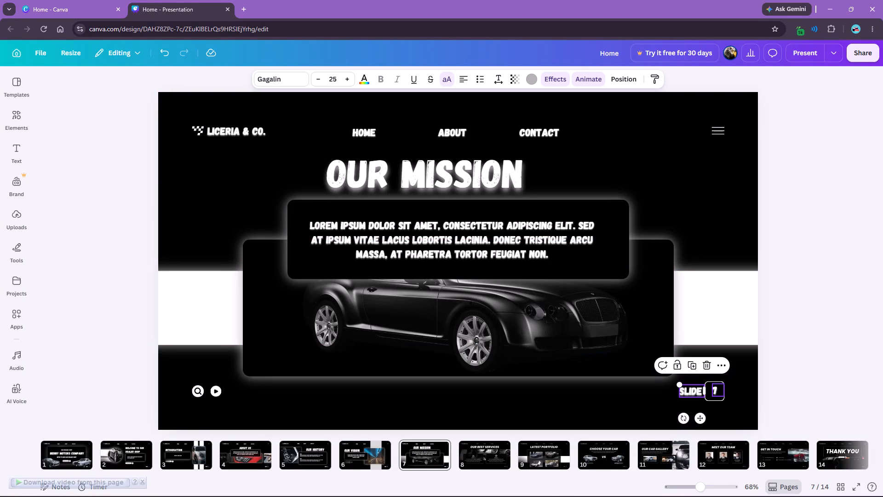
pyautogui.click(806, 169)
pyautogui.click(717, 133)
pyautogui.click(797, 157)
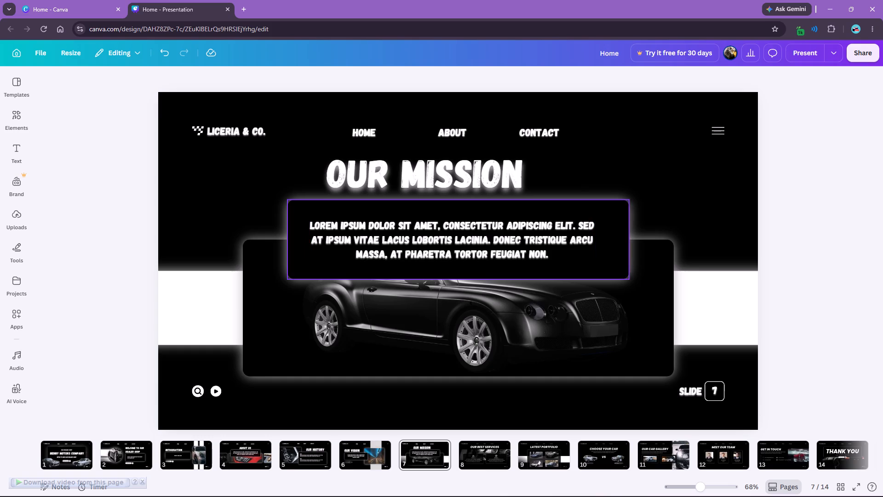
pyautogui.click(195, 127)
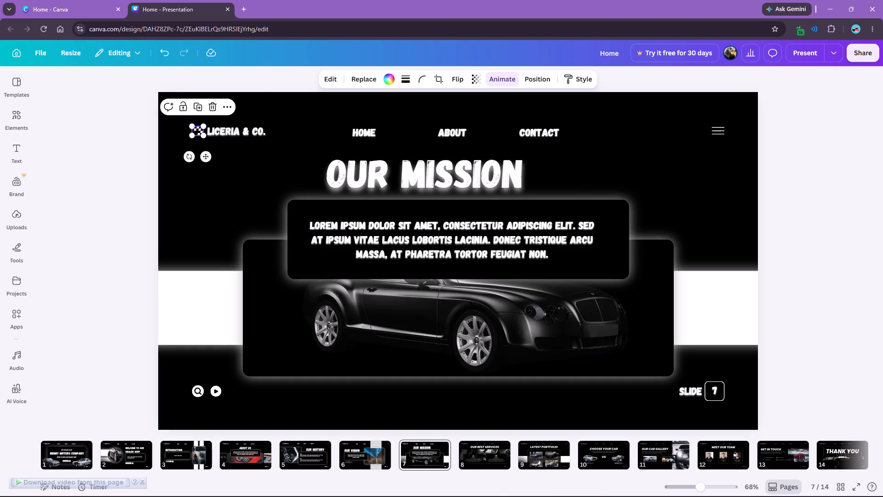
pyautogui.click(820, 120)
# Preview slide 7 in full-screen presentation, advance to slide 8 and return to the editor.
pyautogui.click(807, 56)
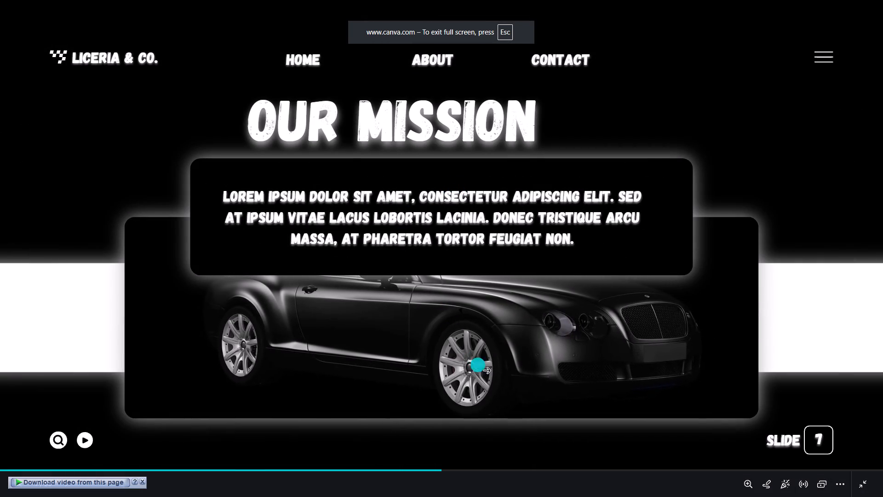
pyautogui.click(563, 316)
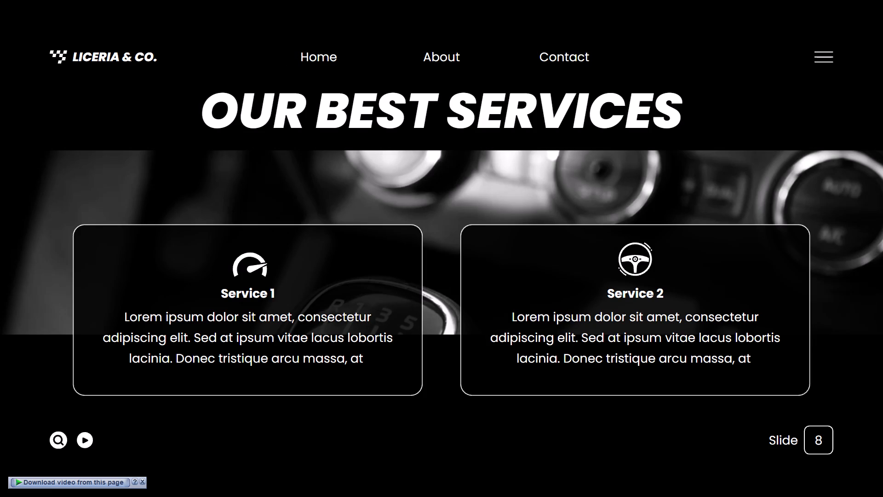
pyautogui.press('Escape')
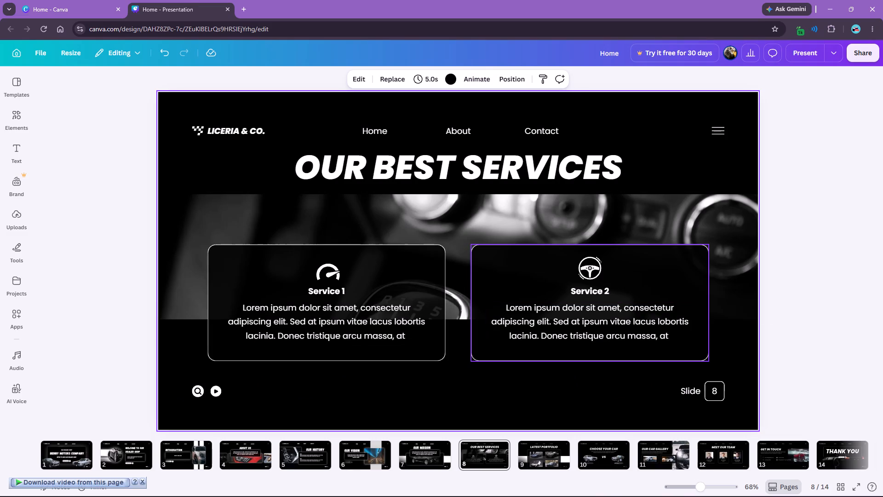
# Look through the neighbouring slides from 6 to 10, comparing the restyled slides with those still in the original style.
pyautogui.scroll(-2, 283, 213)
pyautogui.scroll(-1, 361, 228)
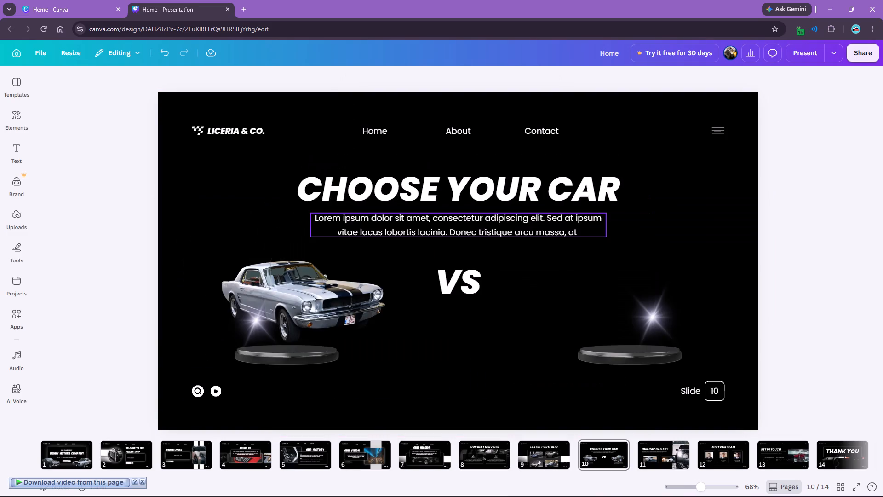
pyautogui.scroll(11, 361, 228)
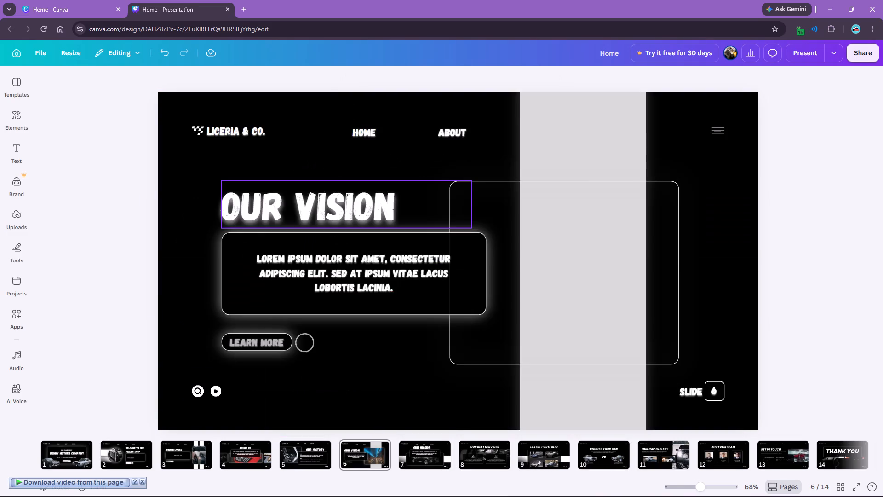
pyautogui.scroll(5, 361, 229)
pyautogui.scroll(-10, 263, 406)
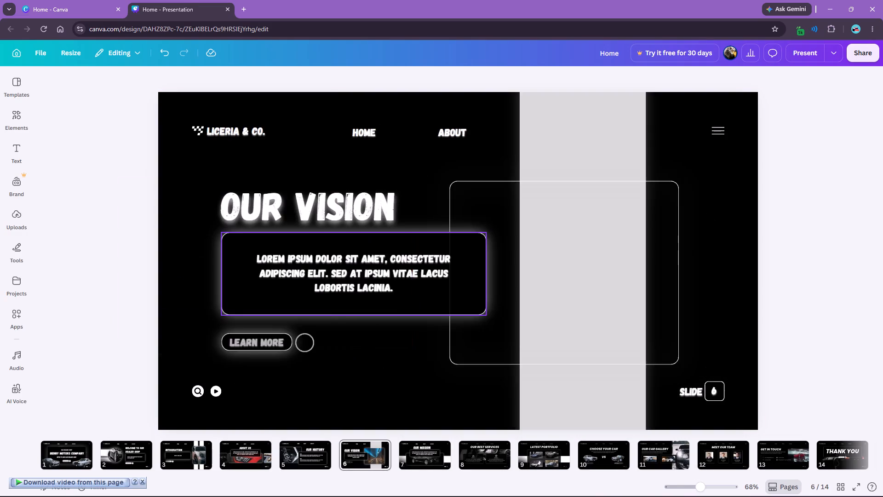
pyautogui.scroll(-5, 345, 287)
pyautogui.scroll(1, 347, 285)
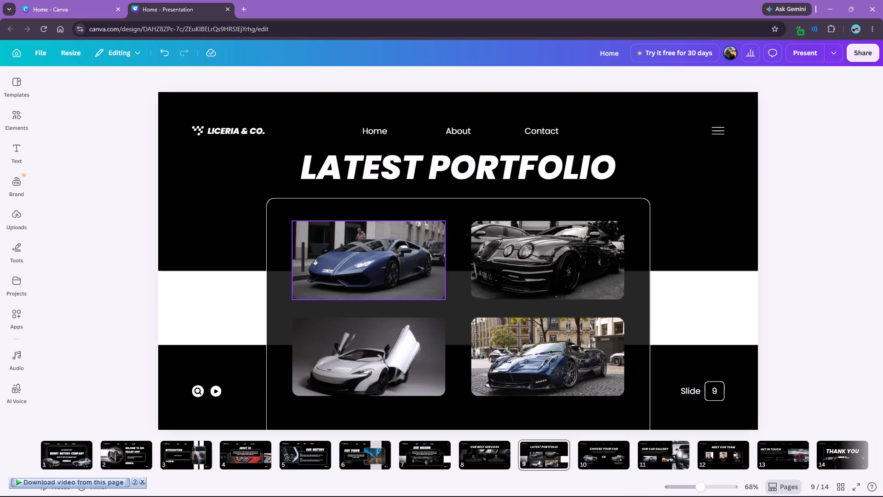
pyautogui.scroll(1, 347, 285)
pyautogui.scroll(1, 309, 259)
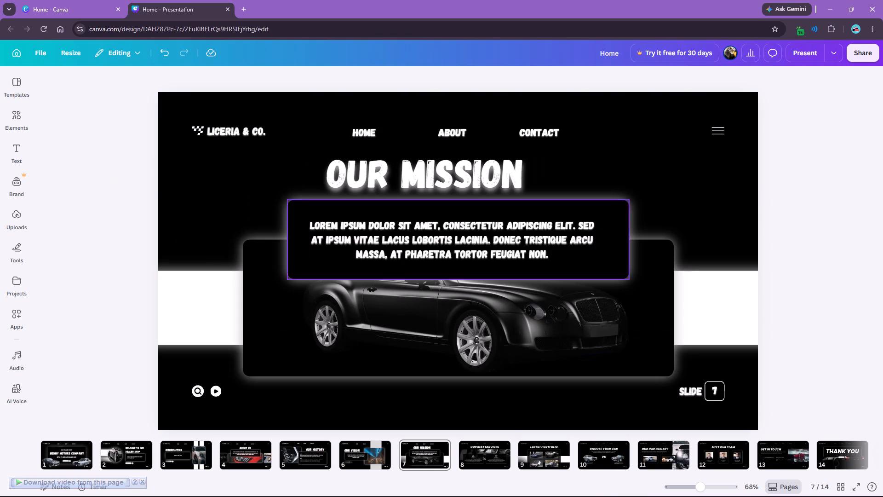
# Replace slide 8's LICERIA & CO. logo text with the styled copy from slide 7, aligned beside the checkered flag icon.
pyautogui.click(235, 133)
pyautogui.hotkey('ctrl', 'c')
pyautogui.scroll(-1, 235, 135)
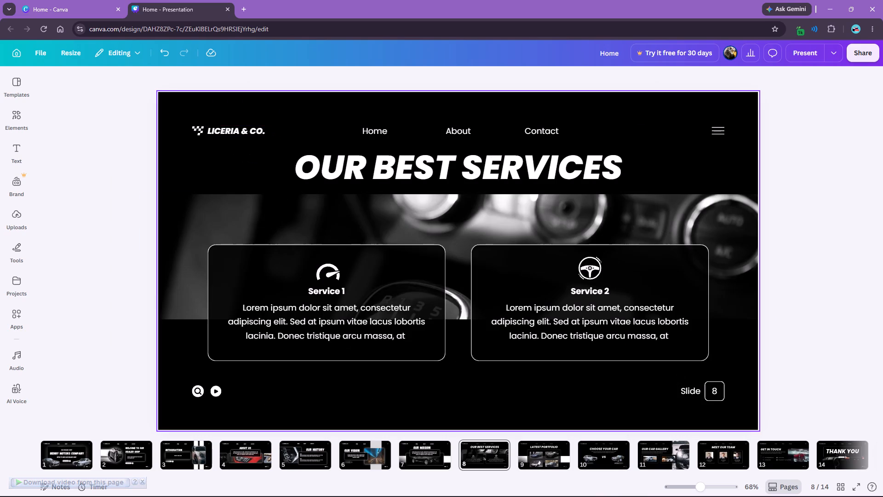
pyautogui.click(235, 130)
pyautogui.hotkey('ctrl', 'v')
pyautogui.moveTo(237, 132); pyautogui.dragTo(236, 168)
pyautogui.click(234, 124)
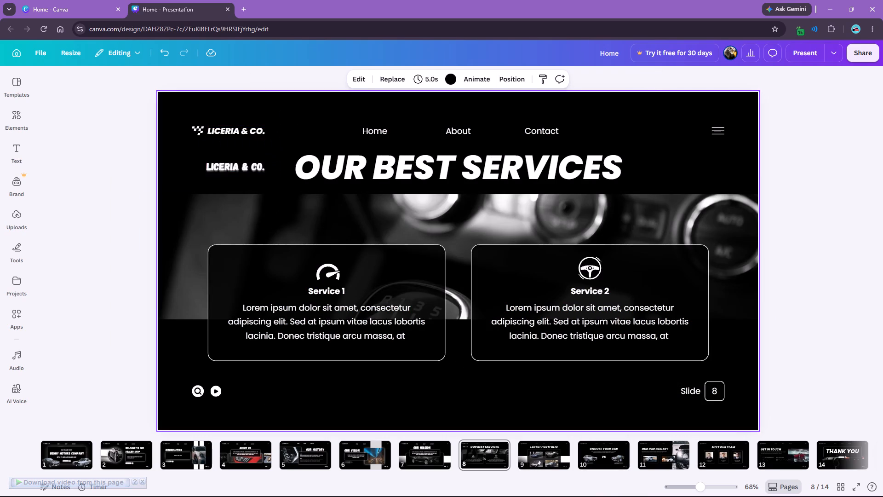
pyautogui.click(232, 127)
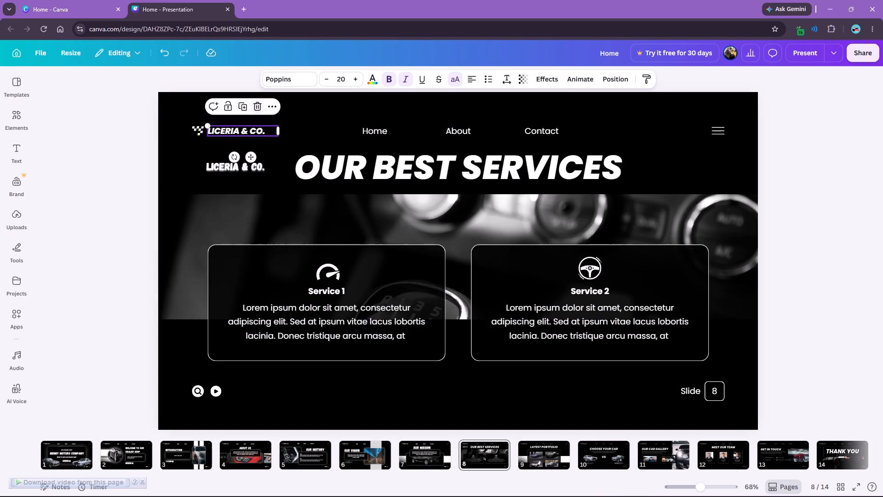
pyautogui.click(256, 103)
pyautogui.moveTo(235, 165); pyautogui.dragTo(239, 130)
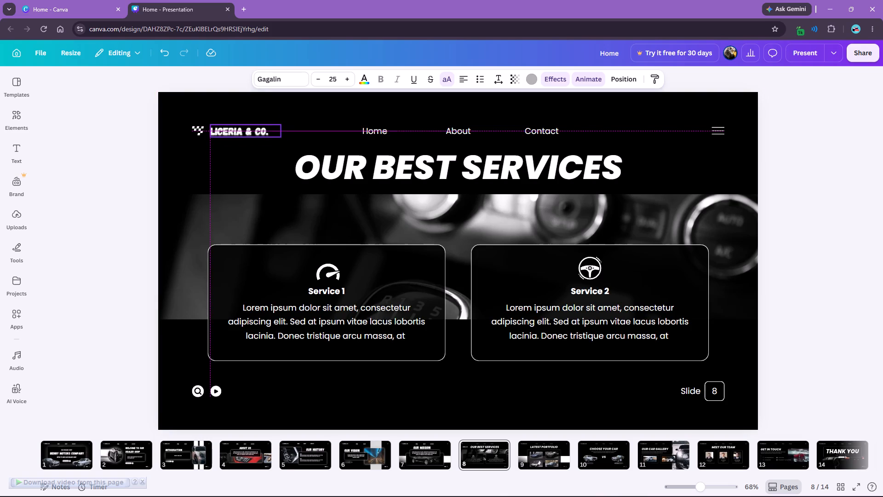
pyautogui.moveTo(239, 130); pyautogui.dragTo(237, 130)
pyautogui.click(273, 153)
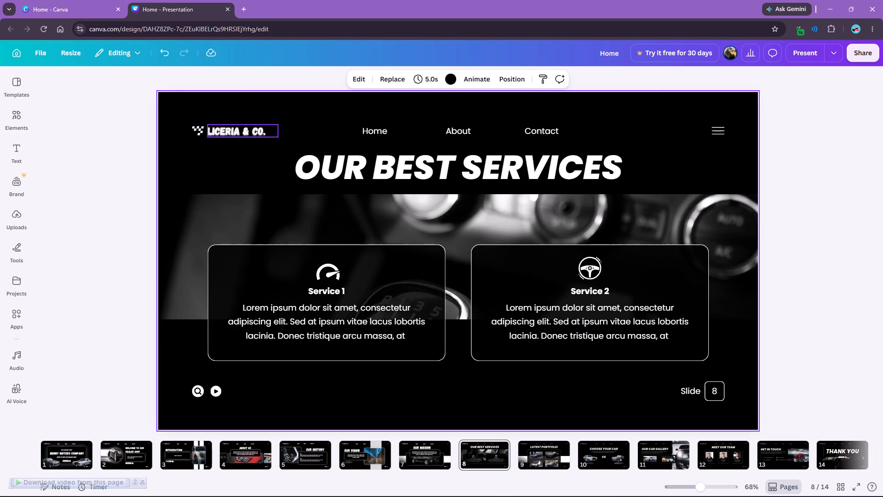
# Apply the Tumble page animation to slide 8 on both enter and exit, with reverse exit animation enabled.
pyautogui.click(224, 127)
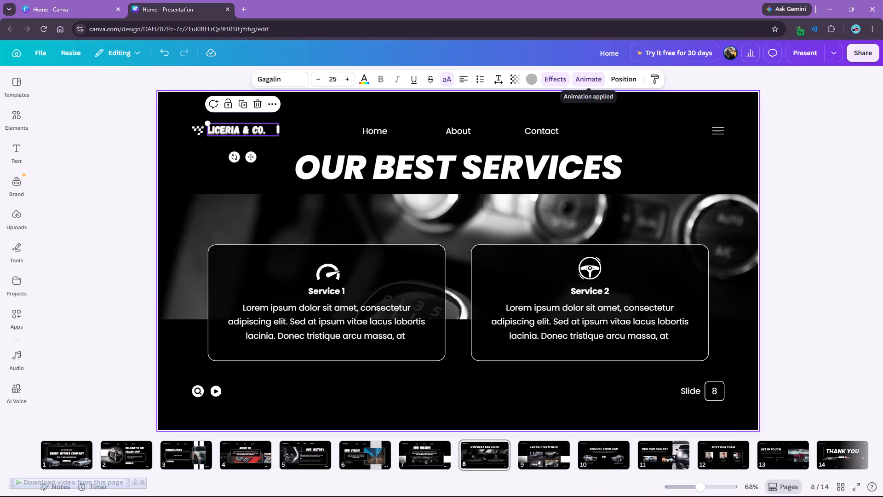
pyautogui.click(361, 109)
pyautogui.click(476, 73)
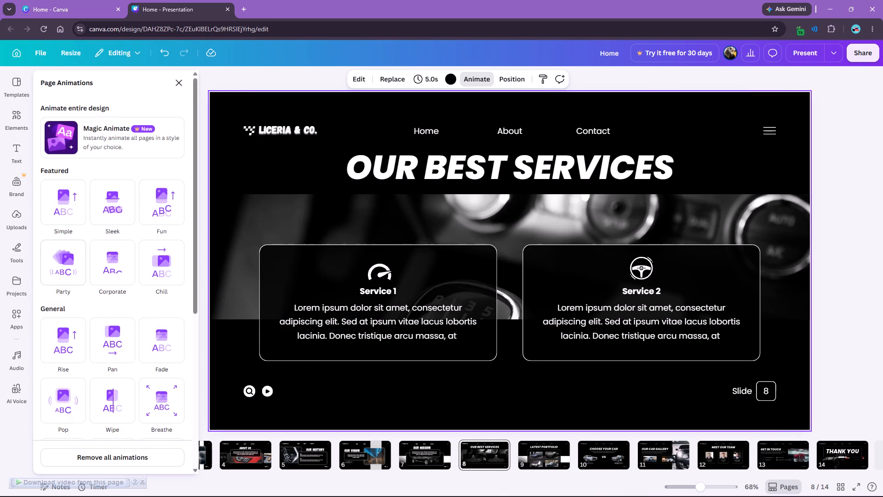
pyautogui.scroll(-1, 138, 268)
pyautogui.scroll(-3, 157, 228)
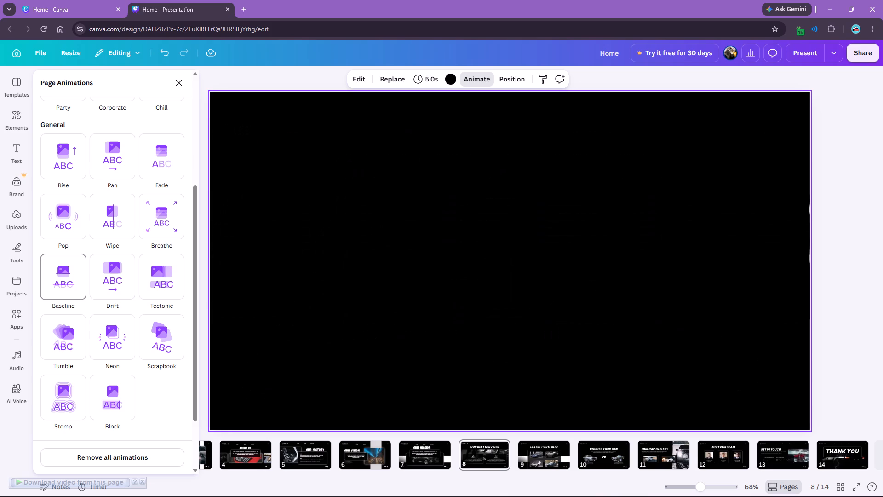
pyautogui.scroll(-2, 65, 274)
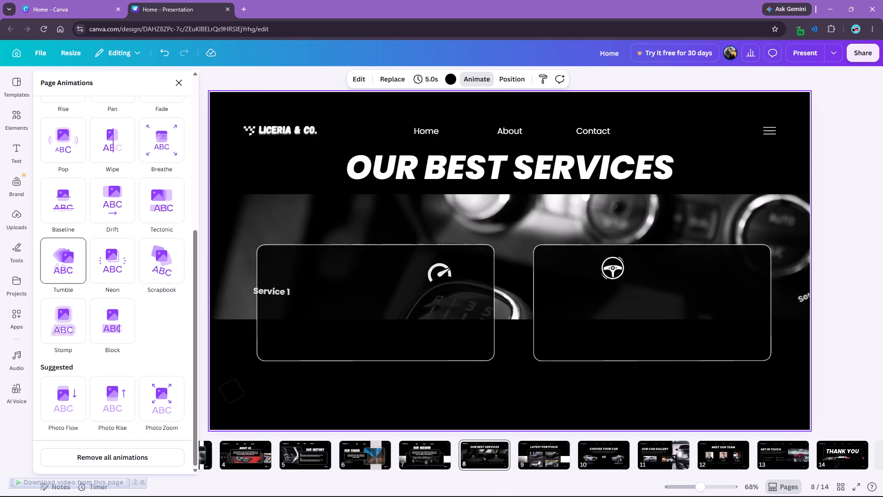
pyautogui.click(72, 269)
pyautogui.scroll(-8, 127, 222)
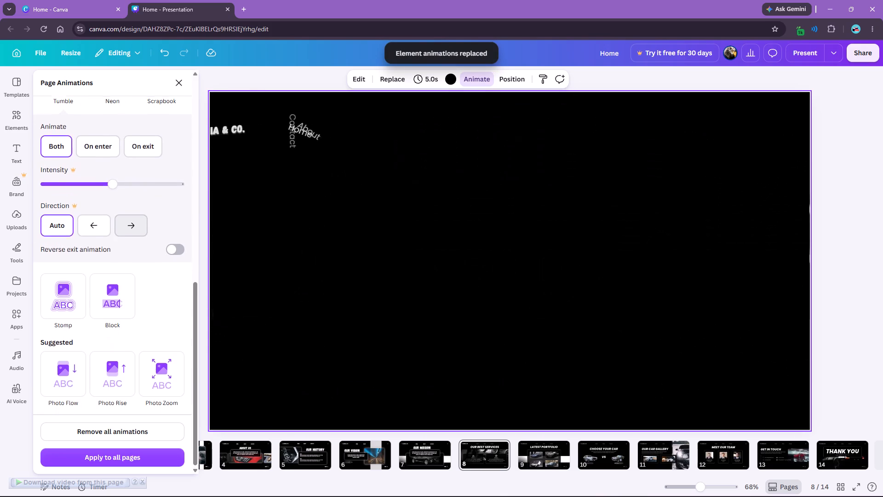
pyautogui.click(181, 257)
pyautogui.click(178, 253)
pyautogui.click(177, 82)
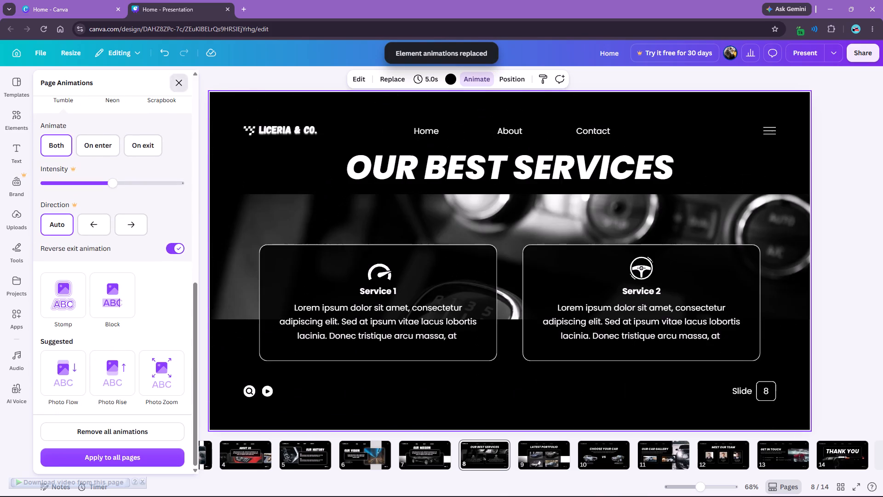
pyautogui.click(132, 112)
# Change the LICERIA & CO. logo text's animation to Skate.
pyautogui.click(246, 133)
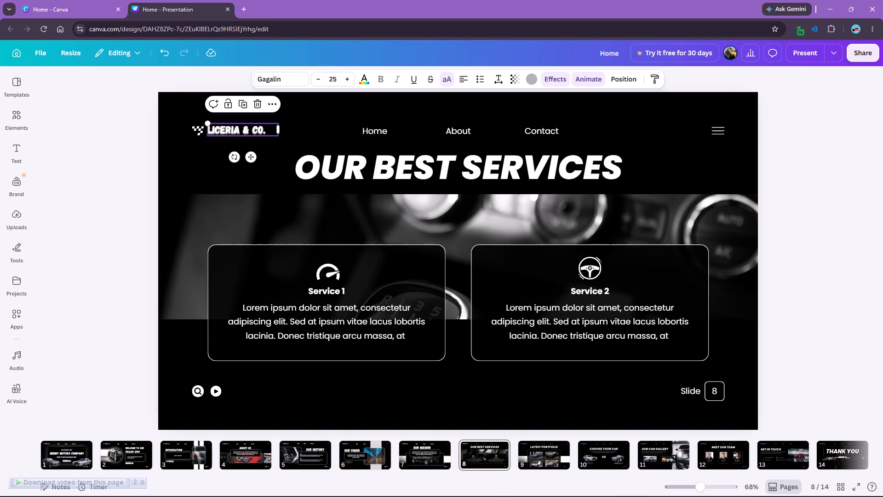
pyautogui.click(575, 75)
pyautogui.scroll(-3, 170, 230)
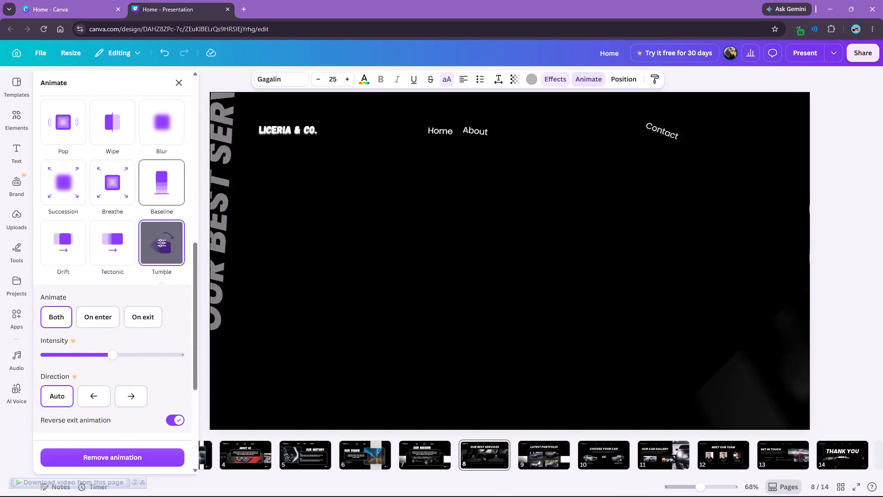
pyautogui.scroll(-4, 165, 217)
pyautogui.scroll(15, 159, 210)
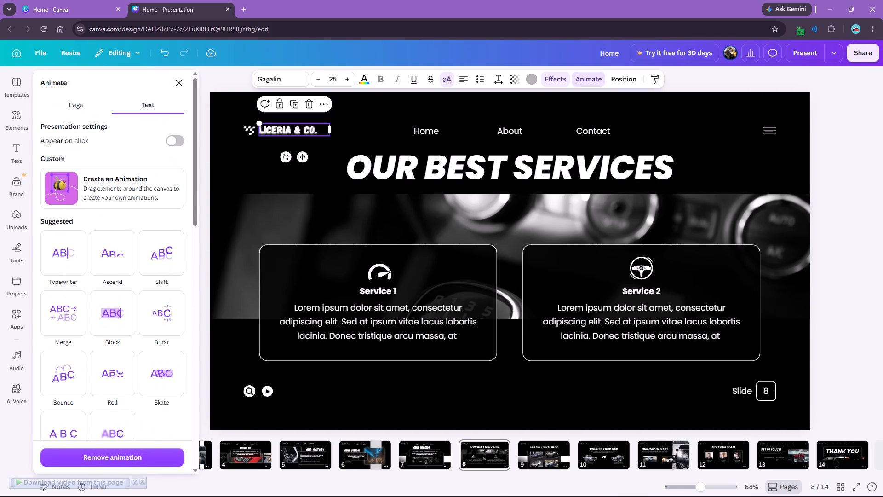
pyautogui.scroll(-3, 156, 215)
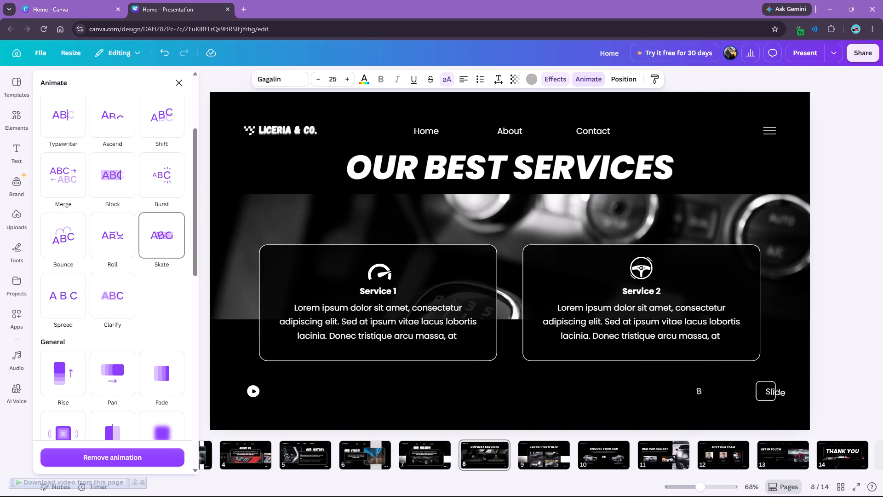
pyautogui.click(155, 236)
pyautogui.scroll(-10, 153, 257)
pyautogui.scroll(9, 151, 284)
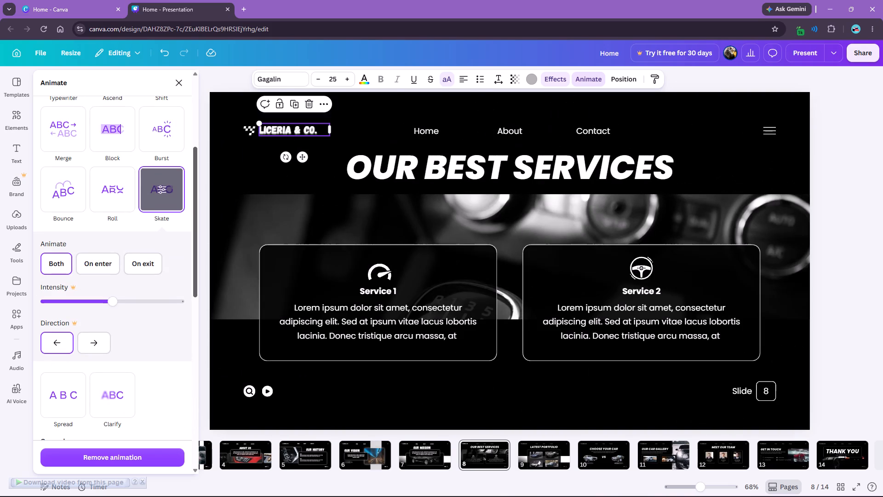
# Copy the LICERIA & CO. text style onto the Home, About and Contact navigation labels.
pyautogui.click(418, 133)
pyautogui.click(295, 130)
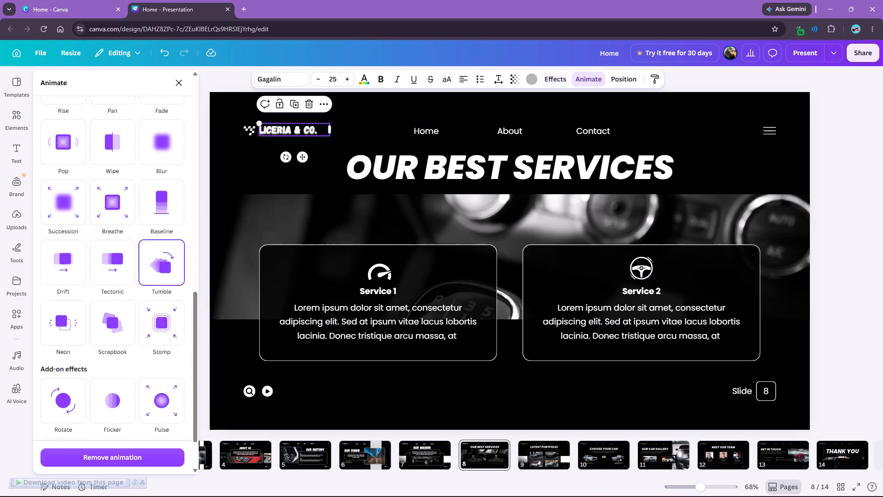
pyautogui.click(658, 79)
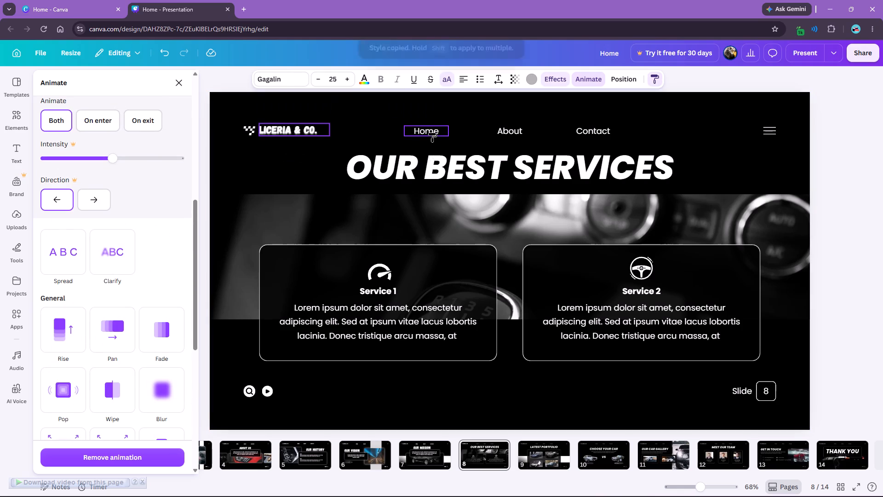
pyautogui.click(432, 133)
pyautogui.click(657, 78)
pyautogui.click(518, 133)
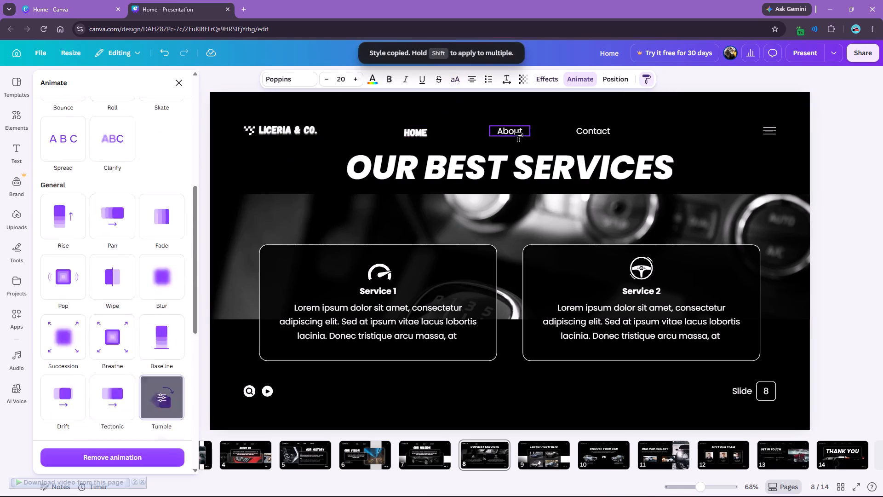
pyautogui.click(657, 85)
pyautogui.click(592, 129)
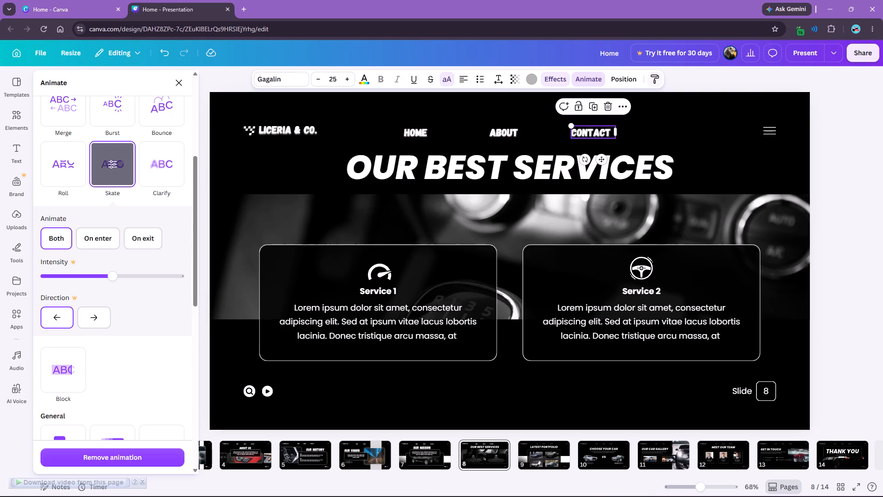
# Copy the same text style onto the OUR BEST SERVICES title, the Service 1 and Service 2 headings and both paragraphs.
pyautogui.click(654, 77)
pyautogui.click(476, 157)
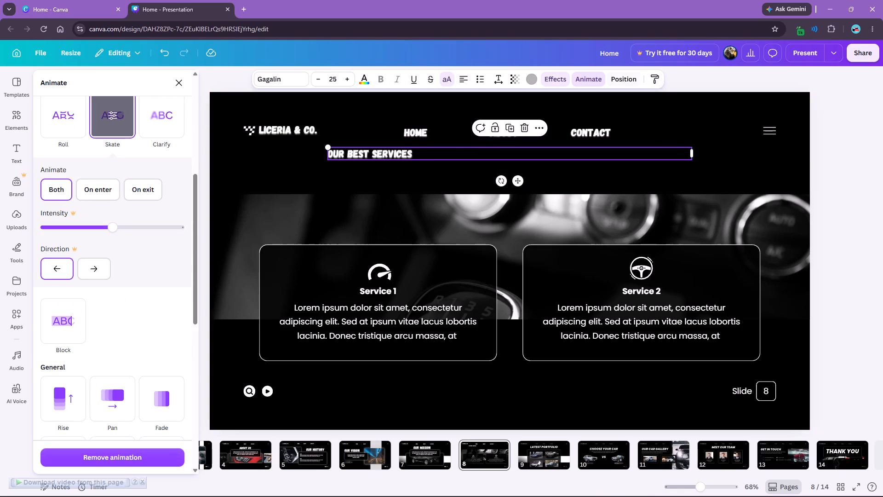
pyautogui.click(654, 82)
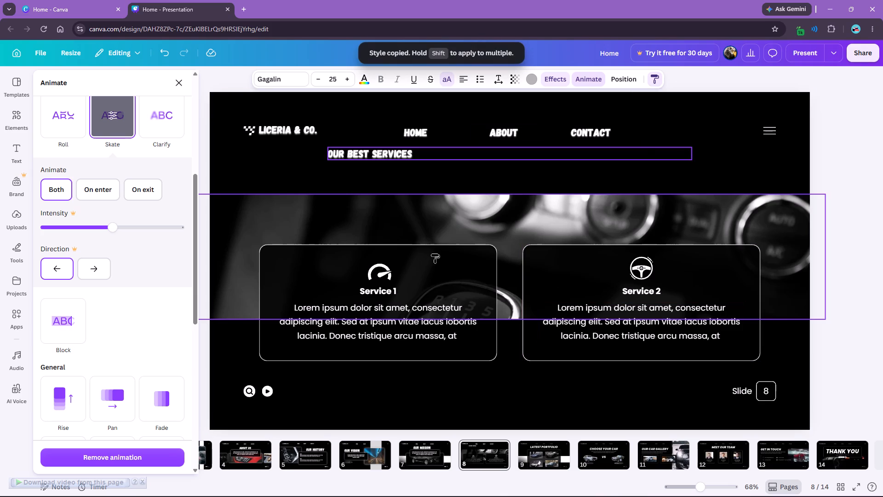
pyautogui.click(376, 291)
pyautogui.click(656, 81)
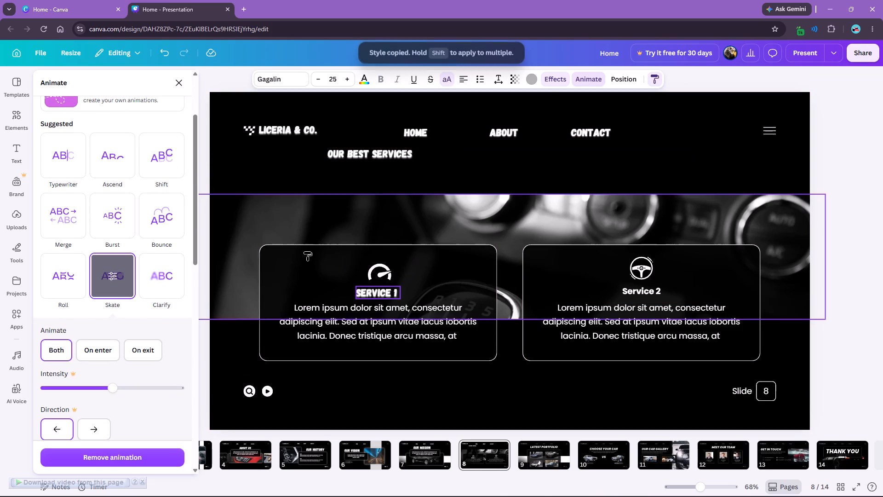
pyautogui.click(338, 306)
pyautogui.click(654, 82)
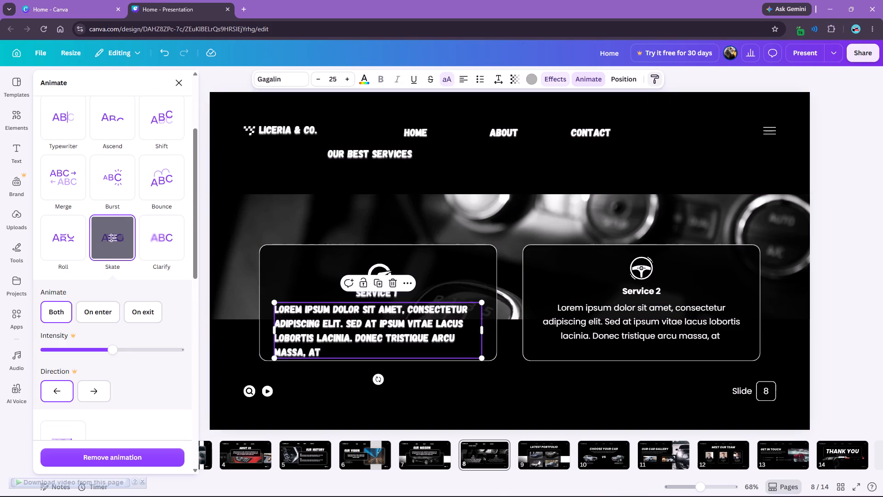
pyautogui.click(649, 292)
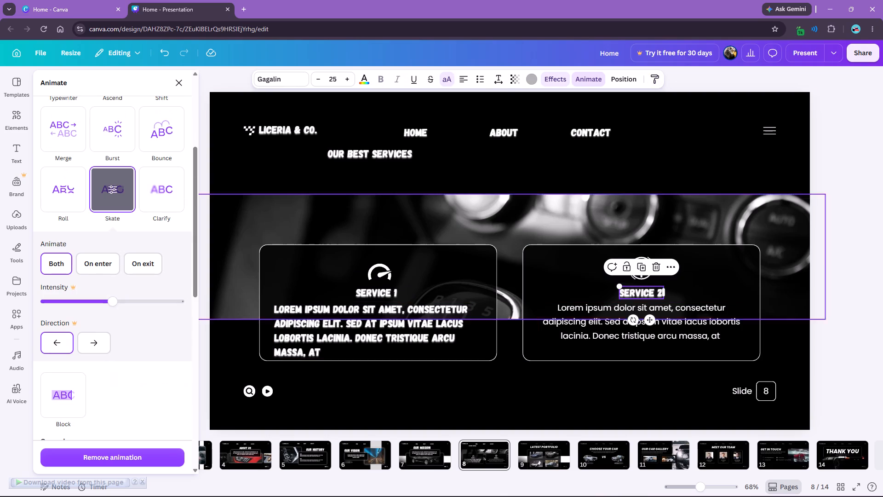
pyautogui.click(651, 83)
pyautogui.click(605, 333)
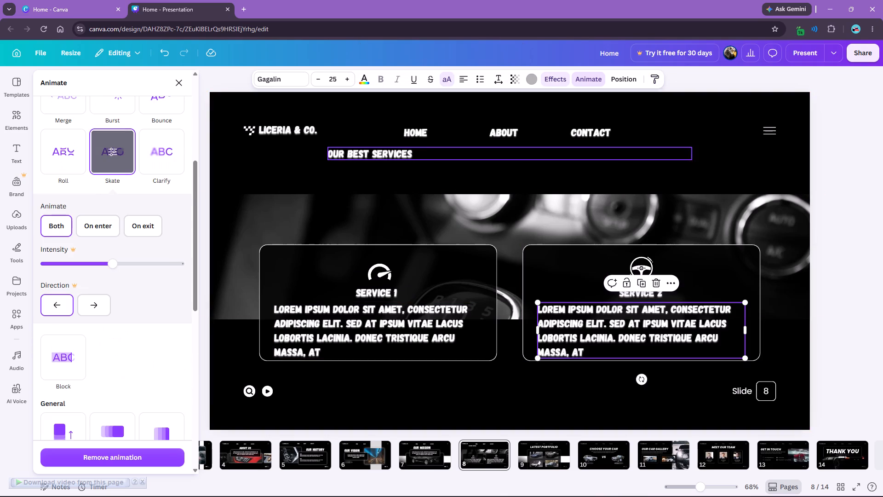
# Copy the same text style onto the Slide label and its page number 8, then close the animation settings.
pyautogui.click(649, 73)
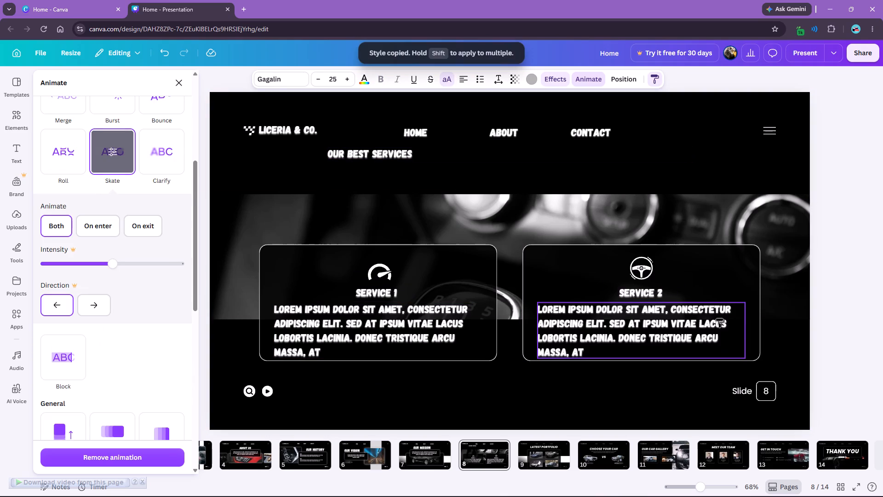
pyautogui.click(742, 387)
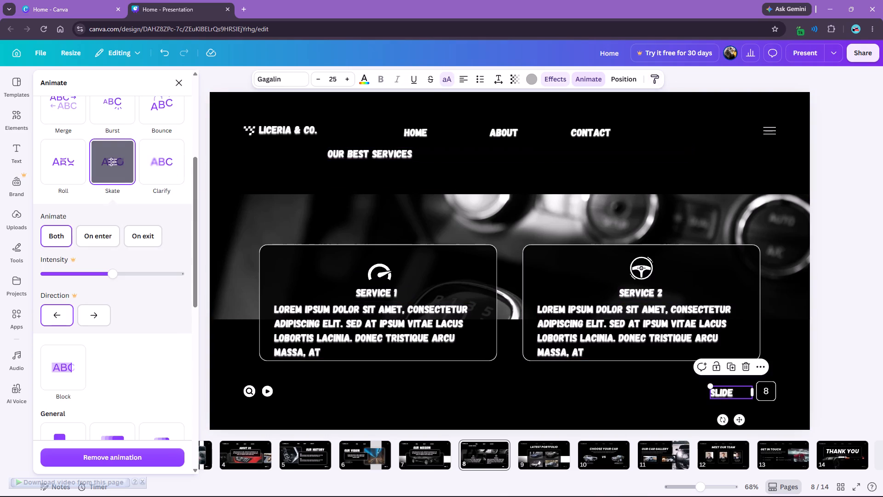
pyautogui.click(655, 80)
pyautogui.click(768, 387)
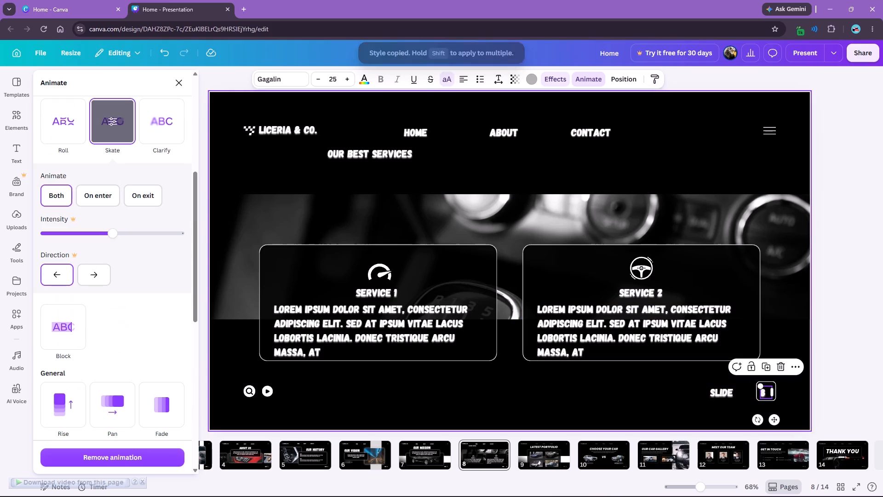
pyautogui.click(827, 254)
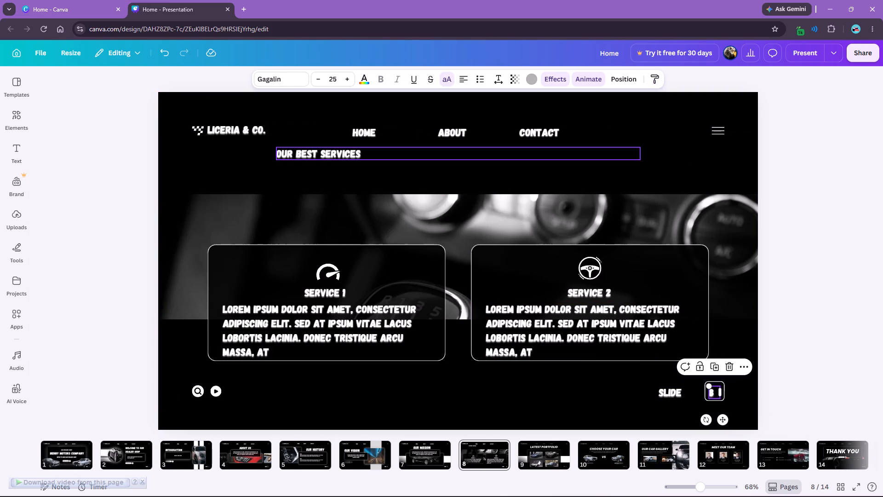
# Increase the OUR BEST SERVICES title's font size to 95.
pyautogui.click(315, 150)
pyautogui.click(344, 74)
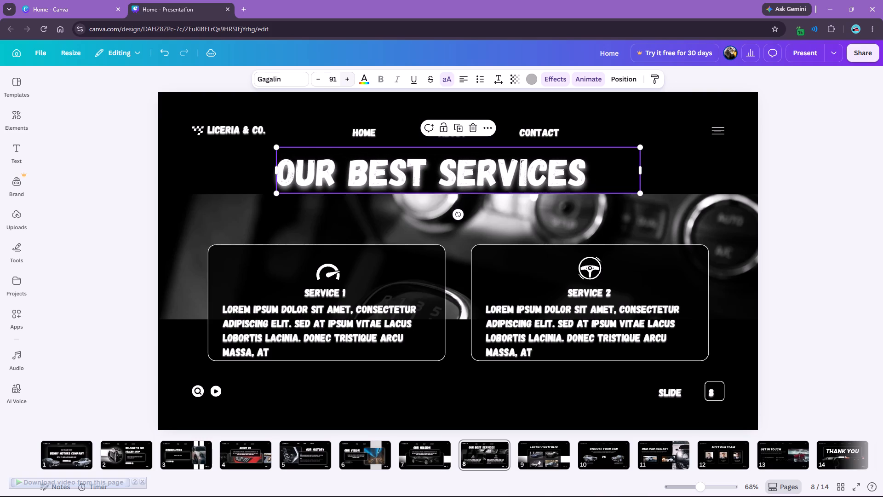
pyautogui.click(684, 183)
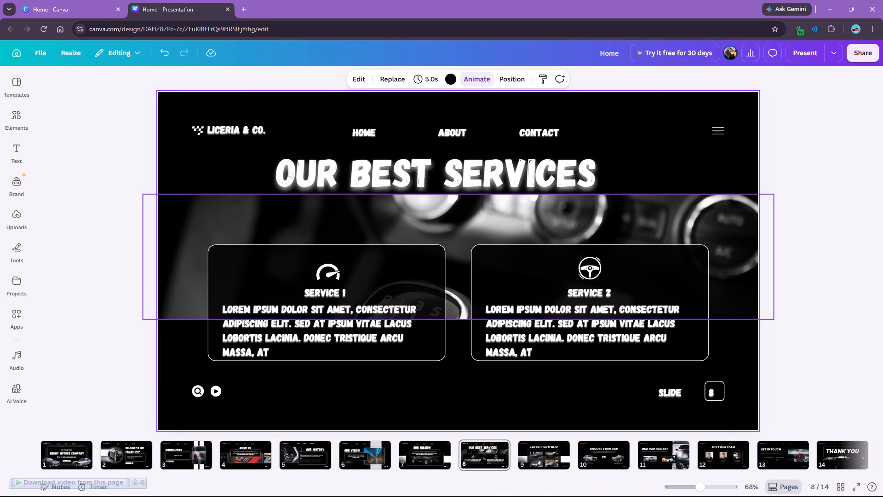
pyautogui.click(425, 177)
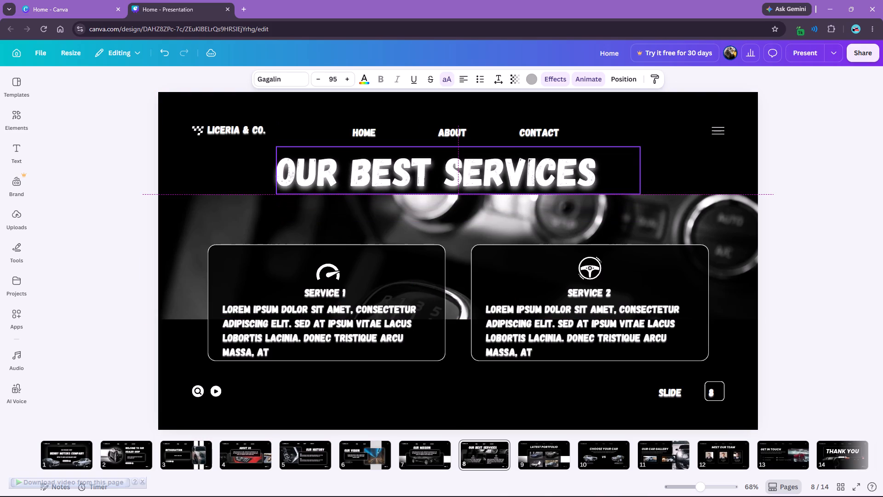
# Give the car interior photo a Drop shadow with direction 0, offset 0, blur 20, transparency 100 and grey colour #b4b4b4.
pyautogui.click(238, 213)
pyautogui.click(536, 78)
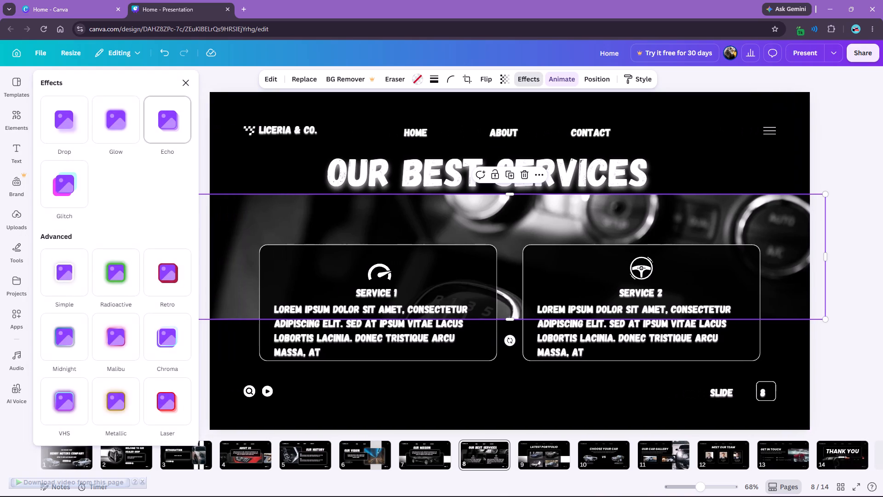
pyautogui.click(83, 125)
pyautogui.moveTo(80, 179); pyautogui.dragTo(85, 179)
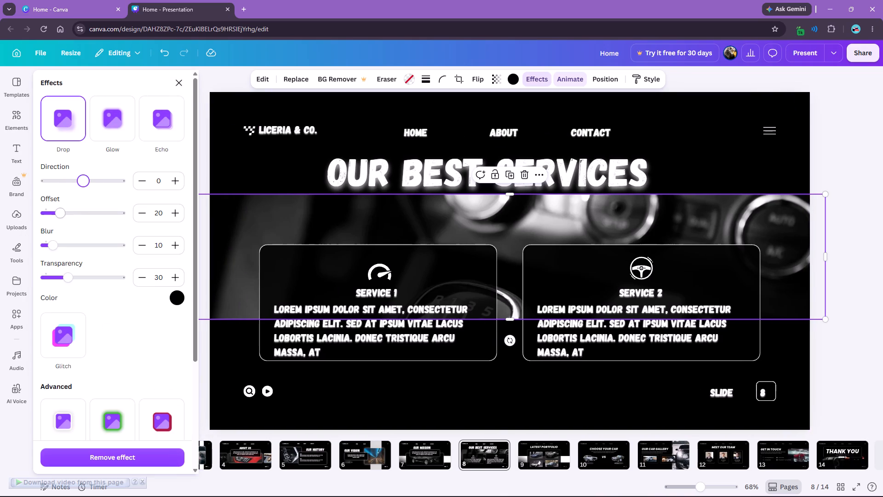
pyautogui.moveTo(74, 288); pyautogui.dragTo(149, 285)
pyautogui.moveTo(70, 278); pyautogui.dragTo(149, 277)
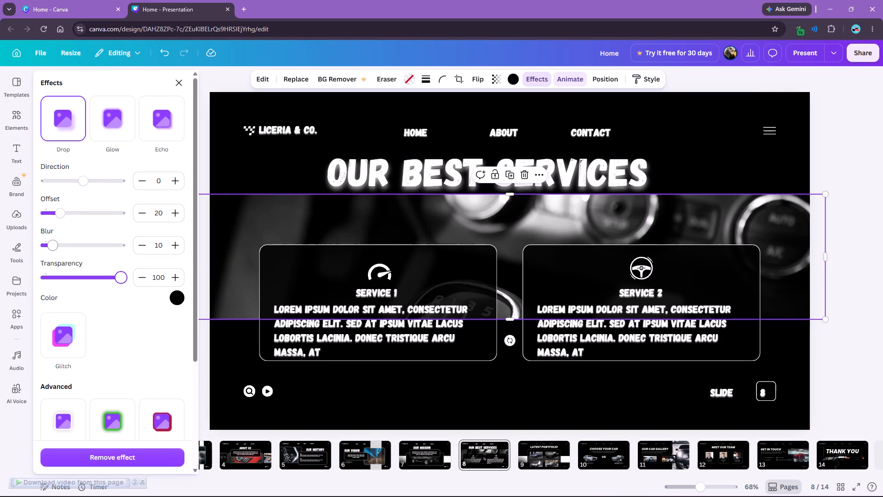
pyautogui.click(57, 245)
pyautogui.moveTo(60, 210); pyautogui.dragTo(42, 212)
pyautogui.moveTo(42, 212); pyautogui.dragTo(44, 216)
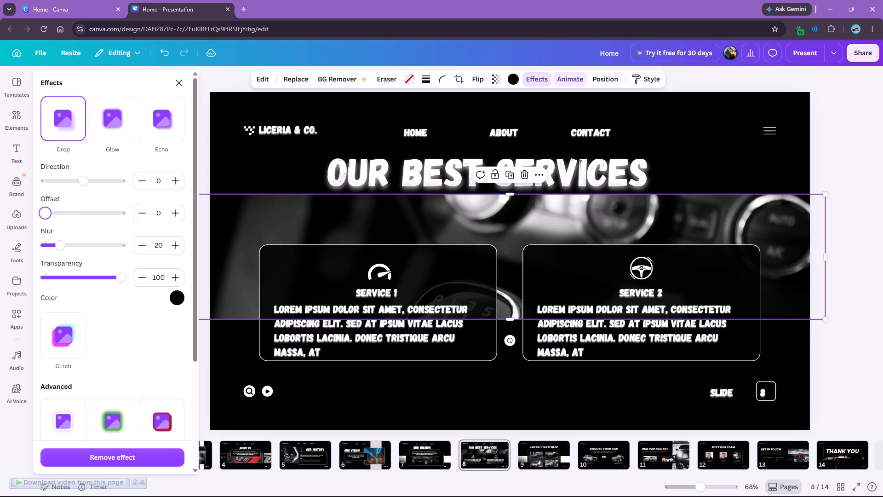
pyautogui.moveTo(44, 216); pyautogui.dragTo(39, 220)
pyautogui.click(177, 299)
pyautogui.click(131, 341)
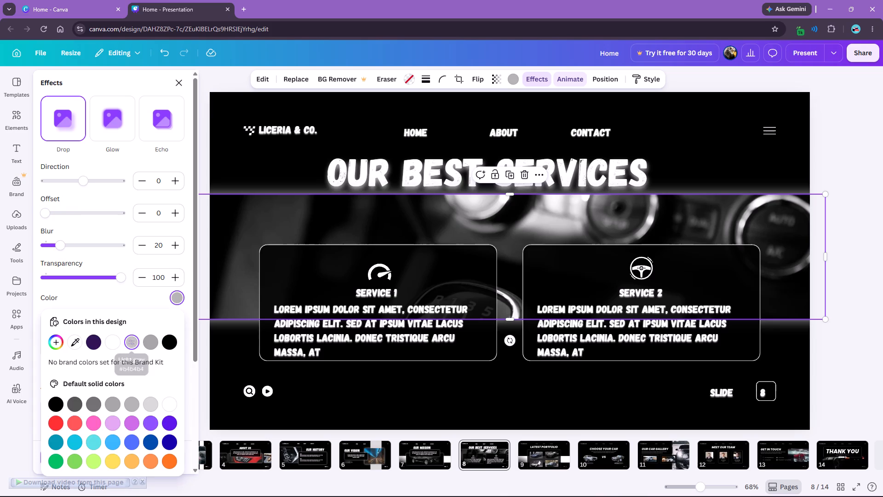
pyautogui.click(182, 82)
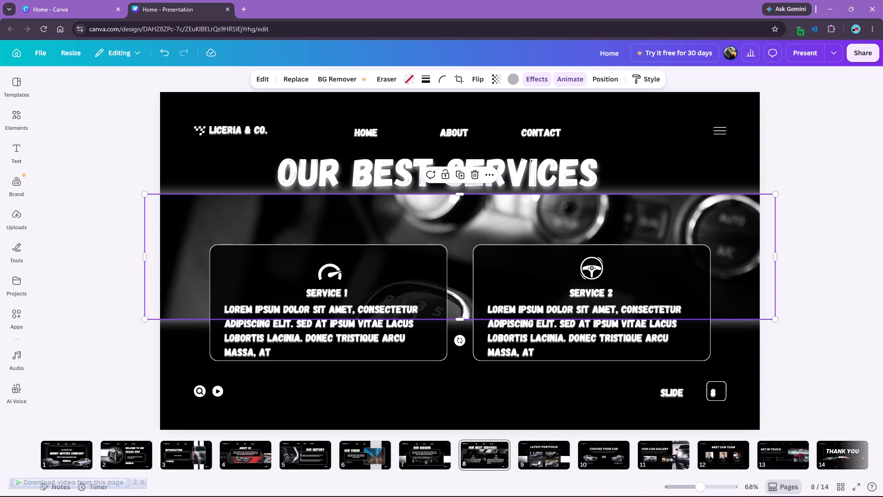
pyautogui.click(97, 220)
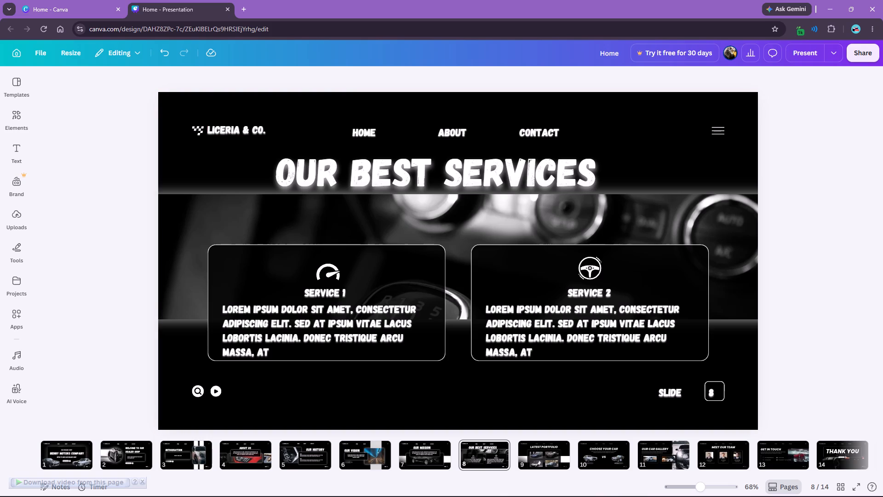
# Copy the photo's basic style with its grey shadow onto the Service 1 and Service 2 card backgrounds.
pyautogui.click(617, 134)
pyautogui.click(617, 216)
pyautogui.click(642, 81)
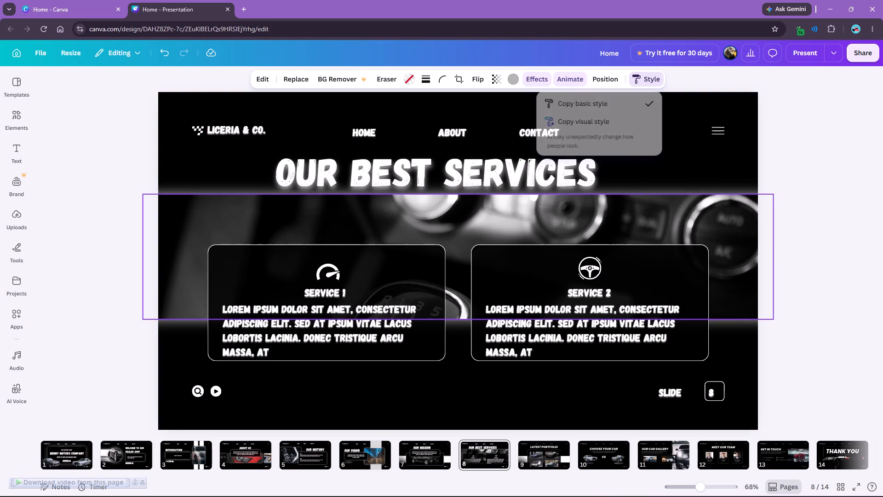
pyautogui.click(428, 260)
pyautogui.click(562, 83)
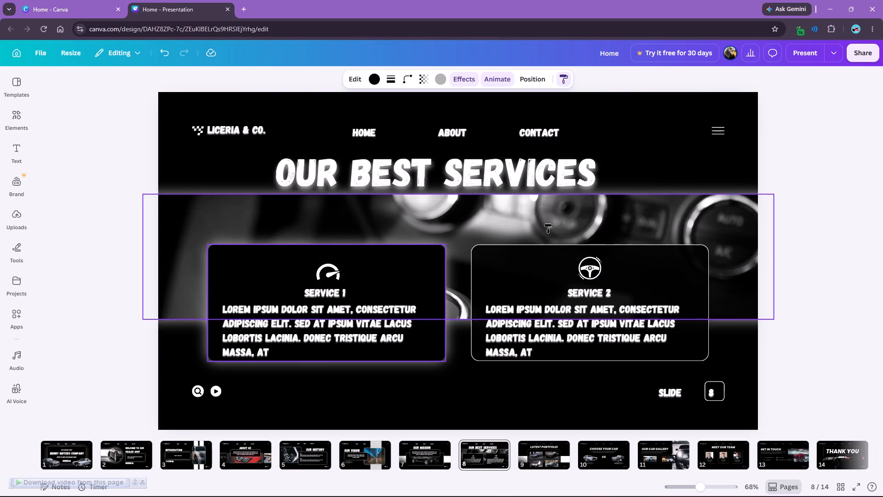
pyautogui.click(533, 260)
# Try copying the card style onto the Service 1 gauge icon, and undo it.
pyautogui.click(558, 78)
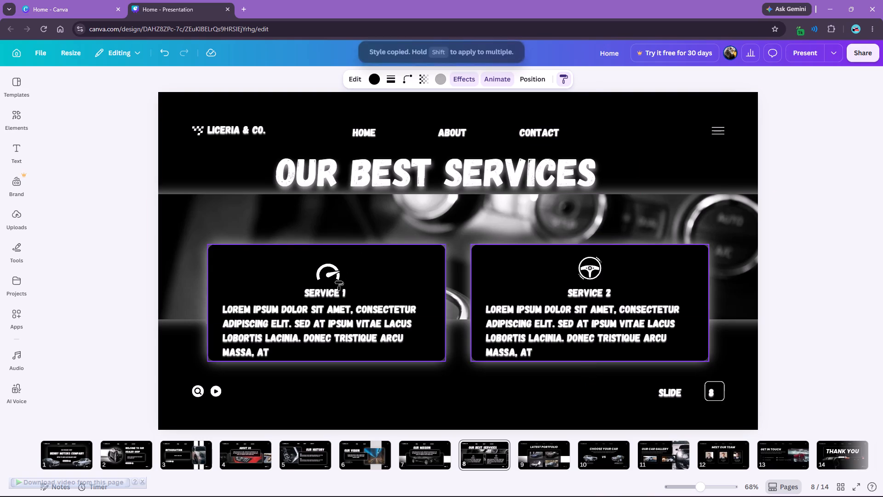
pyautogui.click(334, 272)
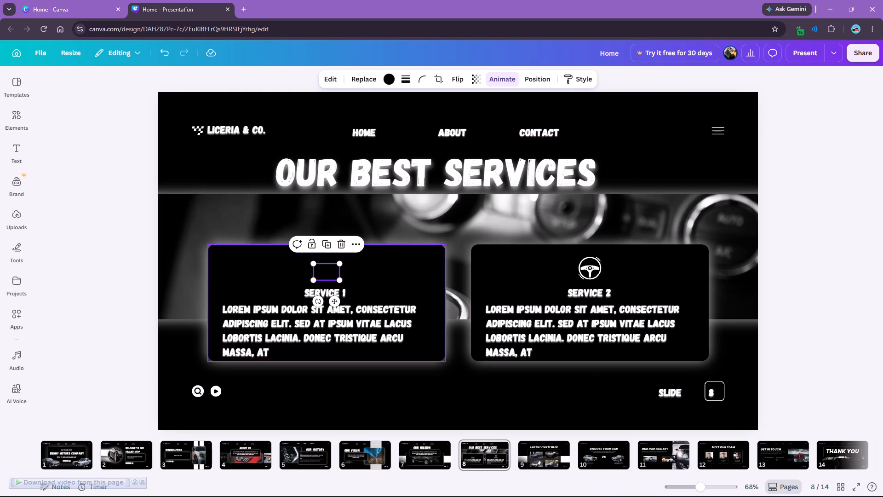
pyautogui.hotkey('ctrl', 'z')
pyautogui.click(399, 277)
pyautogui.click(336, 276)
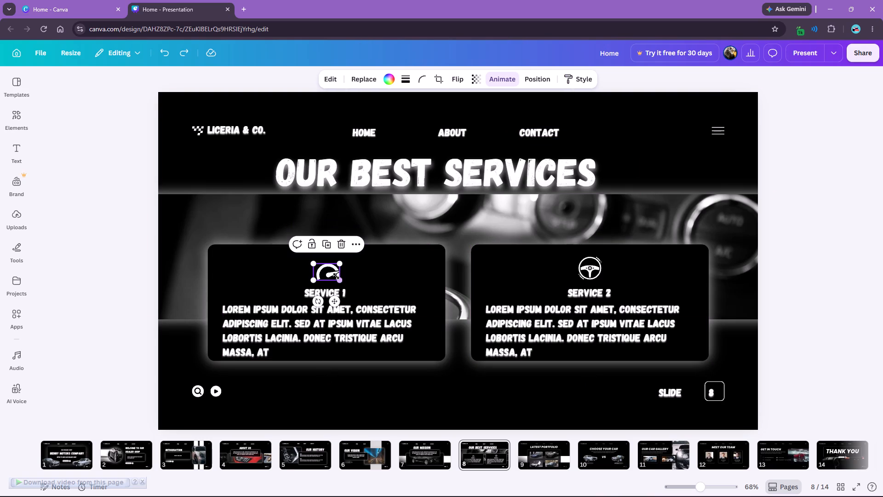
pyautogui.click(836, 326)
# Move the page number 8 to the centre of its outlined box.
pyautogui.click(711, 391)
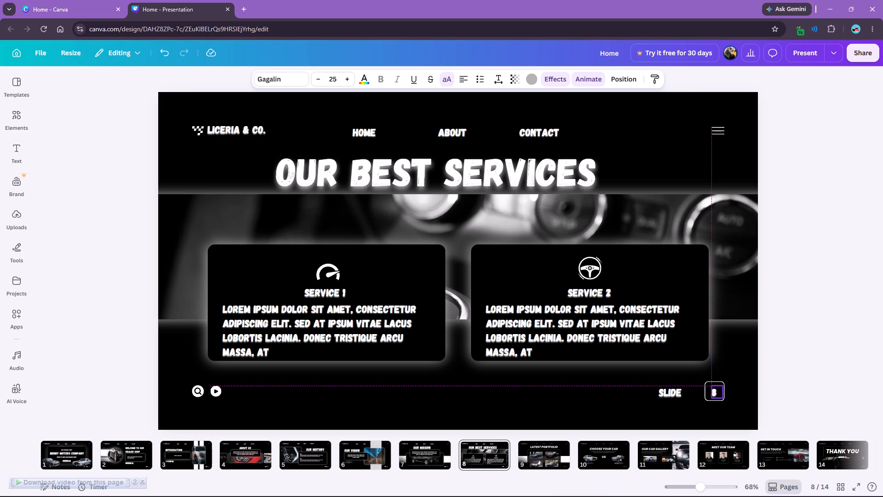
pyautogui.click(759, 384)
pyautogui.click(715, 393)
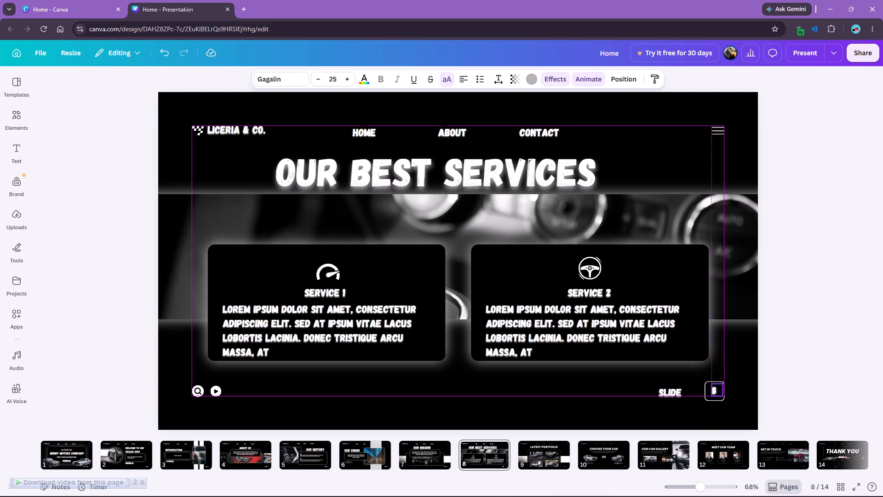
pyautogui.click(798, 384)
# Narrow the SLIDE label's text box to fit its word and place it directly beside the page number box.
pyautogui.click(675, 395)
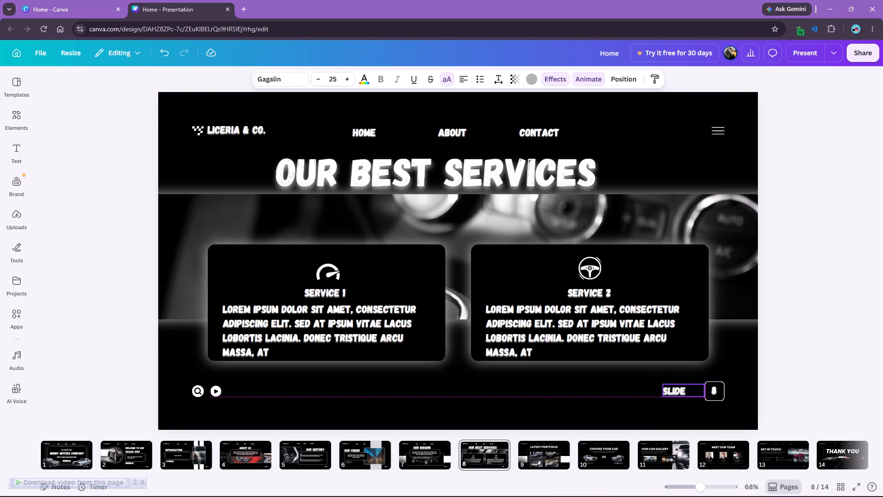
pyautogui.moveTo(701, 391); pyautogui.dragTo(684, 391)
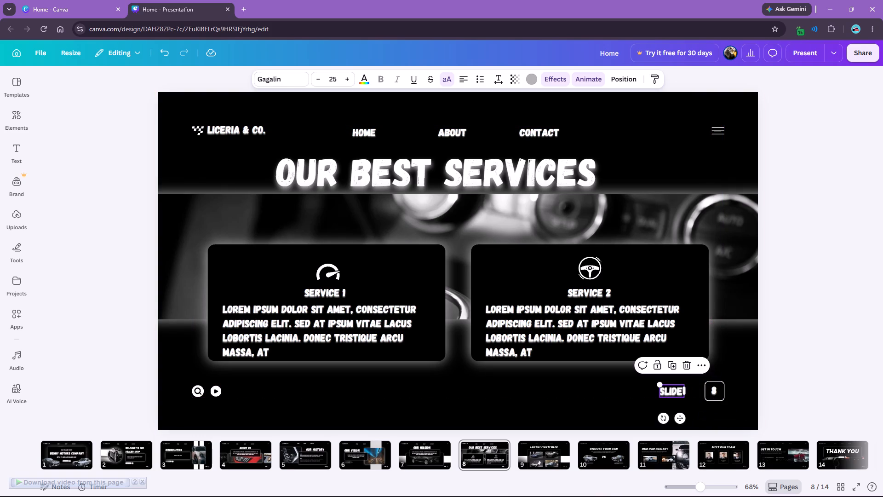
pyautogui.moveTo(670, 387); pyautogui.dragTo(690, 387)
pyautogui.click(783, 373)
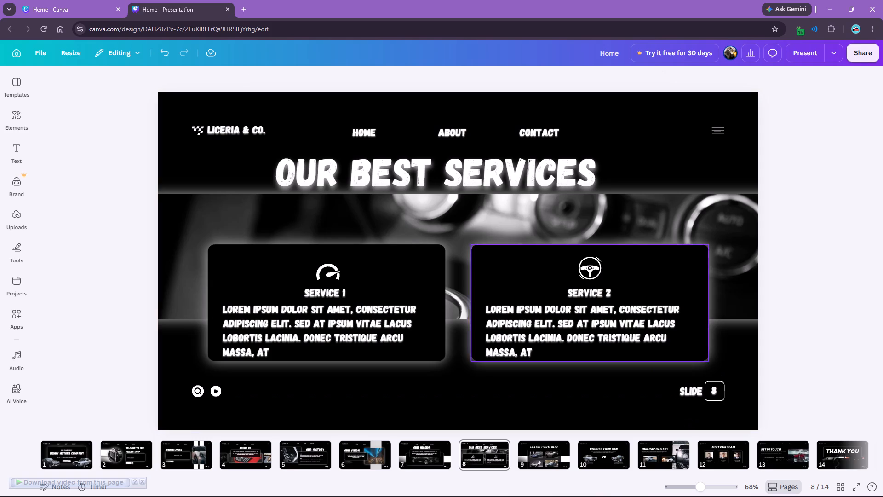
# Check the animation settings of the Service 1 gauge icon.
pyautogui.click(108, 180)
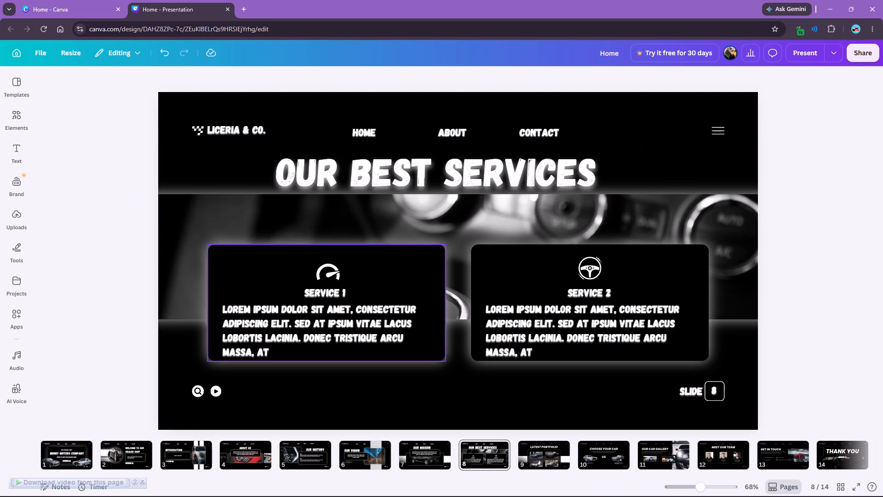
pyautogui.click(333, 269)
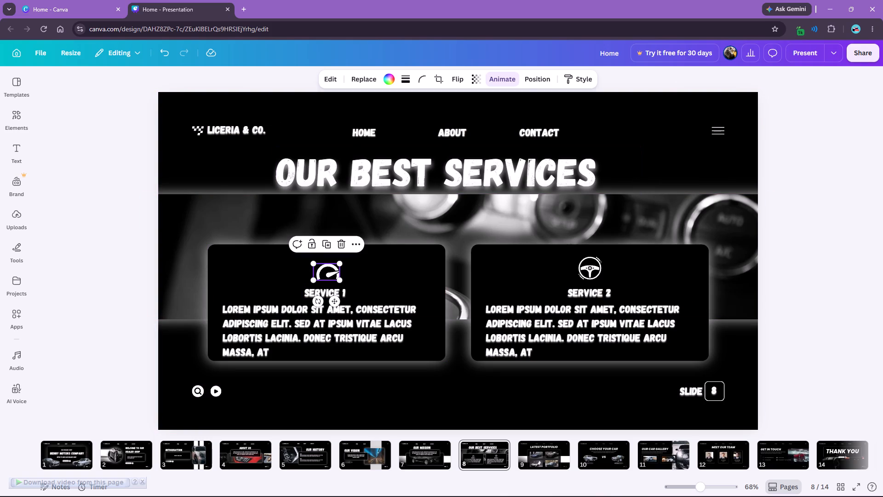
pyautogui.click(505, 78)
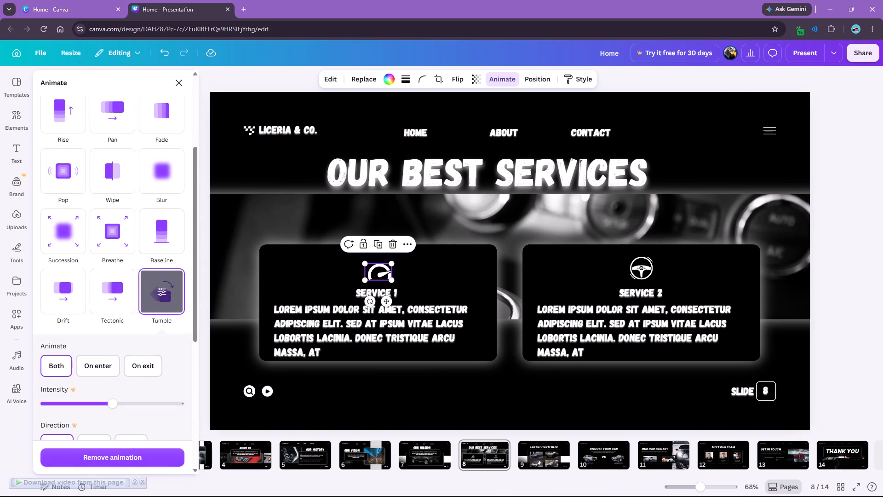
pyautogui.click(178, 79)
pyautogui.click(106, 178)
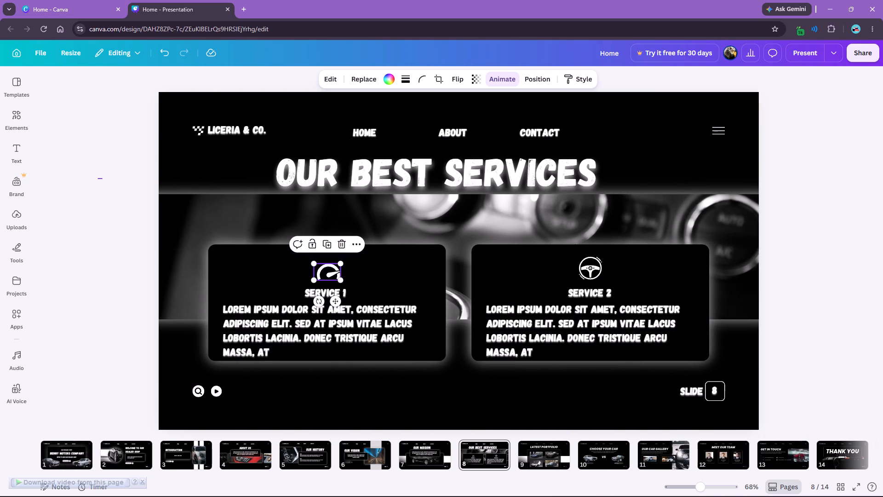
# Delete "Donec tristique arcu massa, at" from the end of the Service 1 paragraph.
pyautogui.click(312, 323)
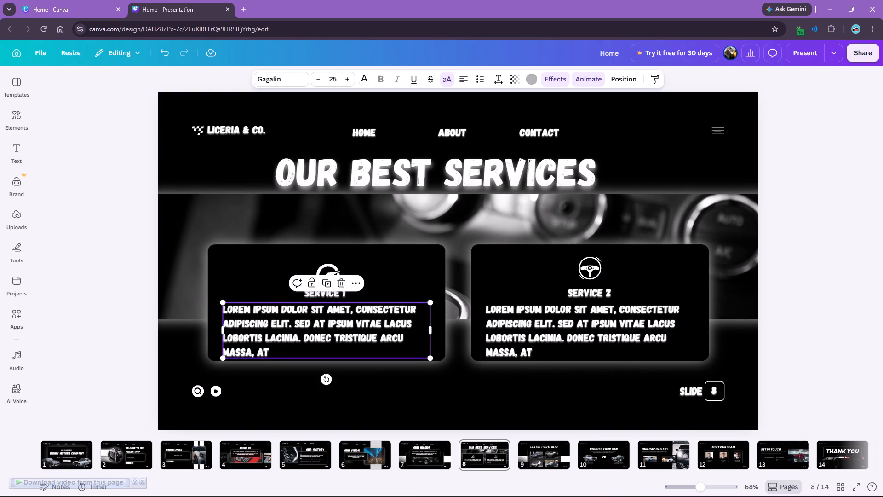
pyautogui.click(296, 351)
pyautogui.click(293, 351)
pyautogui.moveTo(290, 350); pyautogui.dragTo(302, 341)
pyautogui.press('BackSpace')
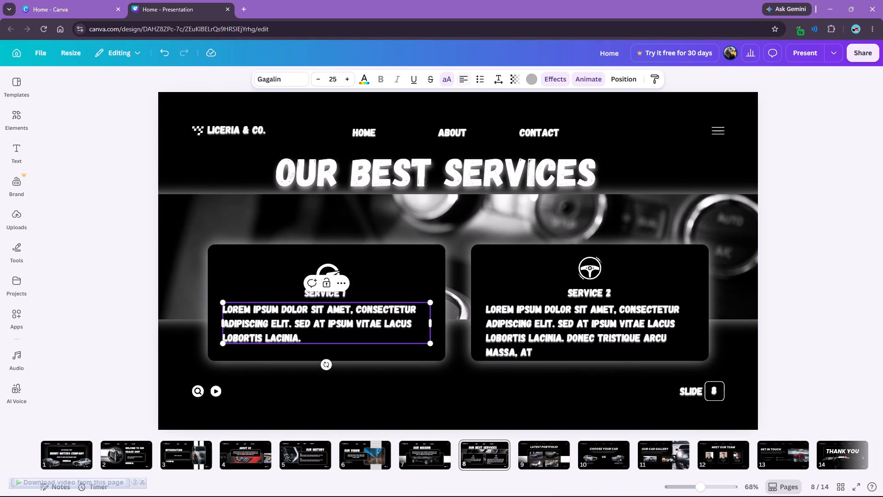
# Centre-align the Service 1 paragraph and copy its style onto the Service 2 paragraph.
pyautogui.click(464, 80)
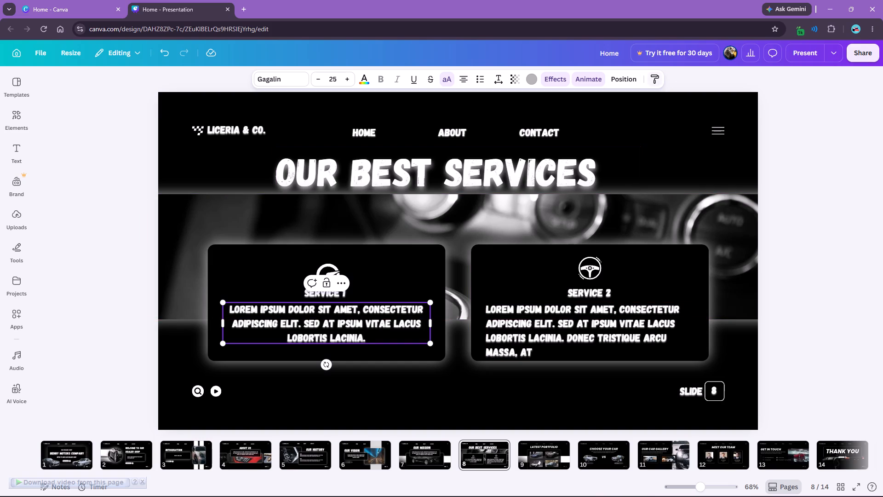
pyautogui.click(653, 72)
pyautogui.click(570, 311)
pyautogui.click(785, 267)
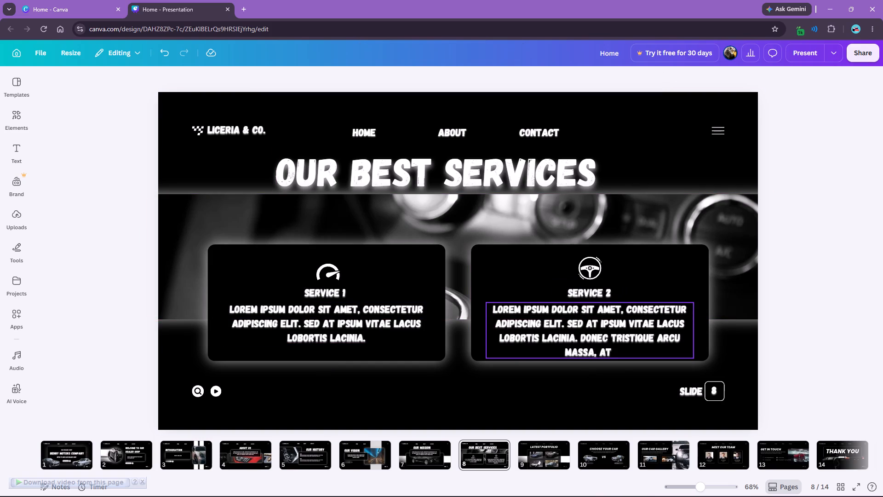
# Delete "Donec tristique arcu massa, at" from the end of the Service 2 paragraph.
pyautogui.click(607, 349)
pyautogui.click(619, 346)
pyautogui.click(614, 349)
pyautogui.moveTo(616, 352); pyautogui.dragTo(578, 338)
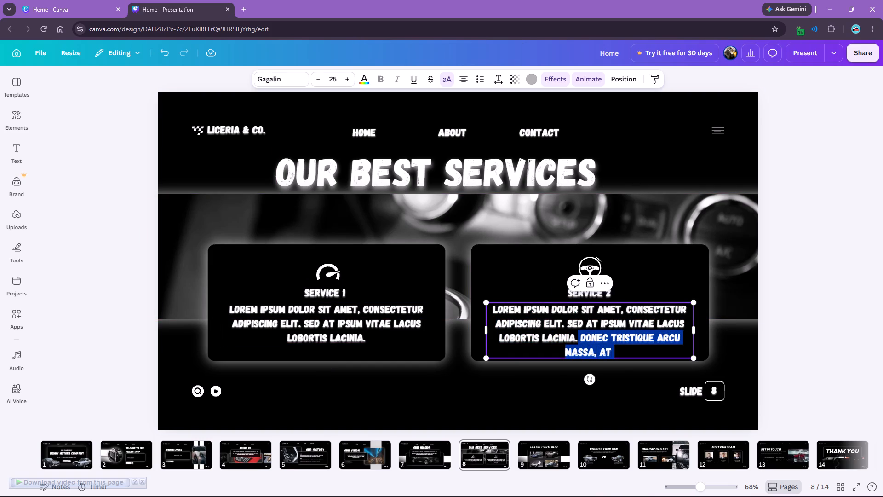
pyautogui.moveTo(578, 338); pyautogui.dragTo(579, 338)
pyautogui.press('BackSpace')
pyautogui.click(817, 284)
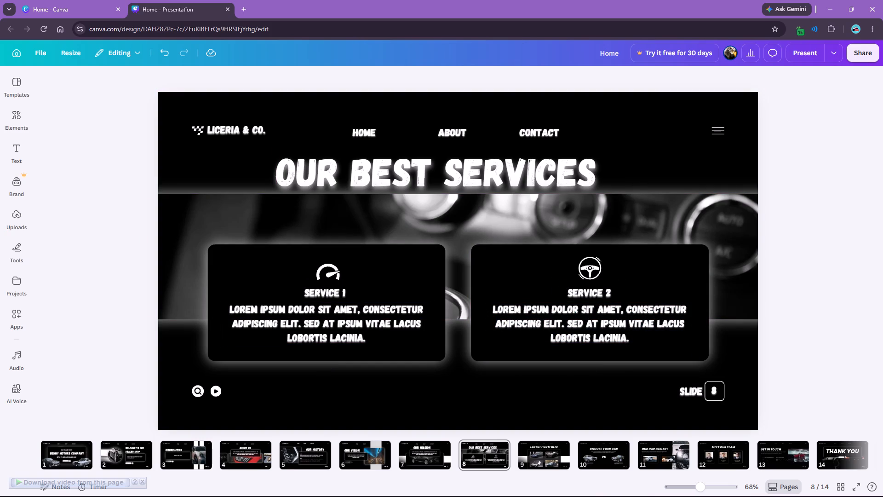
# Apply the Photo Flow animation to the dashboard photo behind the service cards on slide 8.
pyautogui.click(417, 219)
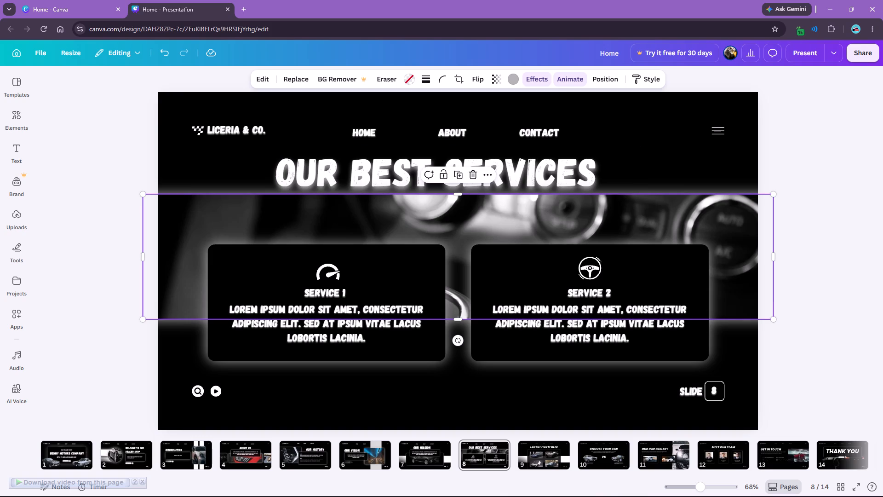
pyautogui.click(539, 80)
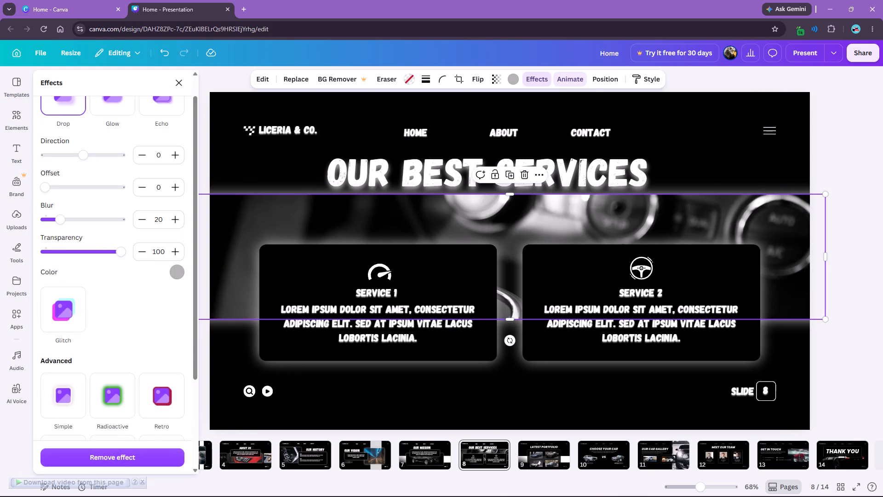
pyautogui.click(575, 79)
pyautogui.scroll(-12, 145, 246)
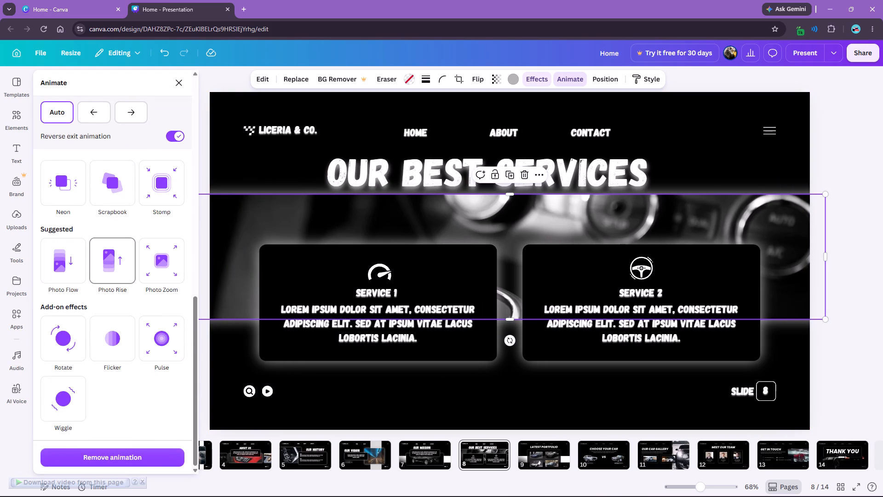
pyautogui.click(65, 265)
pyautogui.scroll(-11, 166, 133)
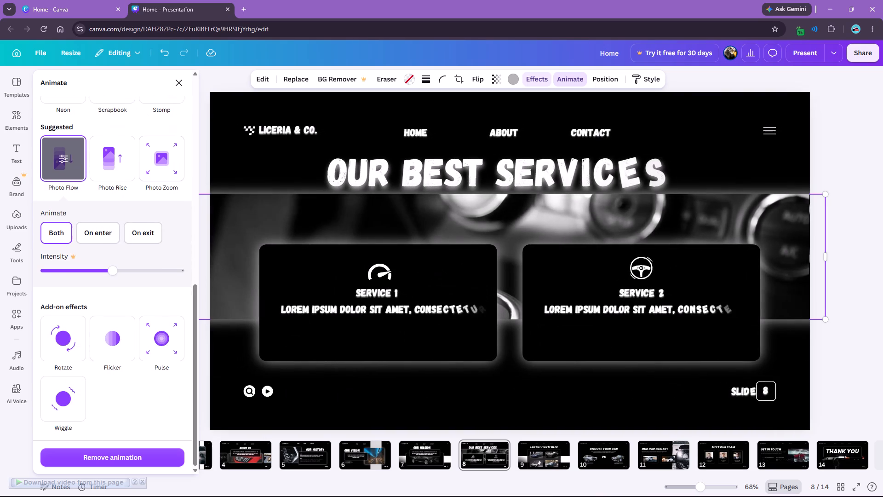
pyautogui.click(176, 82)
pyautogui.click(166, 106)
# Preview slide 8 in full-screen presentation mode, and return to the editor.
pyautogui.click(804, 54)
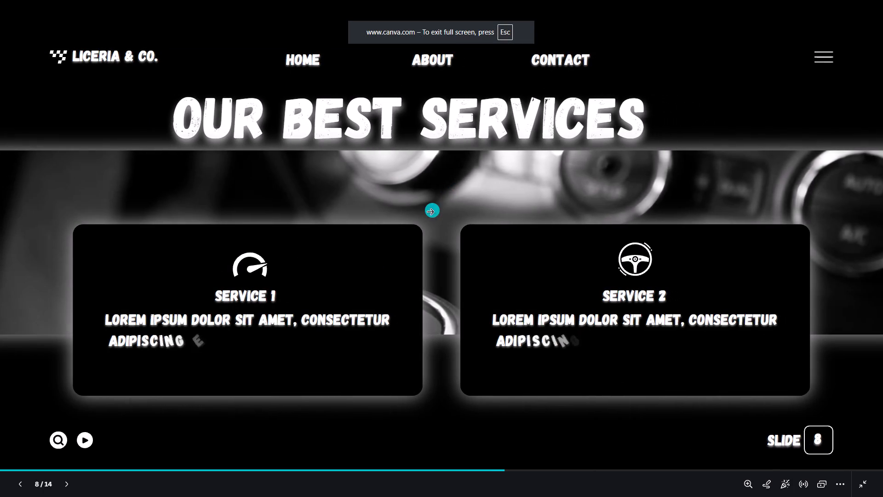
pyautogui.click(413, 222)
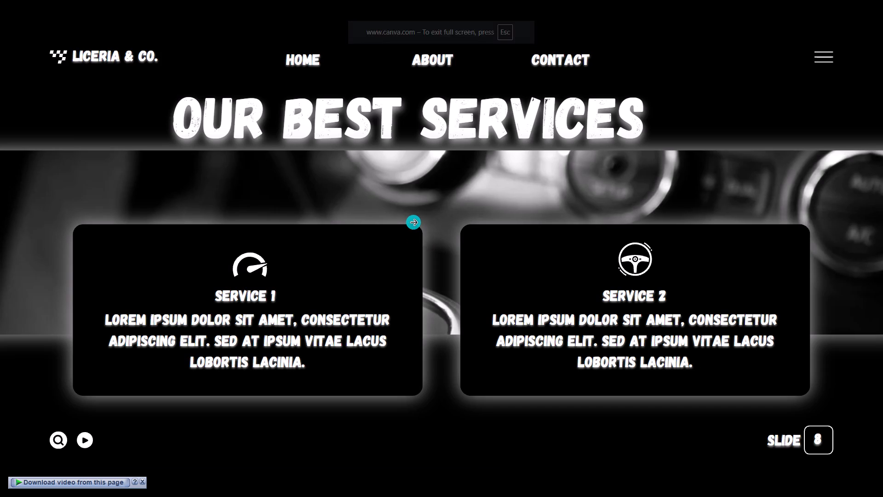
pyautogui.press('Escape')
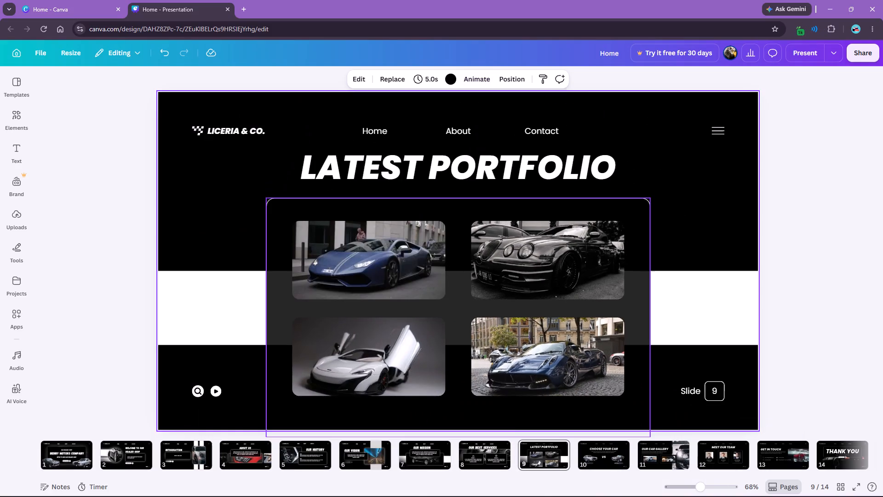
pyautogui.scroll(-5, 417, 202)
pyautogui.scroll(4, 417, 224)
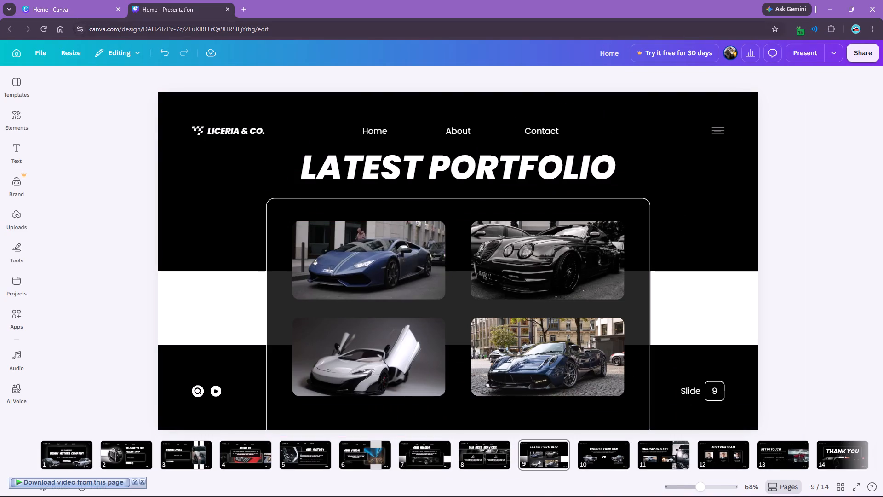
# Copy the design's share link, keeping access limited to the owner.
pyautogui.click(252, 30)
pyautogui.hotkey('ctrl', 'c')
pyautogui.click(811, 115)
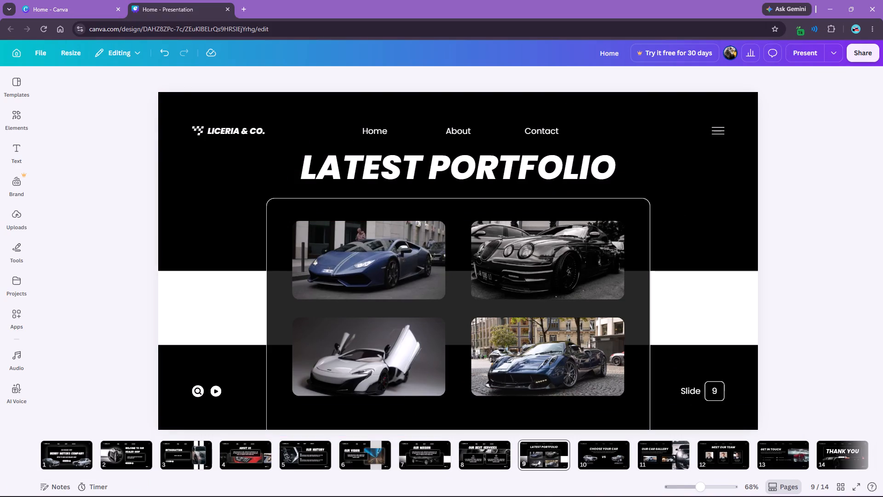
pyautogui.click(859, 47)
pyautogui.click(772, 199)
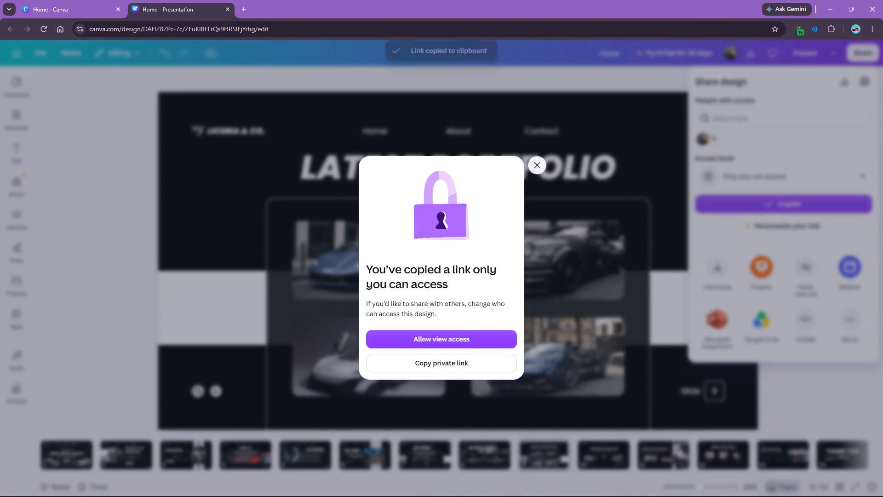
pyautogui.click(356, 92)
# Paste the copied share link as a bookmark on the bookmarks bar from a new browser tab.
pyautogui.click(241, 11)
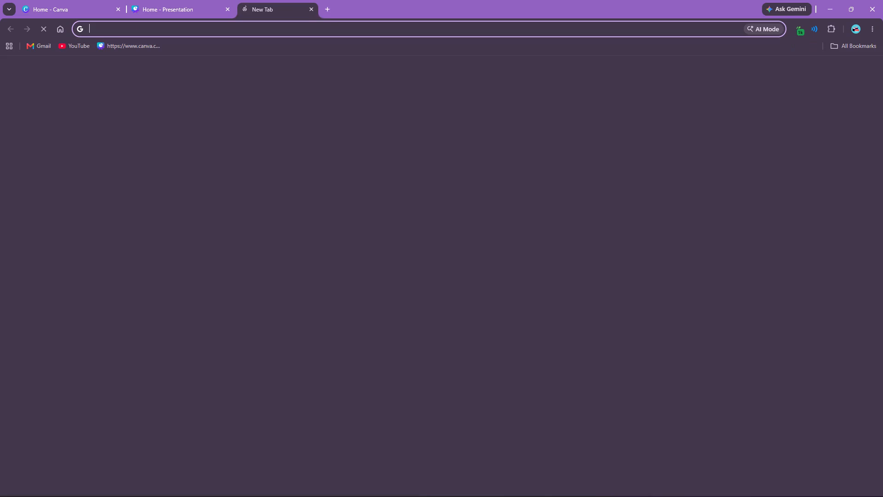
pyautogui.click(210, 45)
pyautogui.rightClick(210, 45)
pyautogui.click(234, 160)
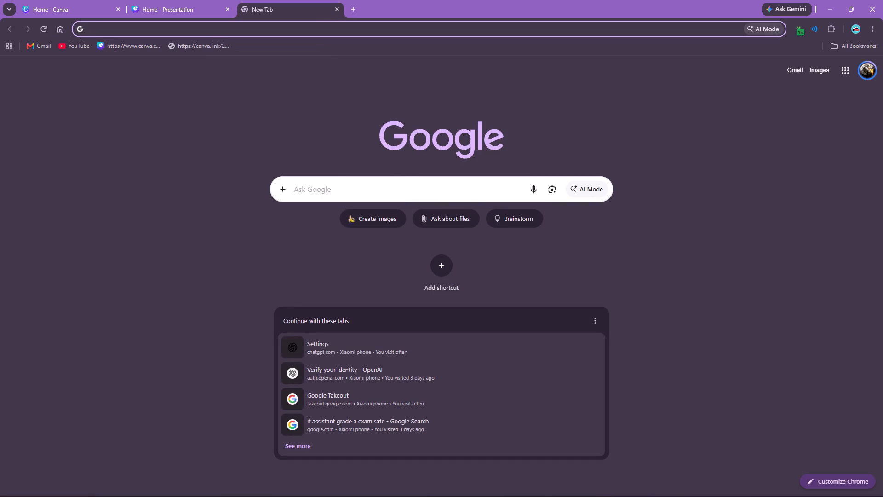
pyautogui.rightClick(147, 44)
pyautogui.click(176, 184)
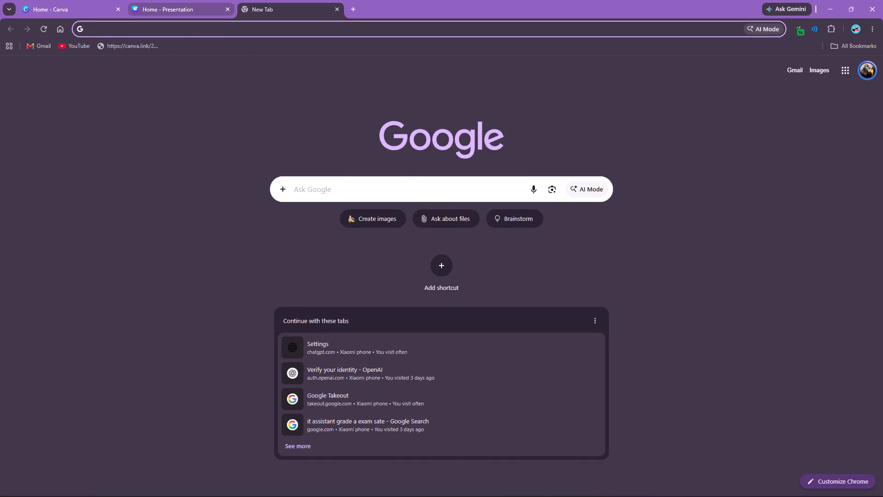
# Close the presentation tab and the new tab, and close the browser window.
pyautogui.doubleClick(230, 10)
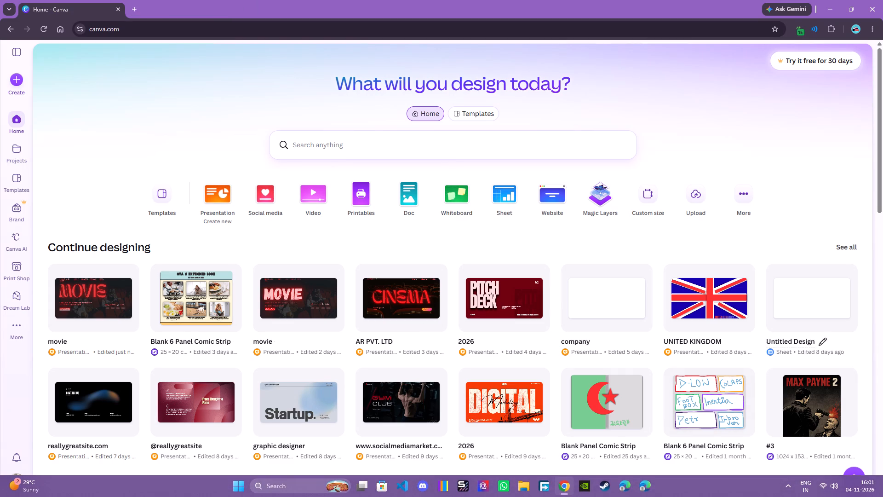
pyautogui.click(882, 0)
# Show the hidden system tray icons on the desktop.
pyautogui.click(784, 484)
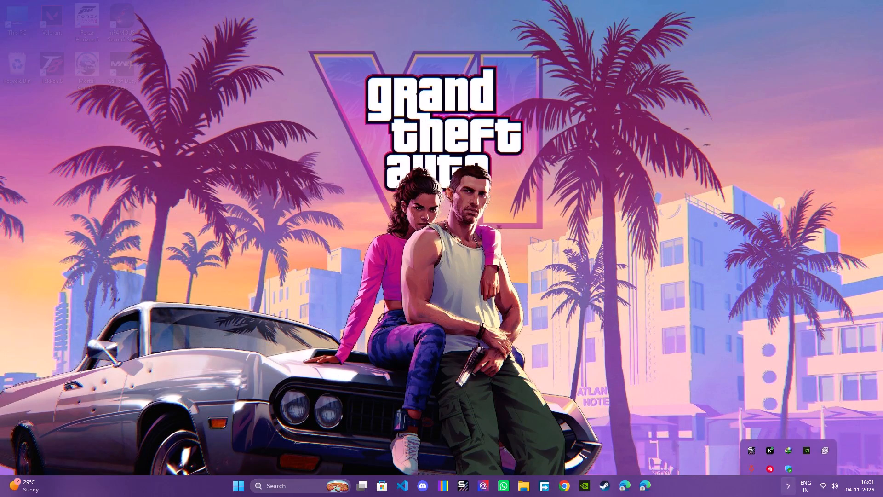